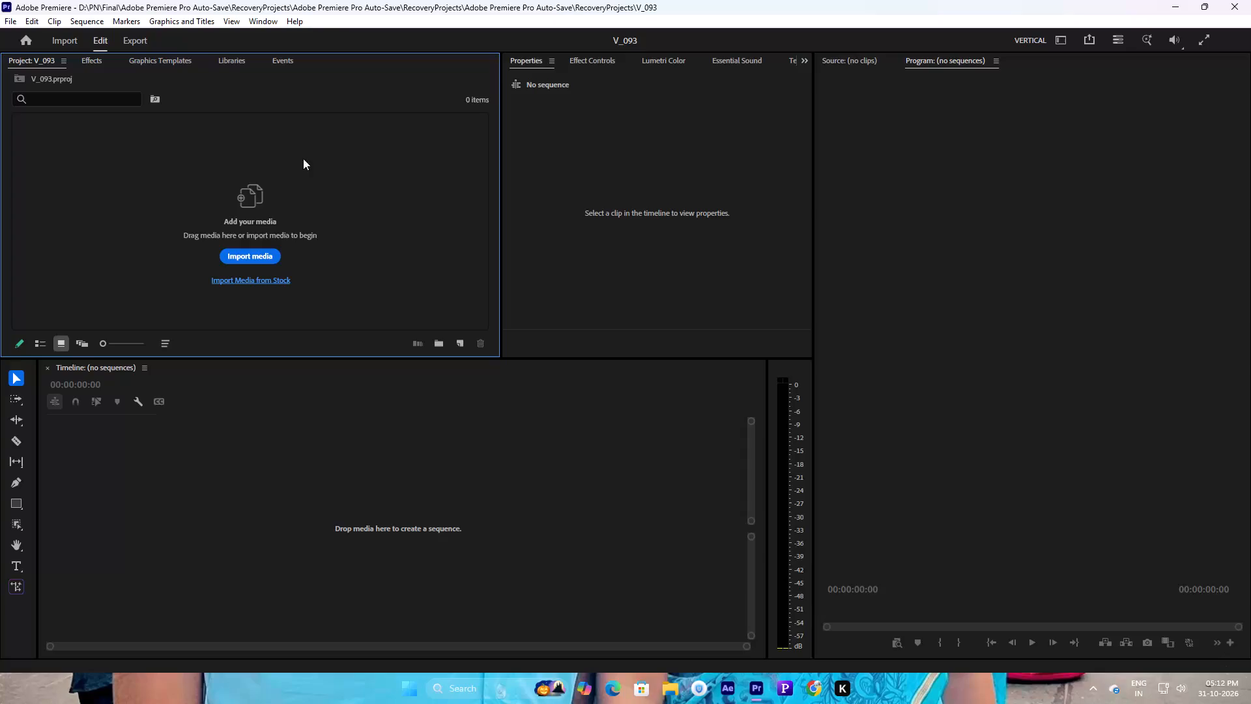
Import the 13 videos from Downloads, from the WhatsApp Video of 2026-10-31 through IMG_4111 (1), into the project.
click(253, 254)
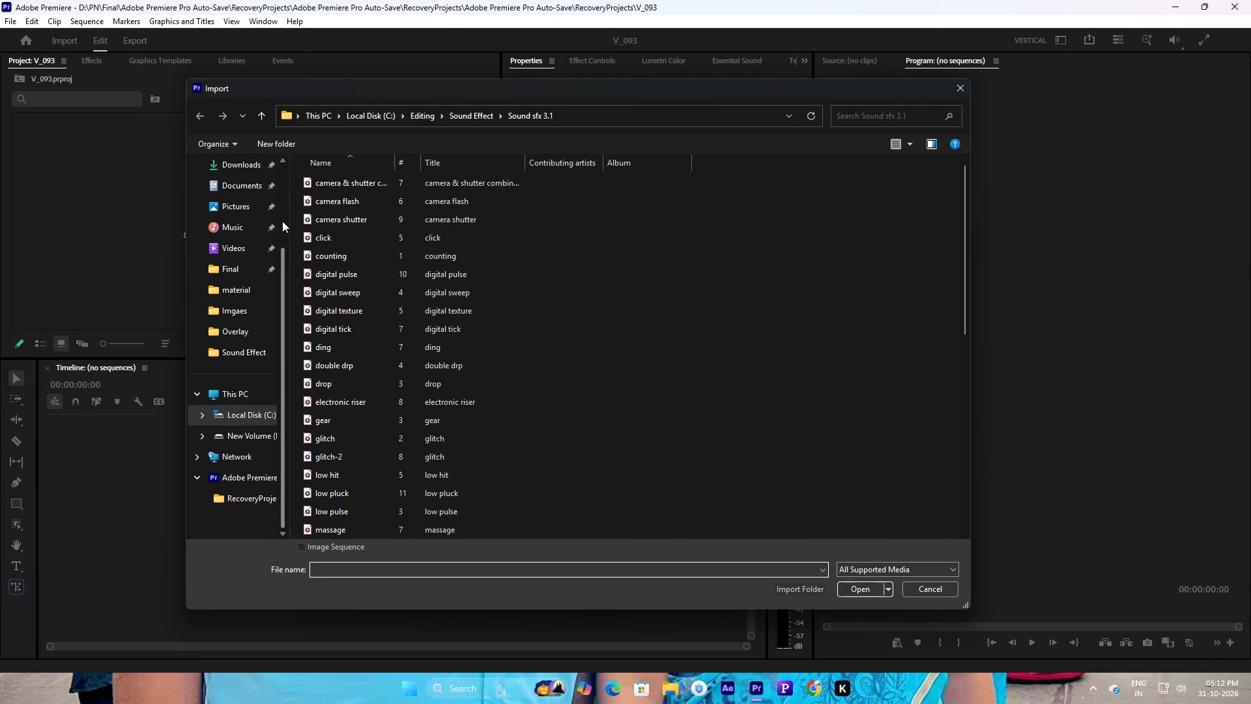
click(257, 162)
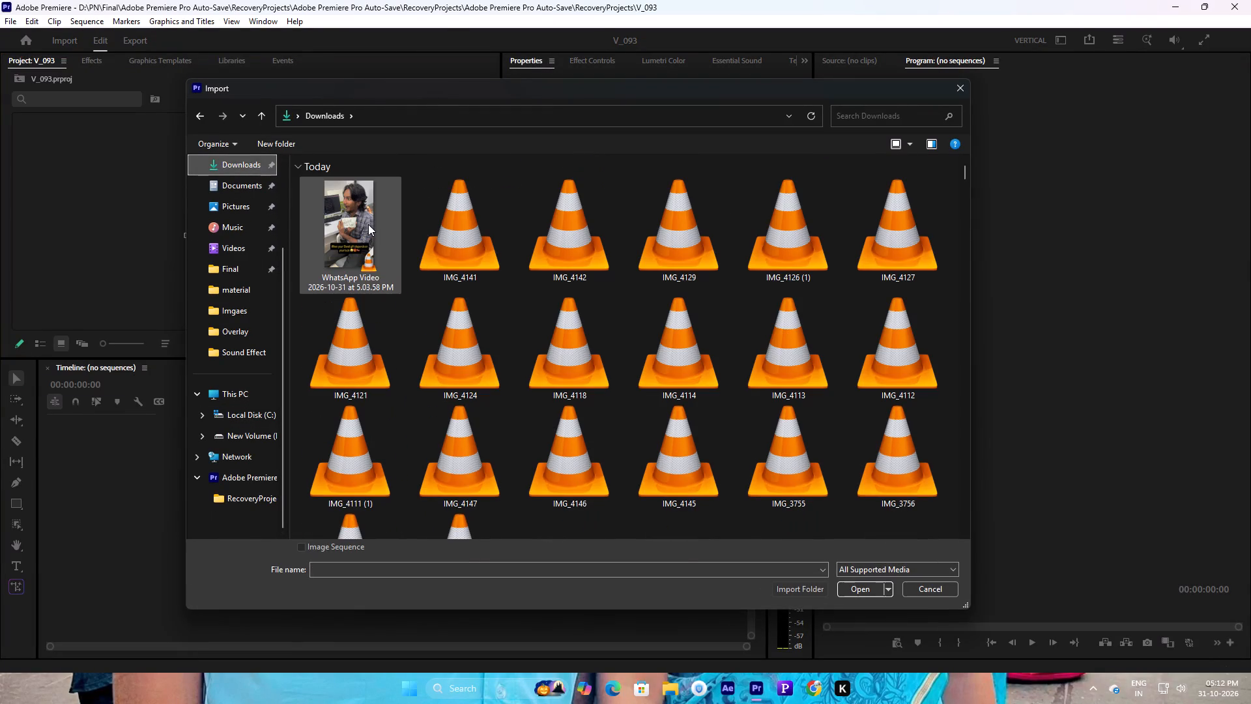
click(368, 224)
scroll(549, 417, down, 2)
scroll(556, 429, up, 2)
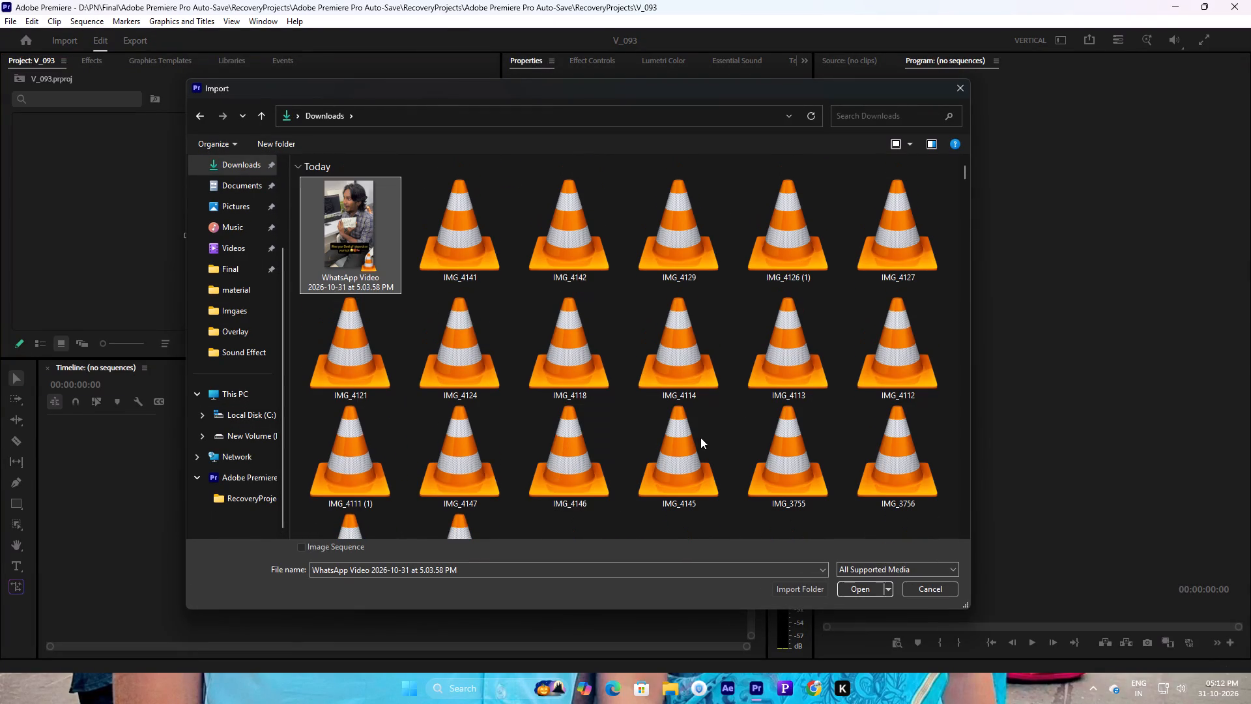
shift+click(366, 457)
click(868, 584)
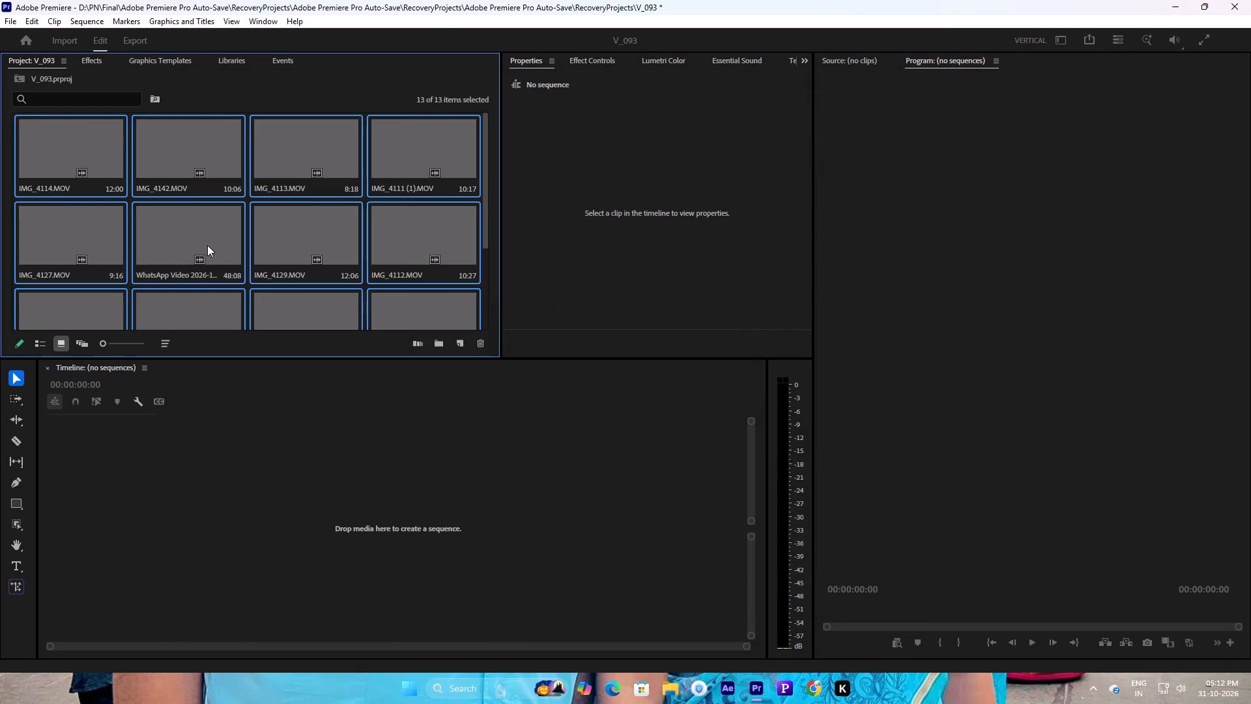
Create a new sequence from the 12 imported IMG clips, leaving out the WhatsApp video.
ctrl+click(171, 254)
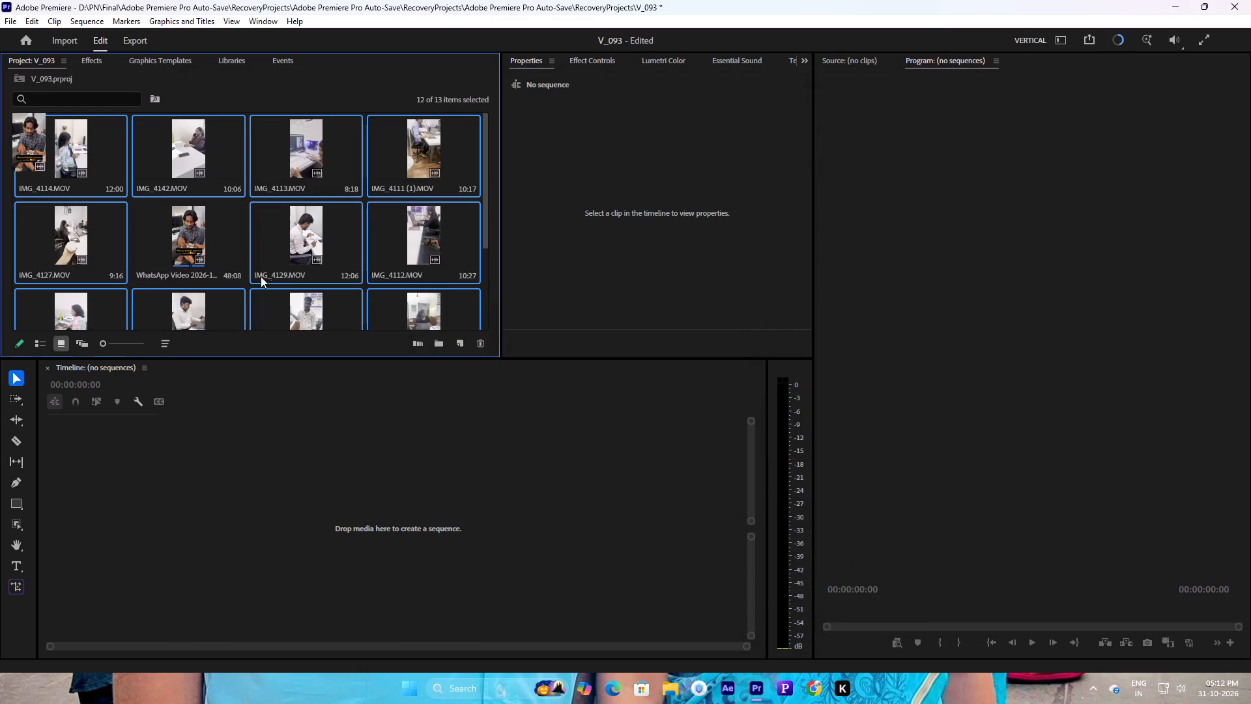
right_click(280, 245)
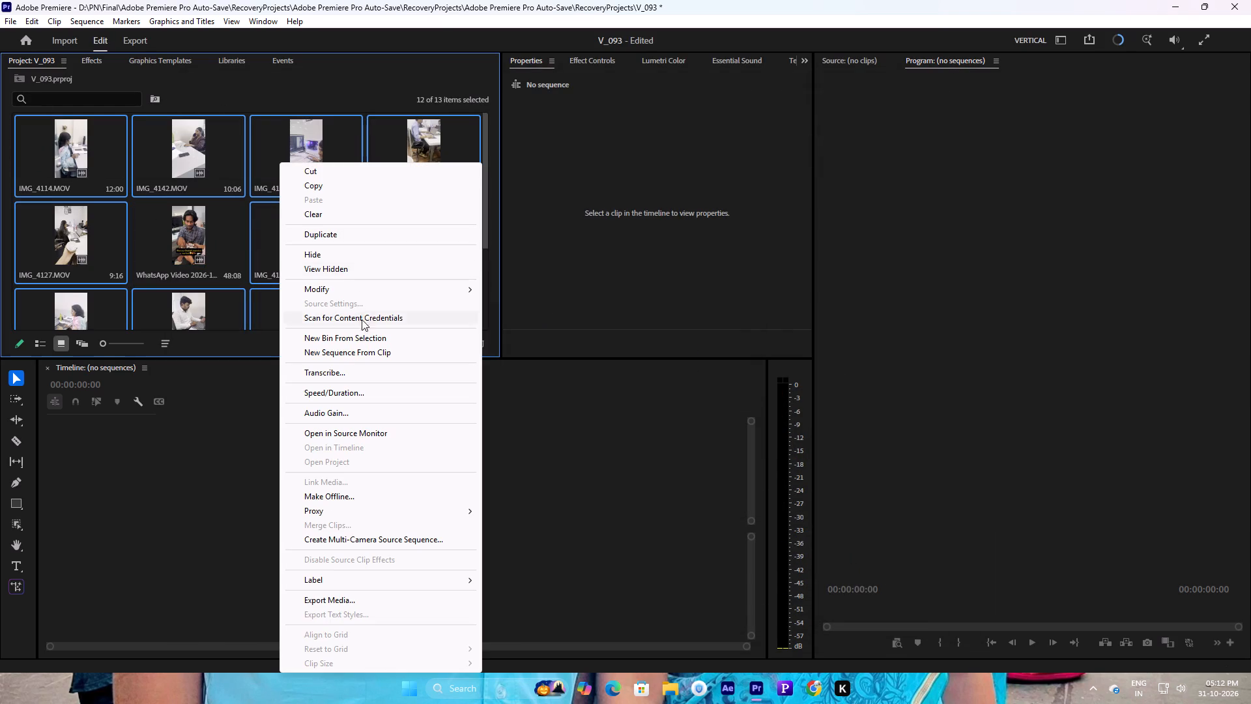
click(365, 353)
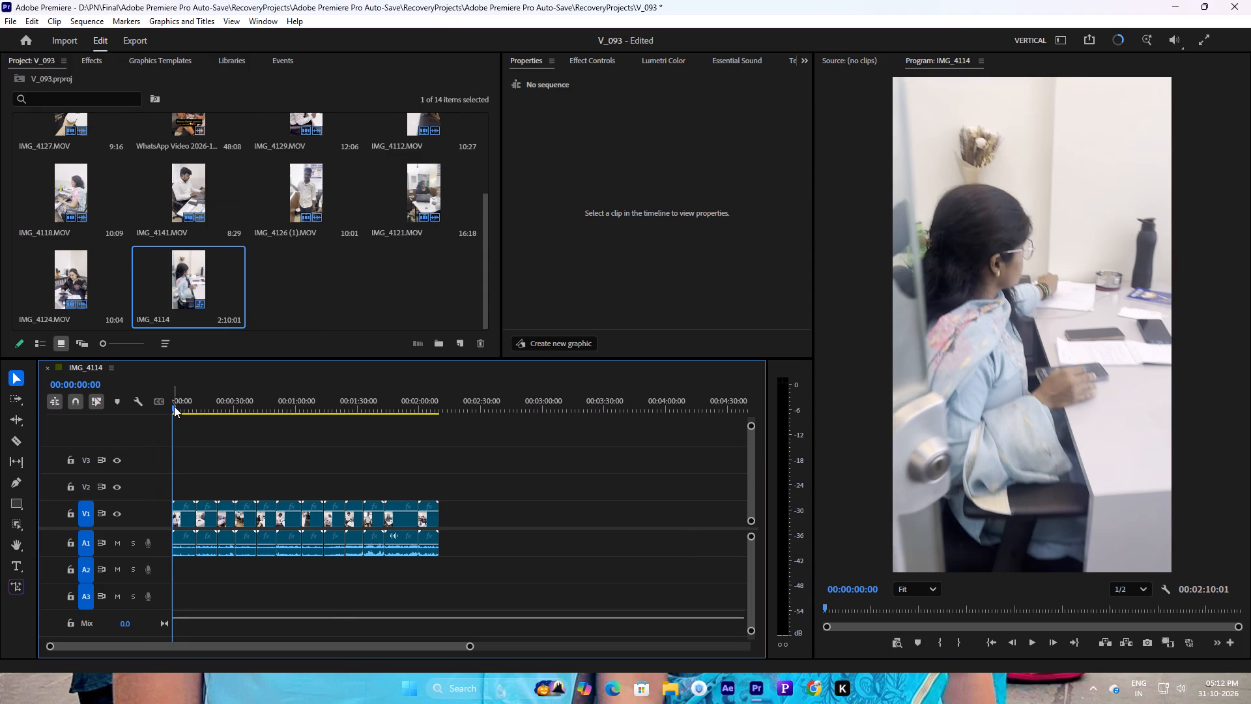
Scrub through the new sequence from the start to about 39 seconds to review the office footage.
drag(174, 406, 203, 407)
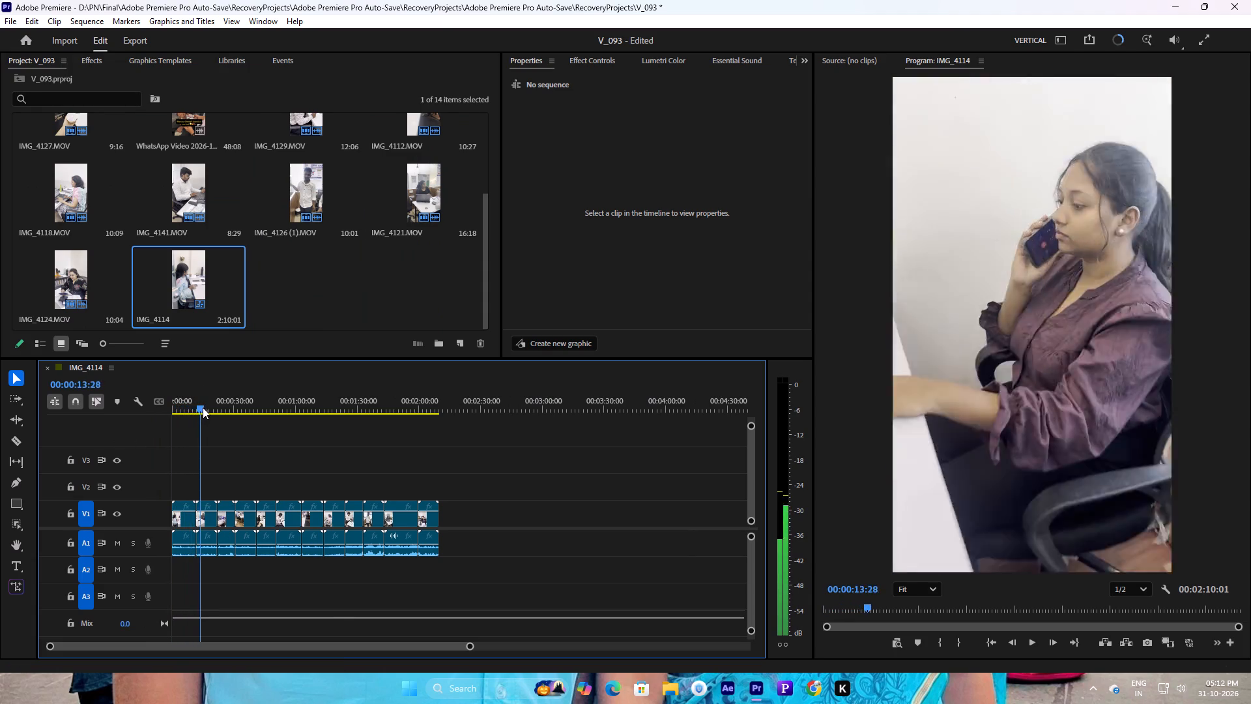
drag(203, 407, 228, 412)
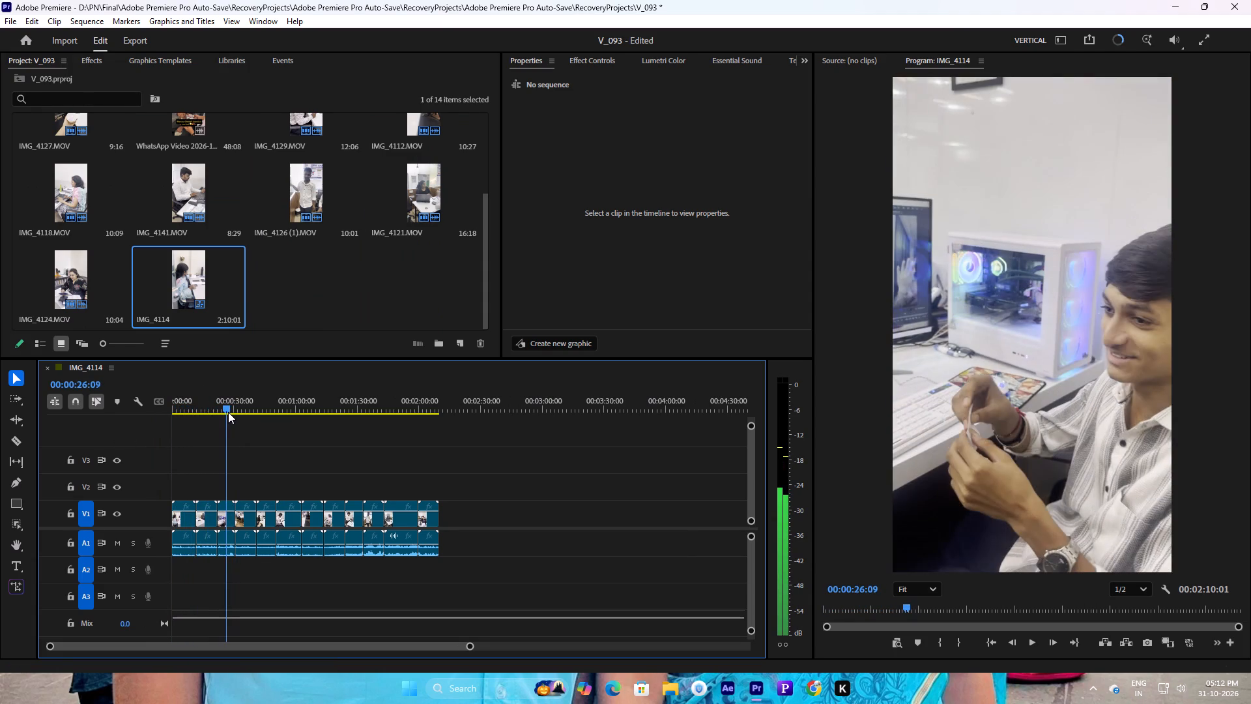
drag(228, 412, 230, 412)
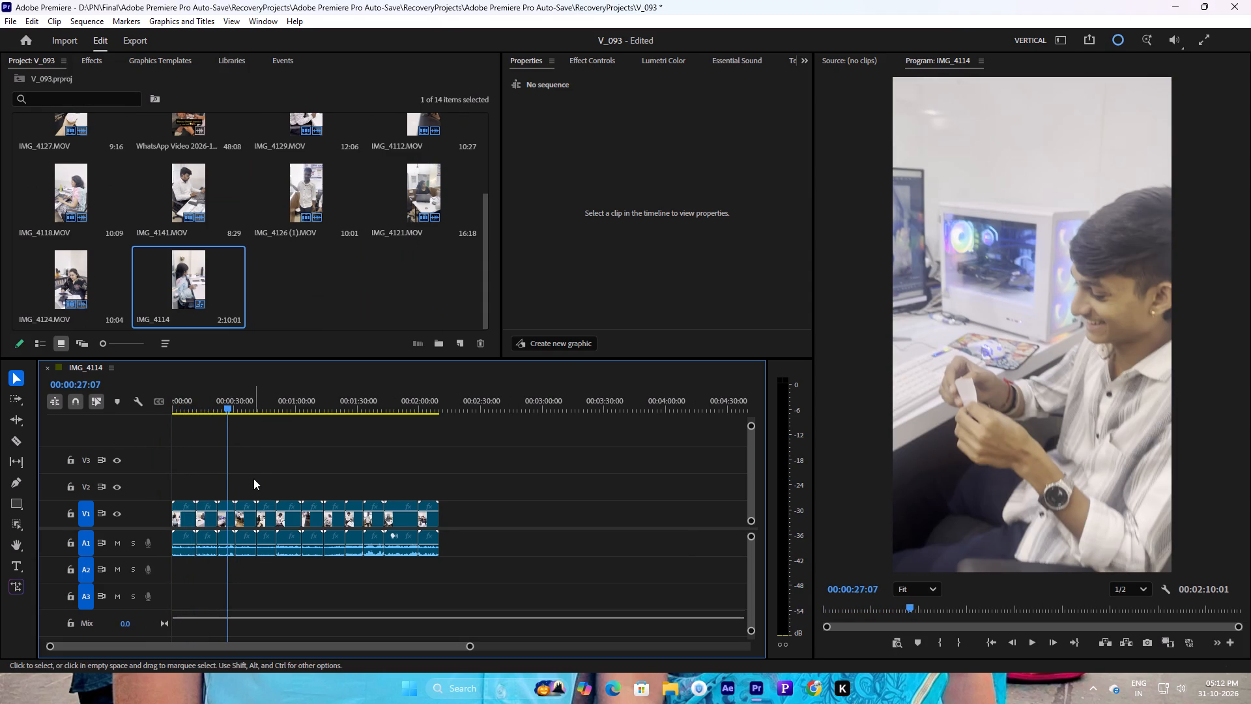
drag(228, 403, 255, 406)
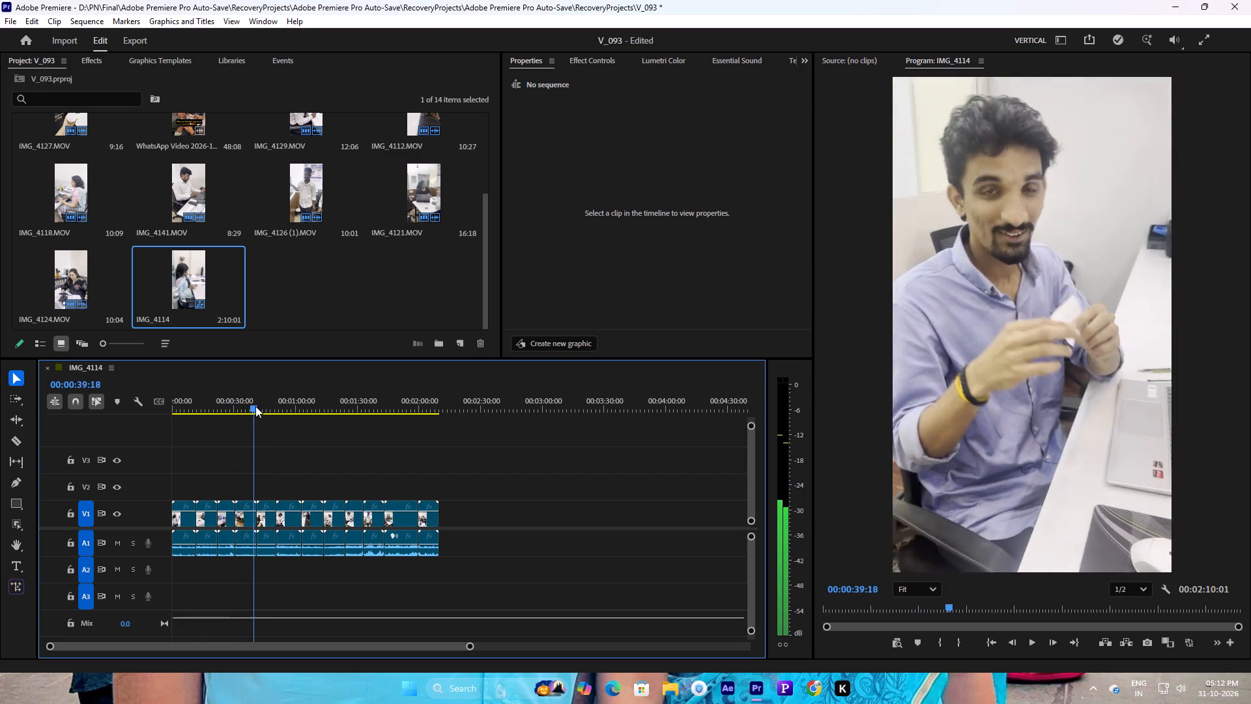
Move the IMG_4112.MOV clip at about 1:05 out to the empty space after the last clip, at about 2:30.
drag(255, 406, 267, 407)
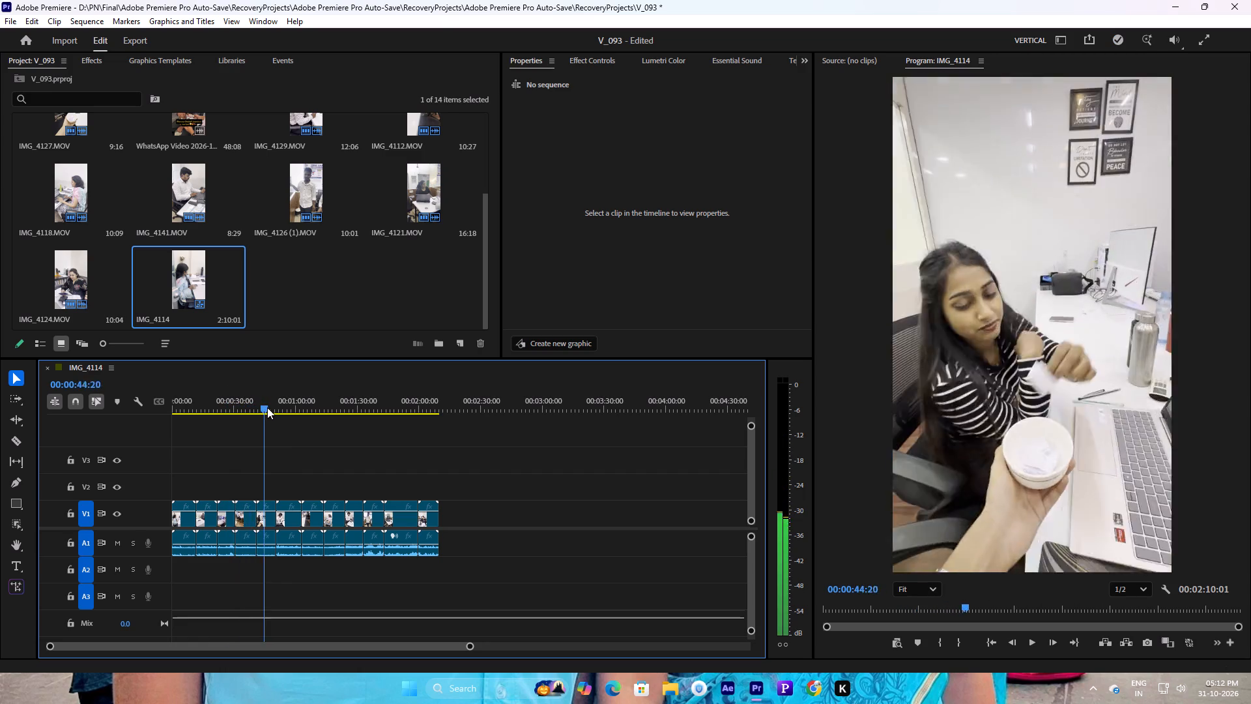
drag(267, 407, 309, 396)
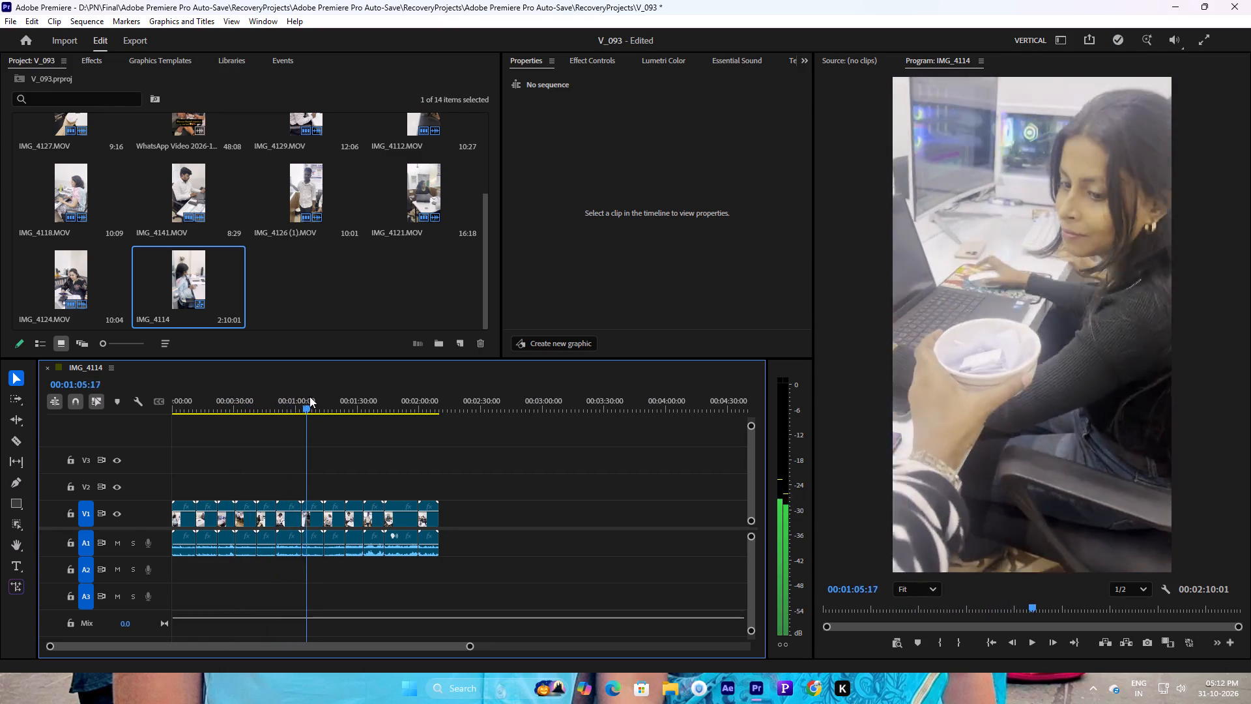
drag(309, 396, 313, 395)
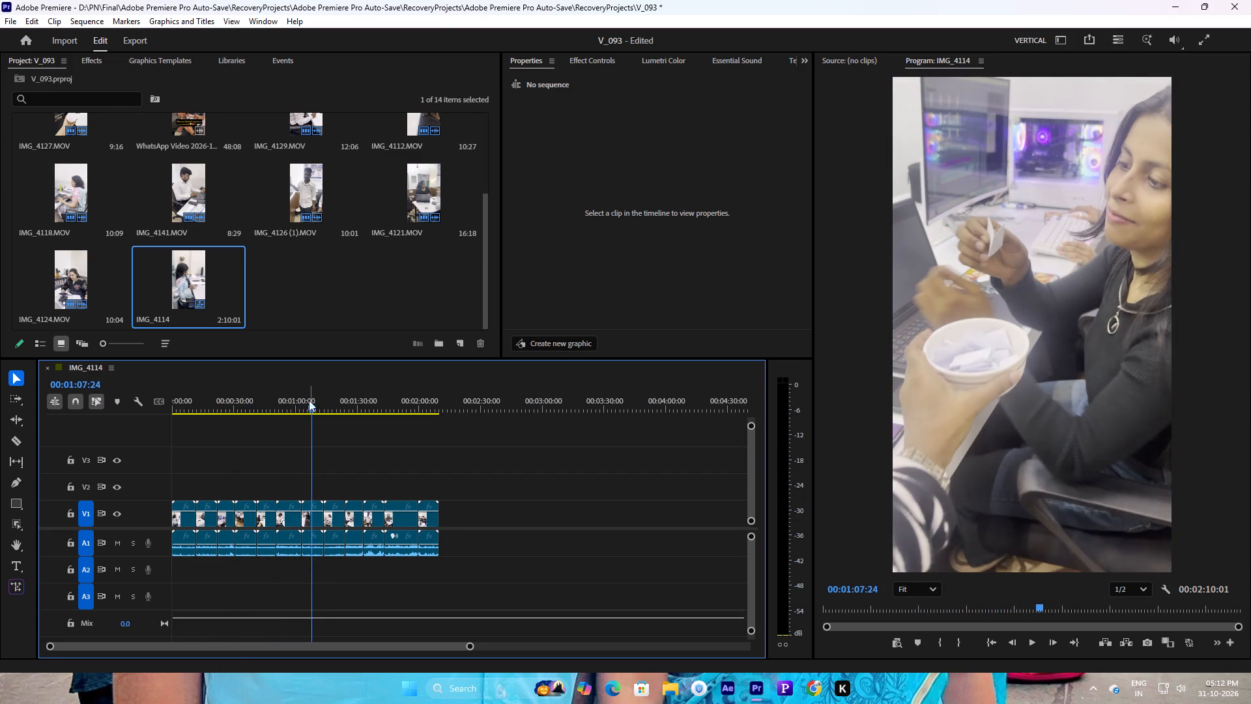
drag(309, 480, 320, 563)
drag(308, 480, 313, 557)
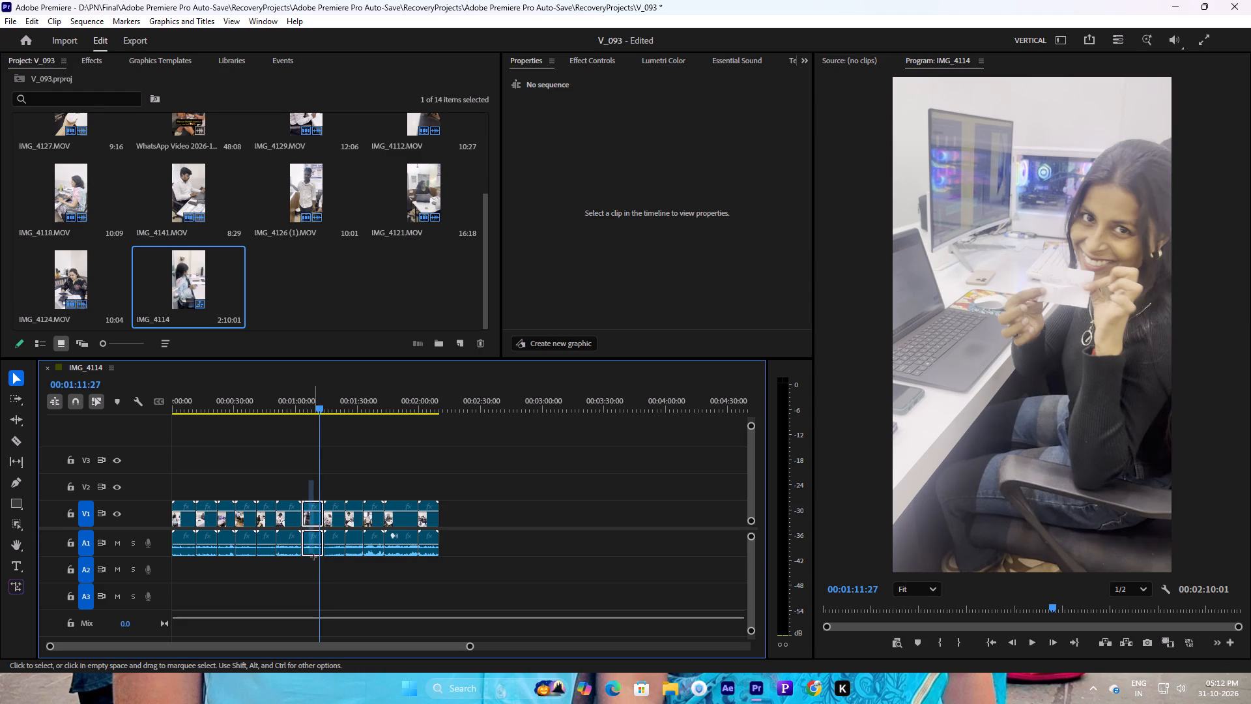
drag(313, 557, 317, 583)
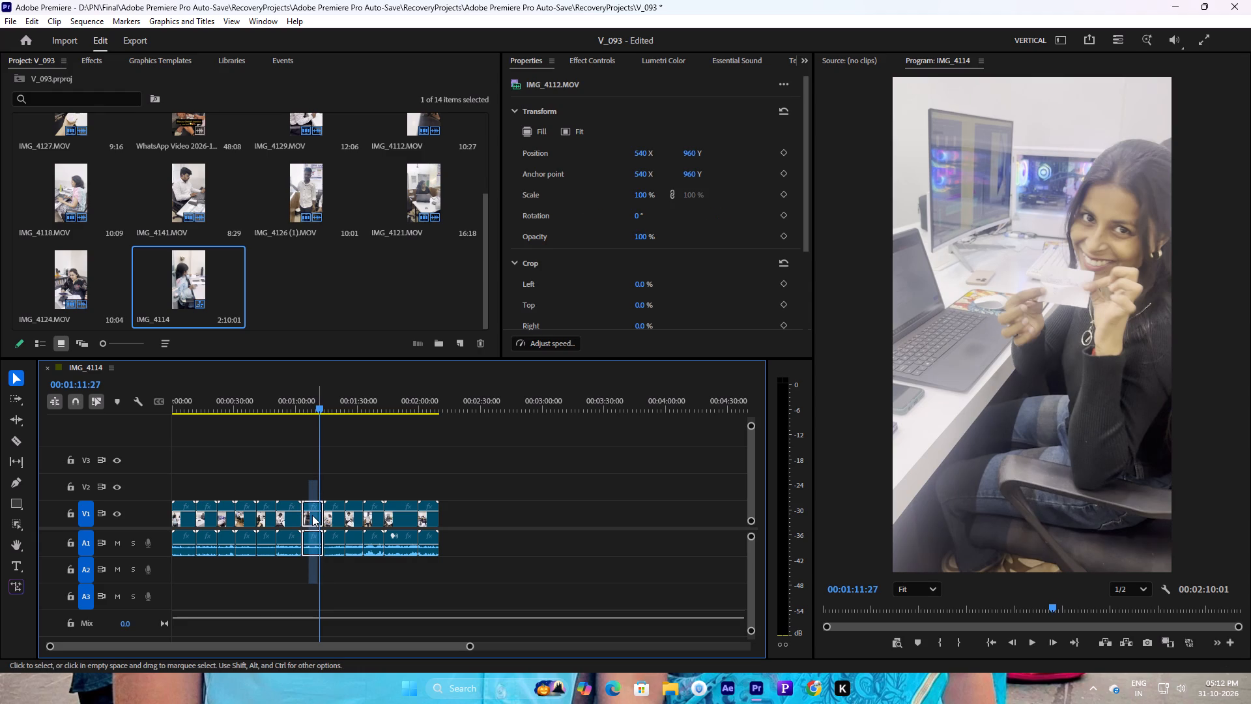
drag(312, 515, 491, 533)
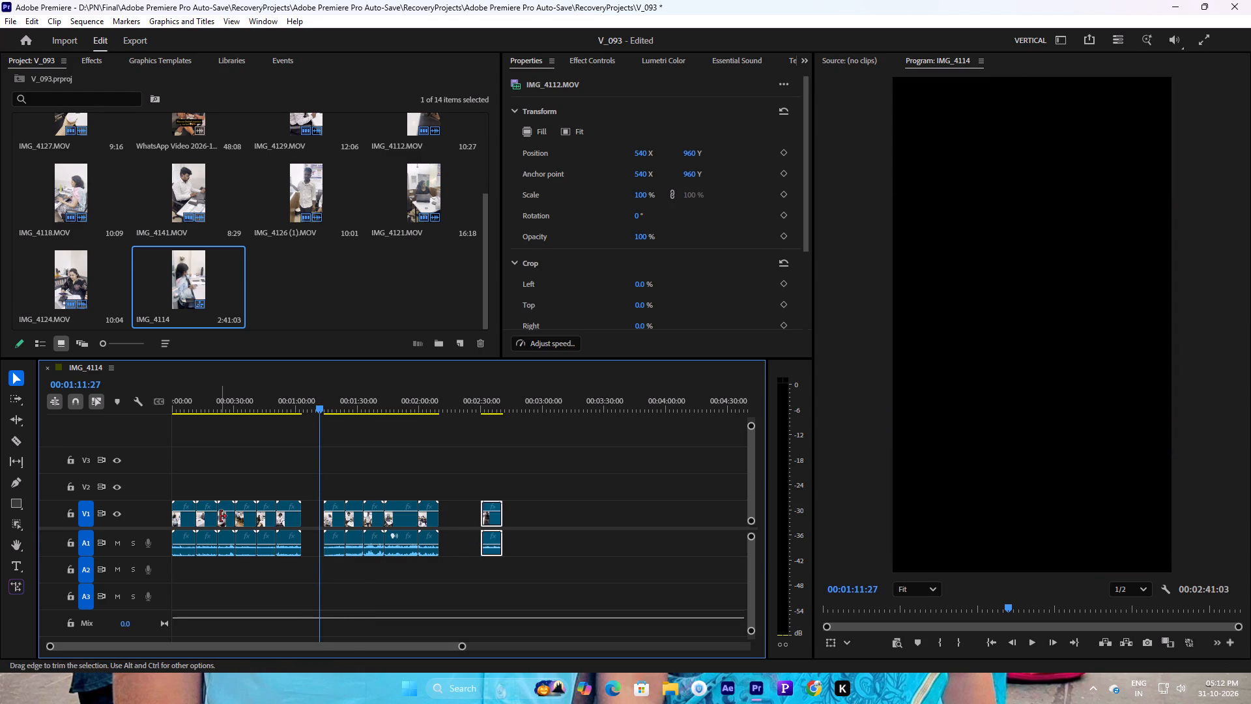
Move the IMG_4113.MOV clip from about 0:25 into the gap vacated by IMG_4112.MOV.
drag(221, 398, 225, 406)
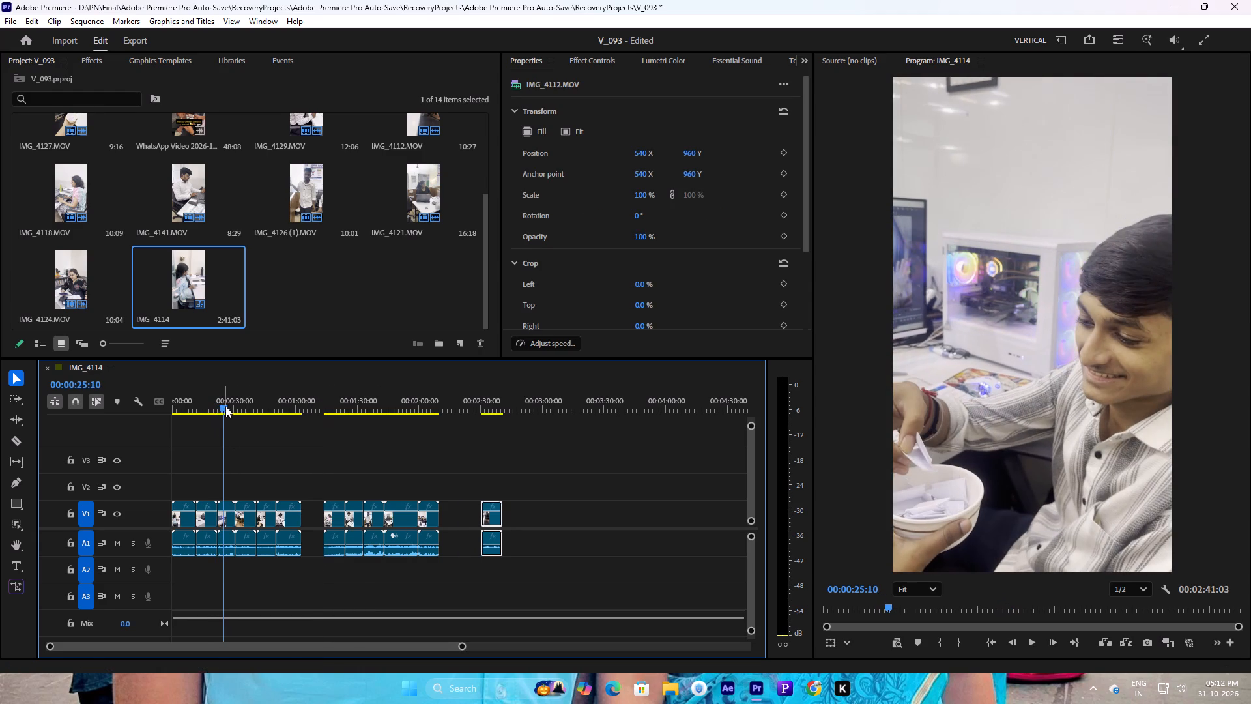
drag(227, 517, 304, 519)
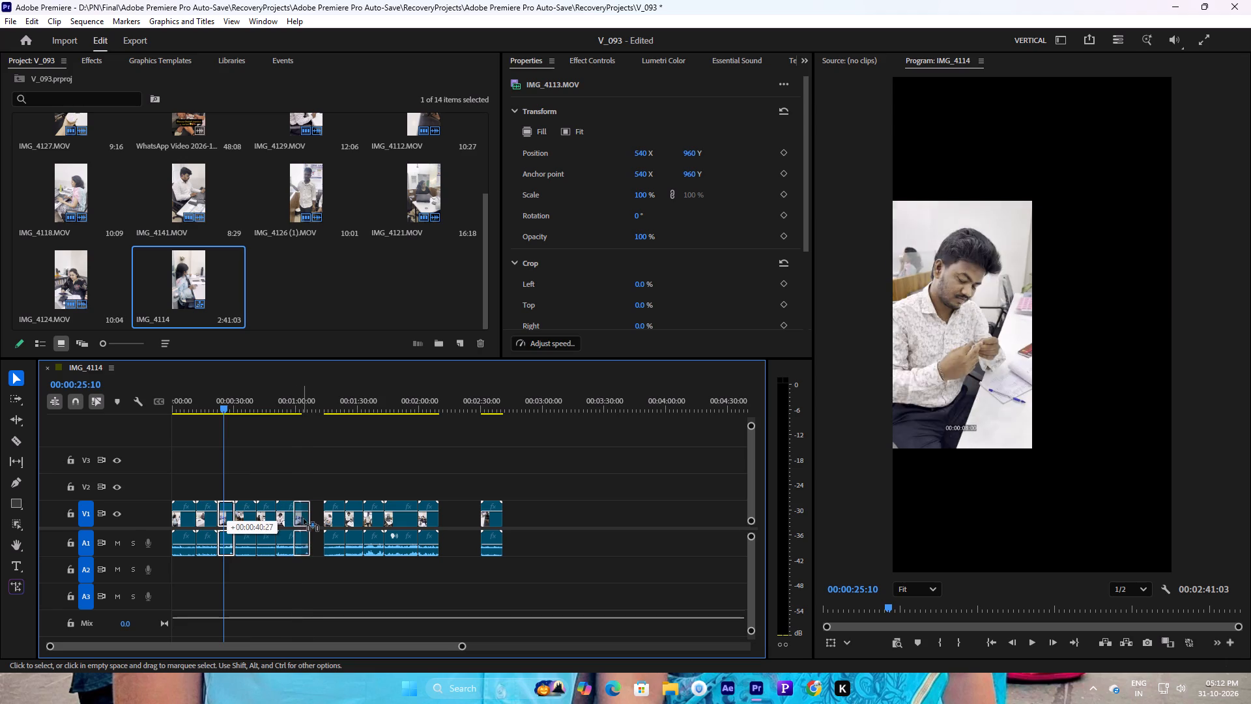
drag(304, 519, 309, 517)
Close the narrow gap that follows the relocated IMG_4113.MOV clip by ripple deleting it.
click(491, 519)
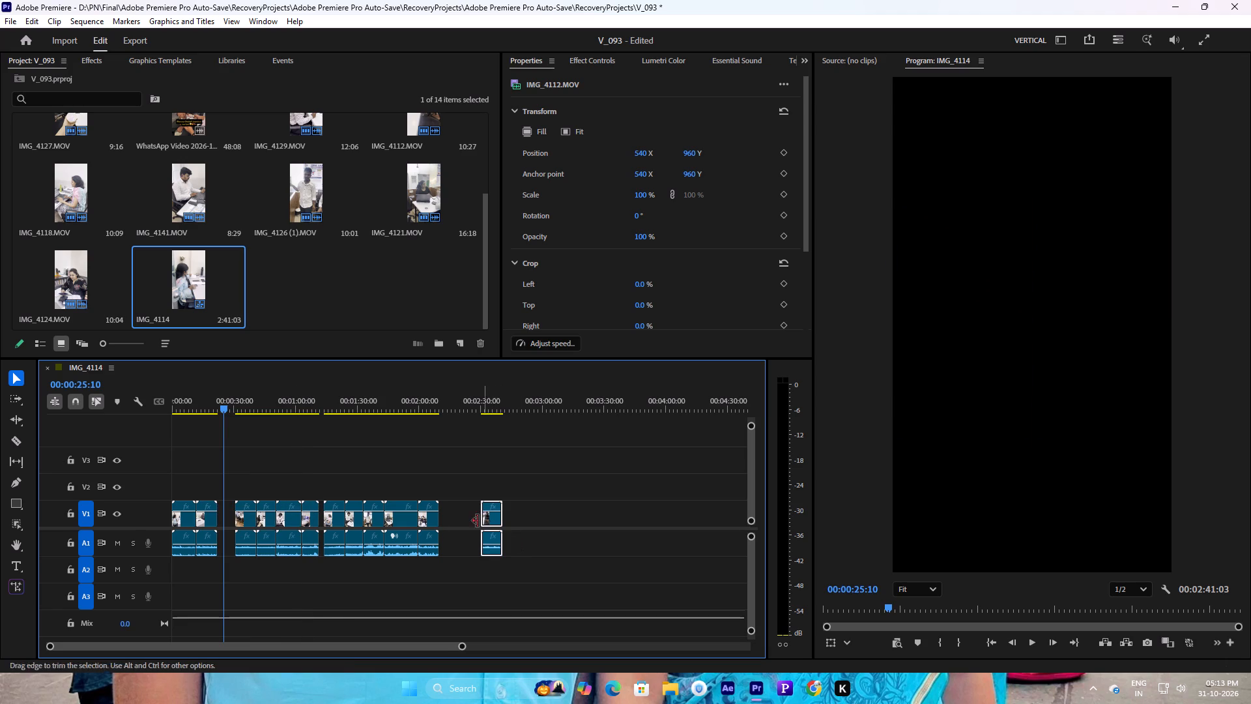
click(320, 515)
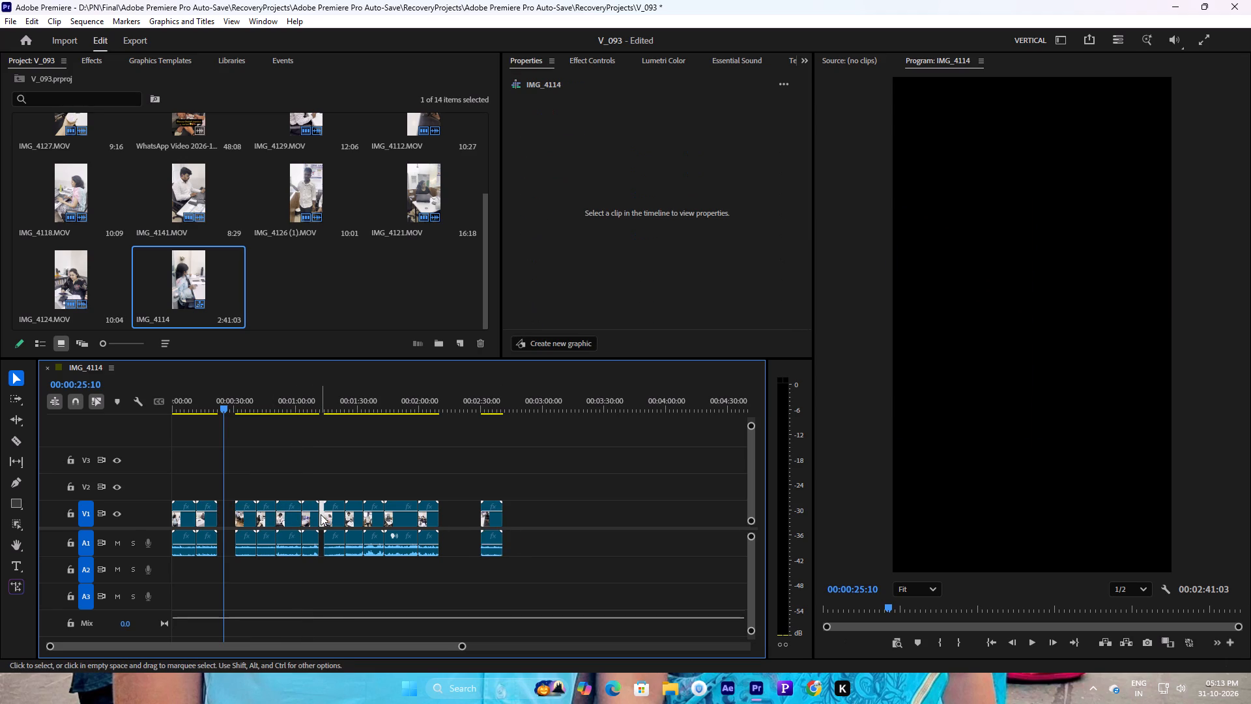
key(Delete)
Move the IMG_4112.MOV clip from beyond the sequence's end into the gap at about 0:22.
click(494, 522)
click(483, 518)
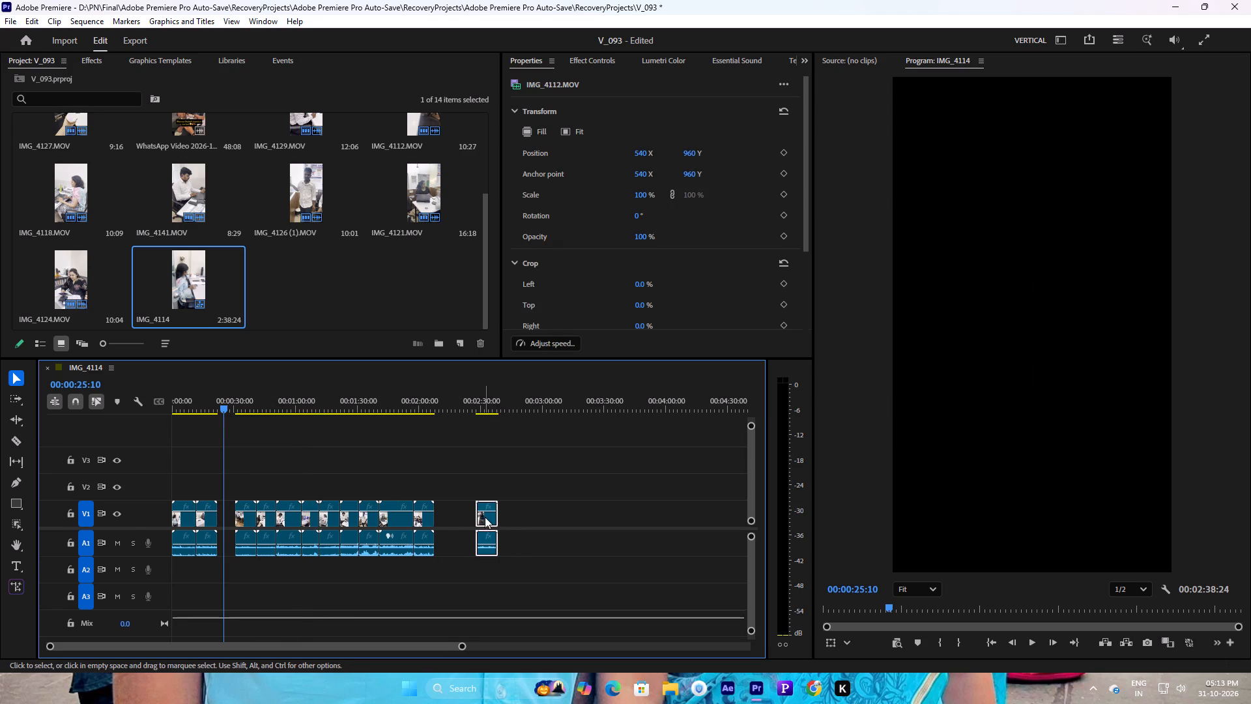
drag(485, 516, 225, 521)
Move the opening IMG_4114.MOV clip from the start of the sequence to directly after the last clip.
drag(227, 405, 246, 407)
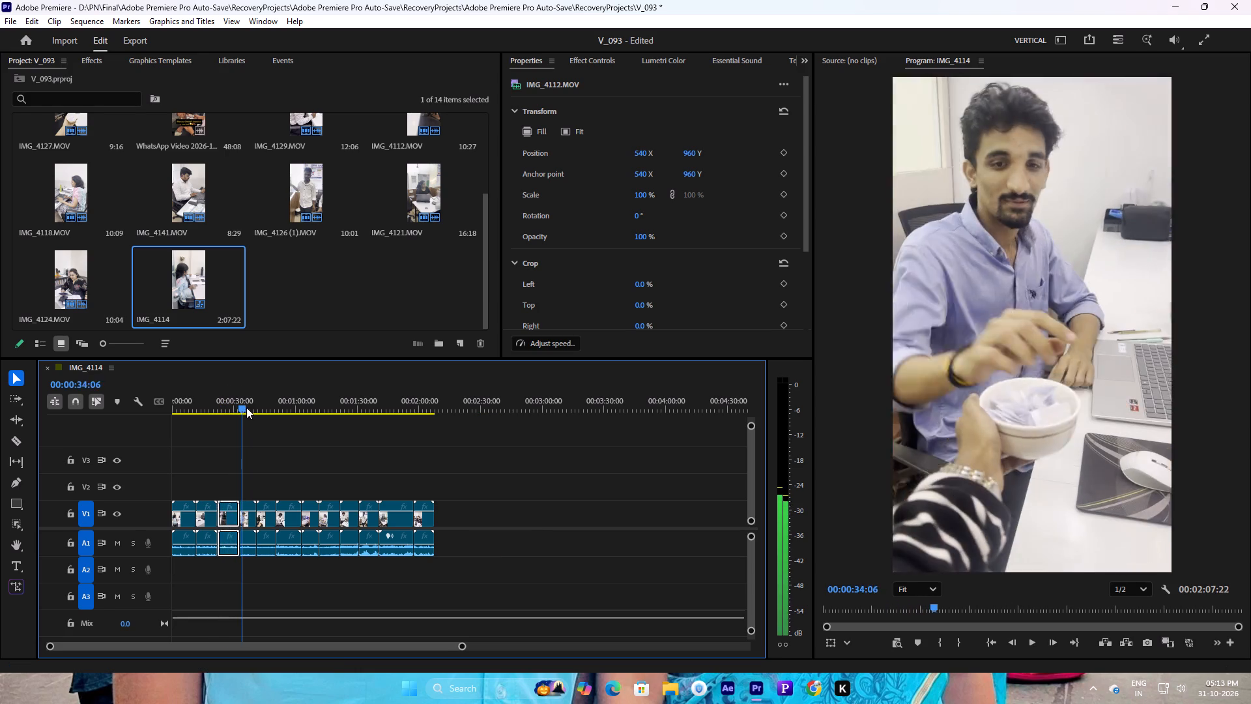
drag(246, 407, 177, 423)
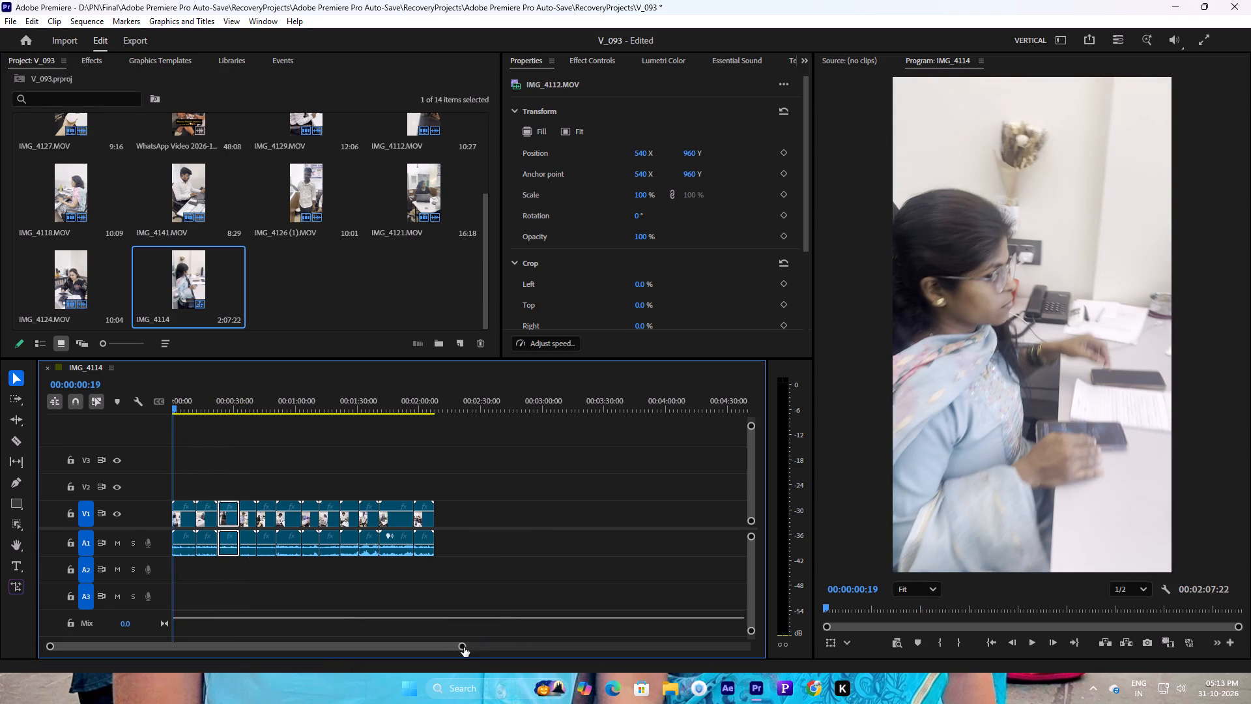
drag(464, 647, 377, 654)
right_drag(615, 505, 134, 486)
click(511, 460)
key(space)
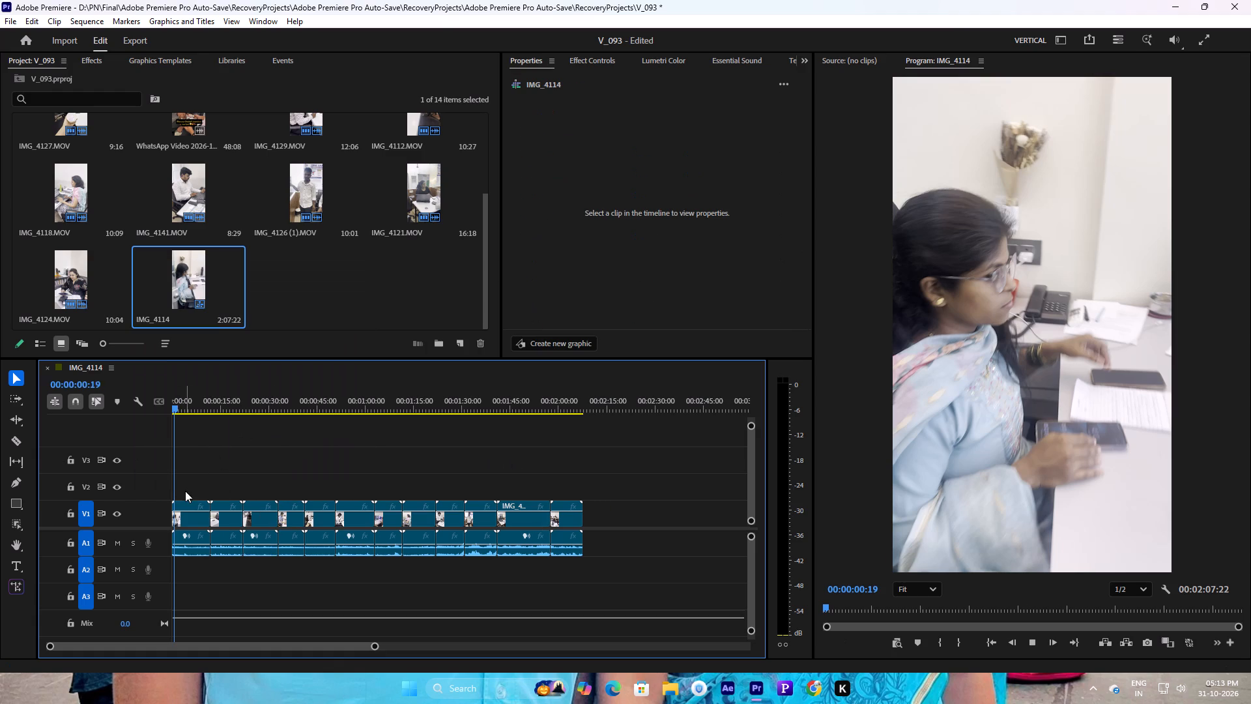
key(space)
drag(197, 526, 201, 525)
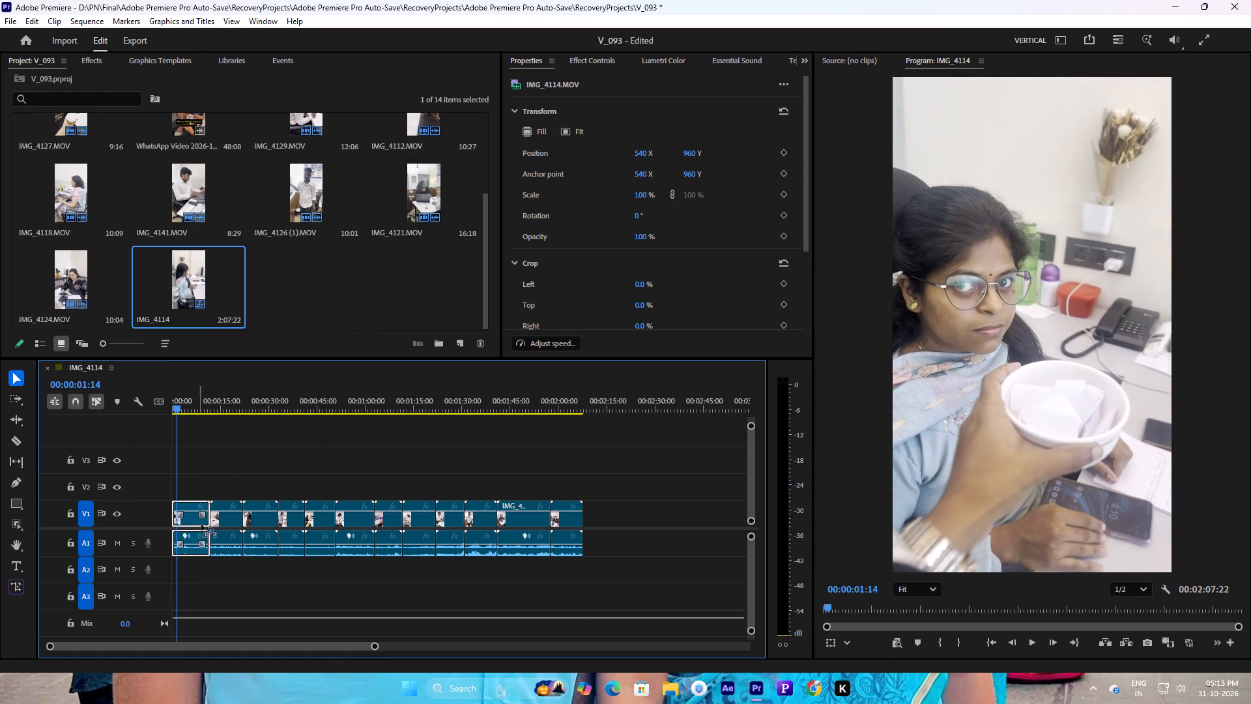
drag(201, 525, 612, 545)
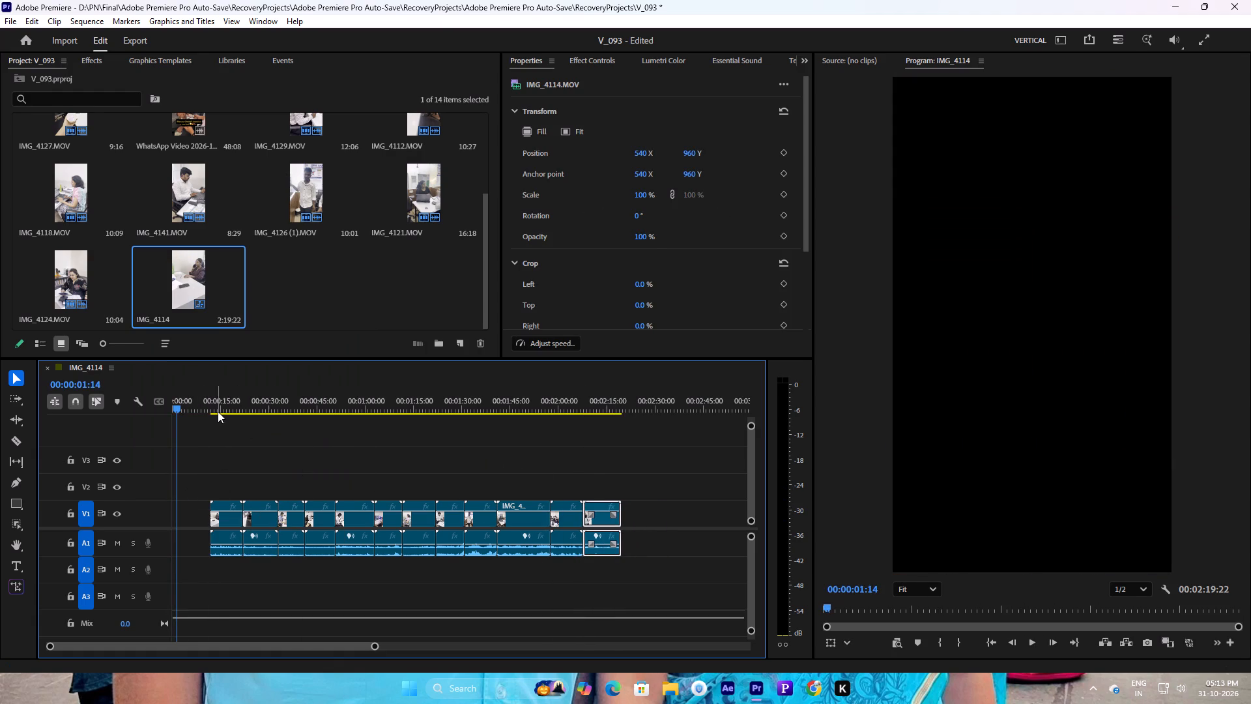
Move the IMG_4112.MOV clip to the very start of the sequence, at 00:00:00:00.
drag(213, 407, 223, 413)
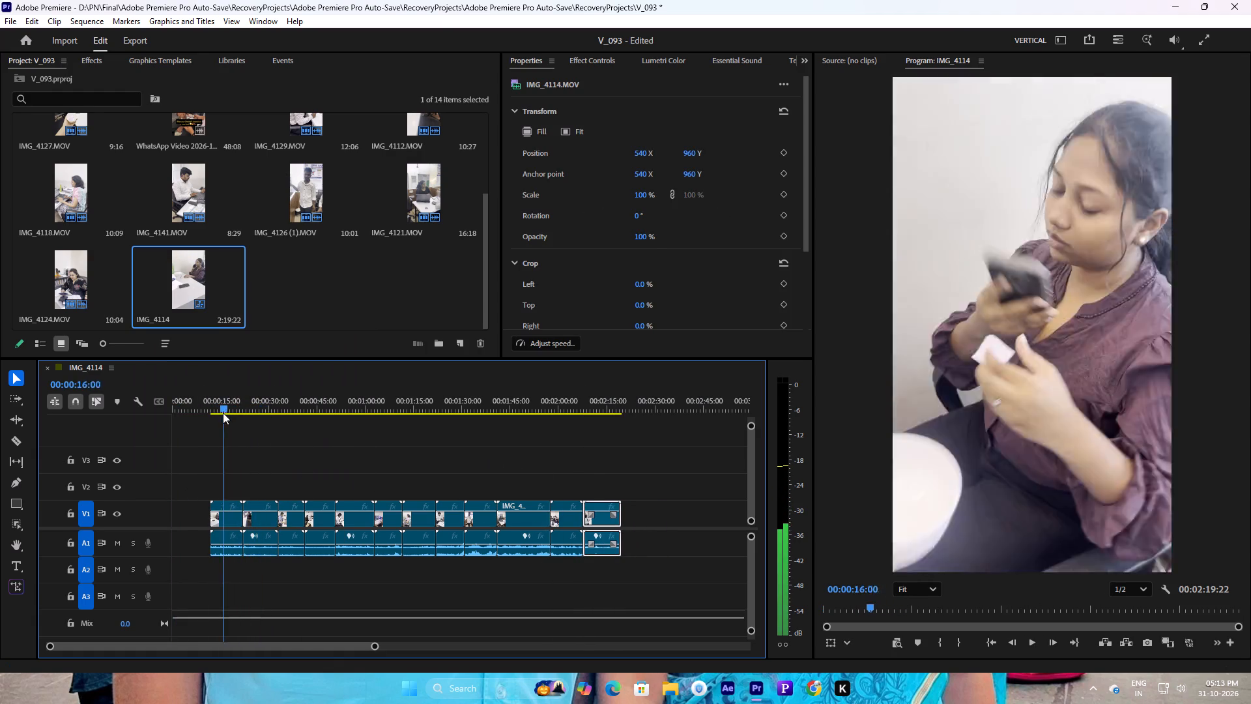
drag(223, 413, 210, 415)
key(space)
key(space)
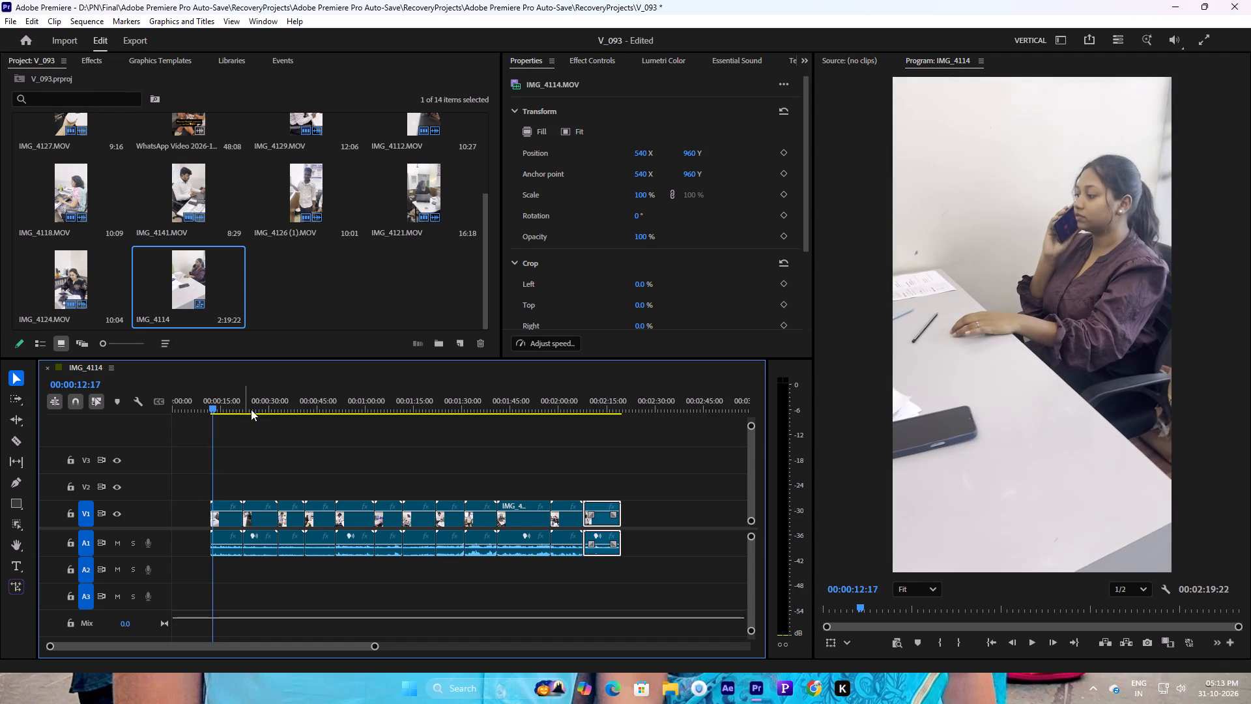
click(263, 521)
drag(263, 518, 201, 517)
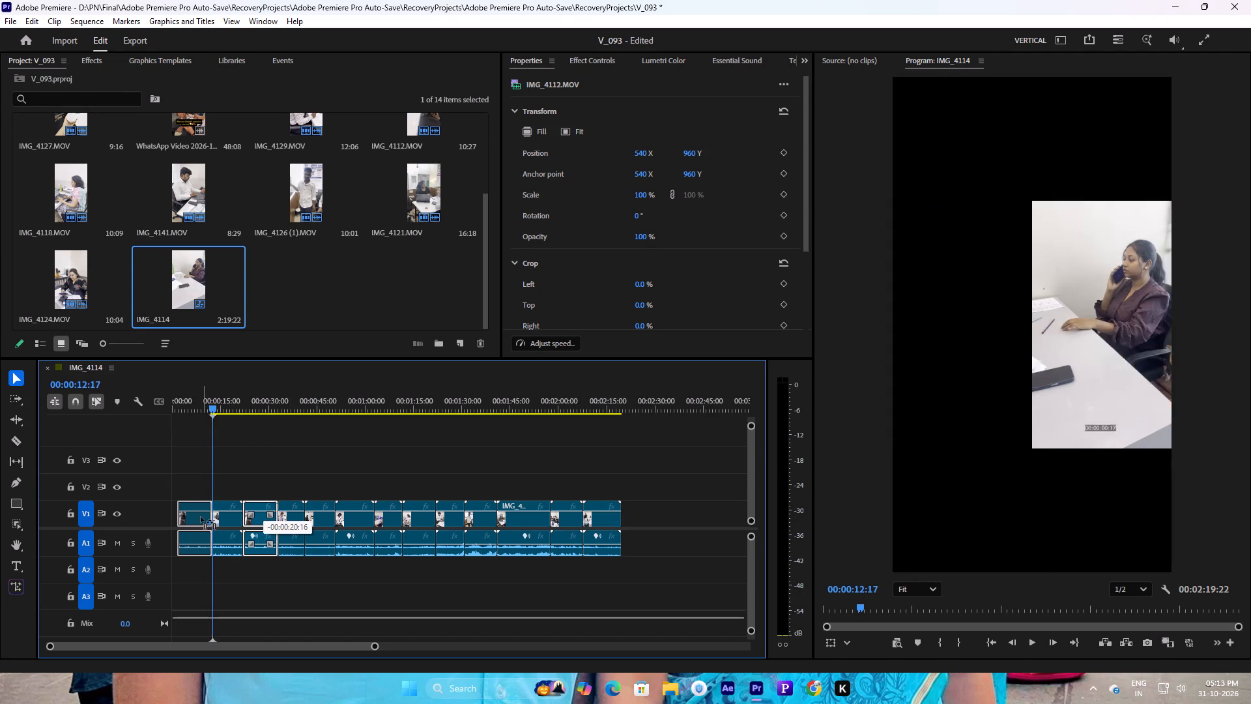
drag(201, 517, 177, 522)
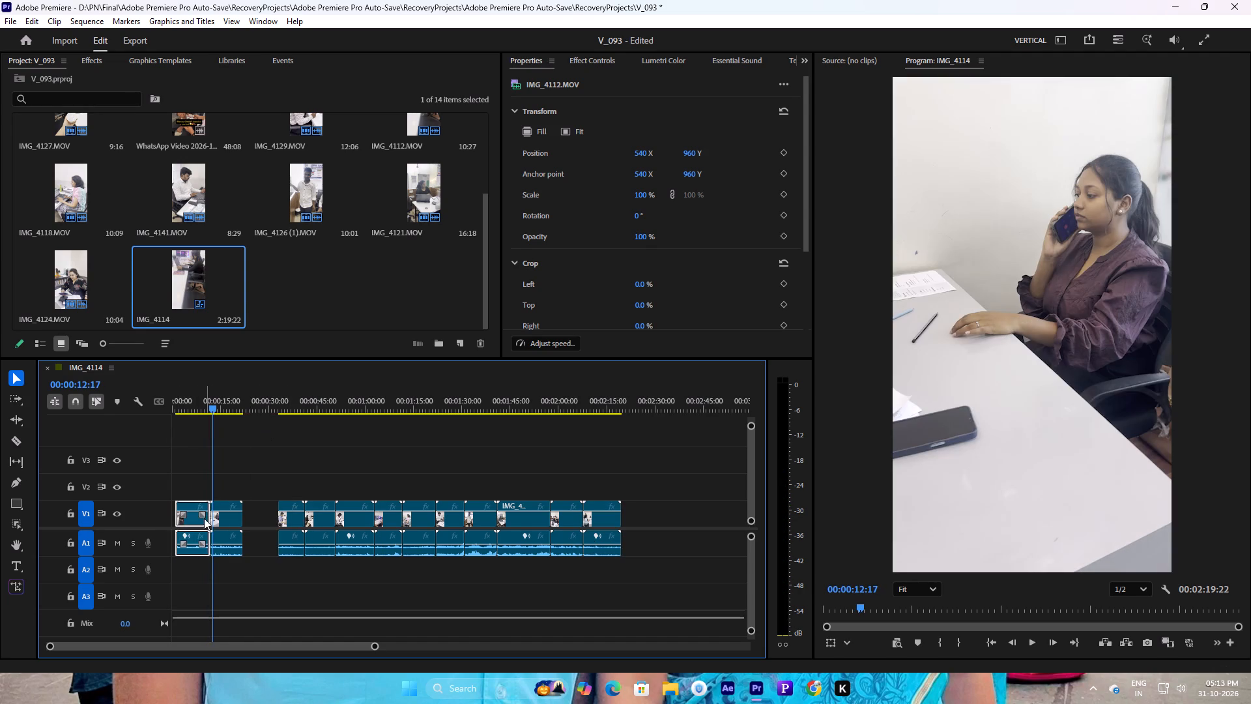
drag(190, 523, 177, 523)
drag(186, 523, 159, 525)
drag(186, 414, 143, 422)
drag(186, 407, 137, 418)
drag(189, 514, 174, 488)
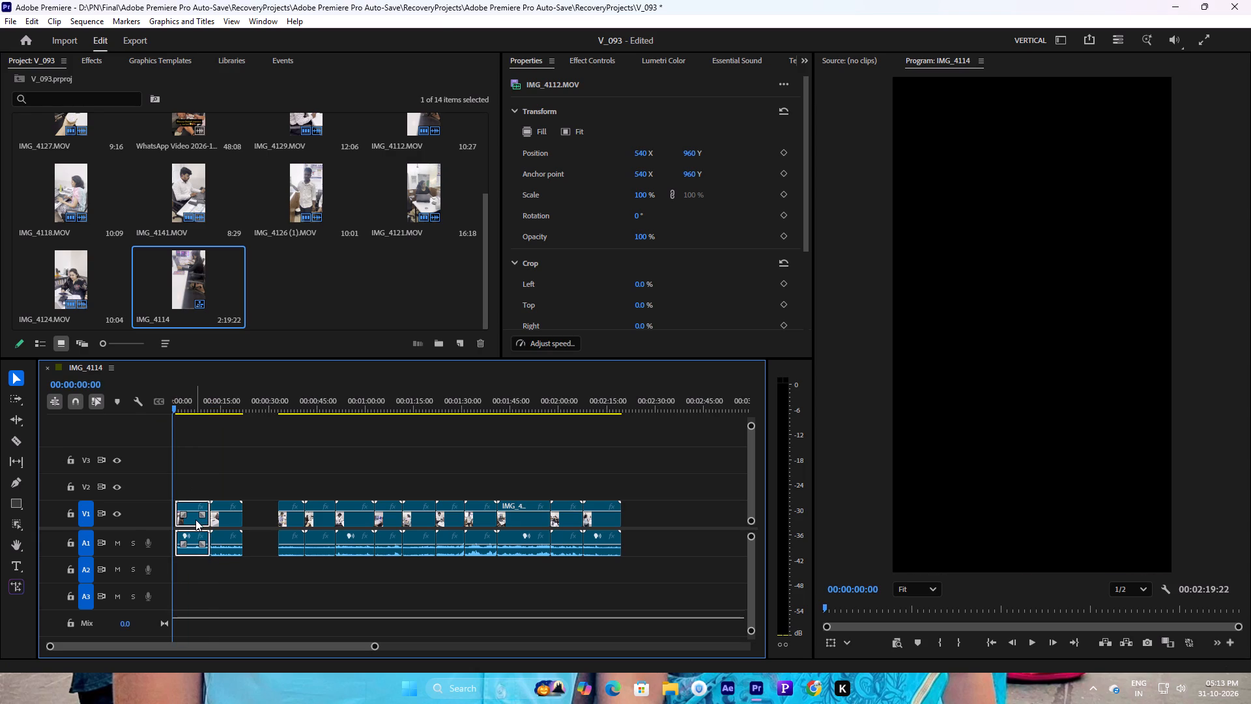
drag(195, 520, 164, 519)
Scrub through the rearranged sequence to review the content and order of the remaining clips.
key(space)
drag(215, 409, 280, 417)
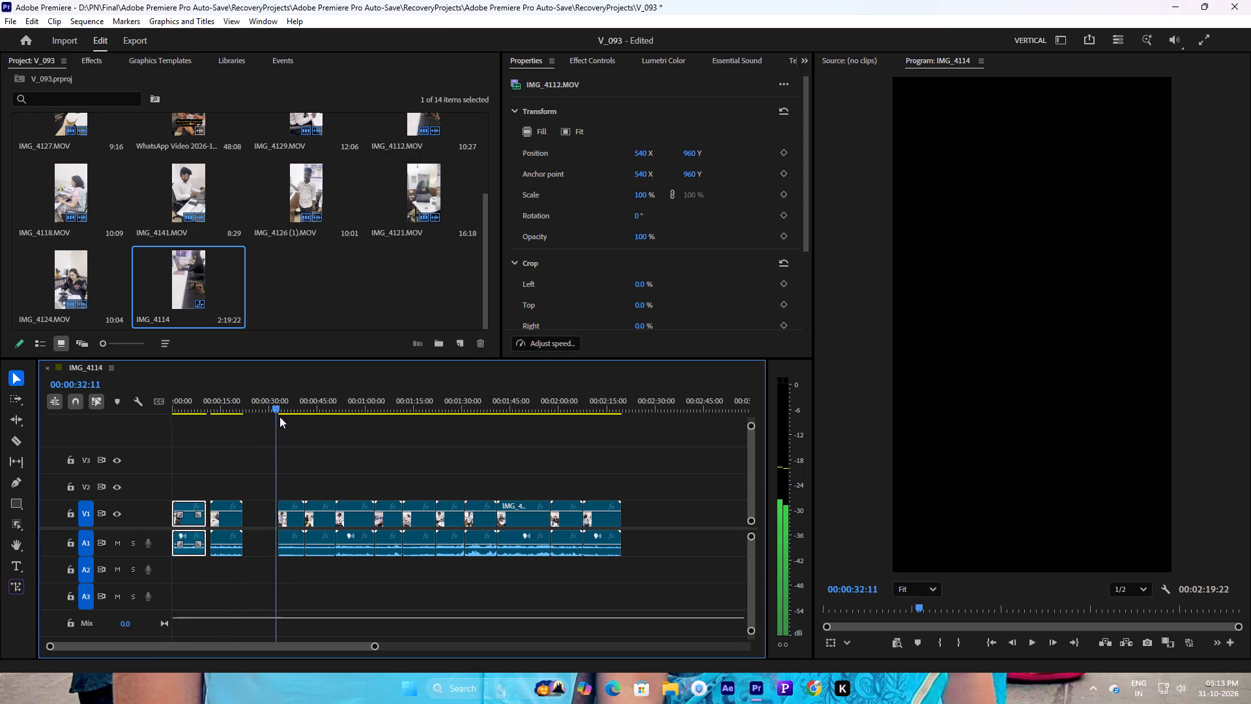
drag(280, 417, 261, 421)
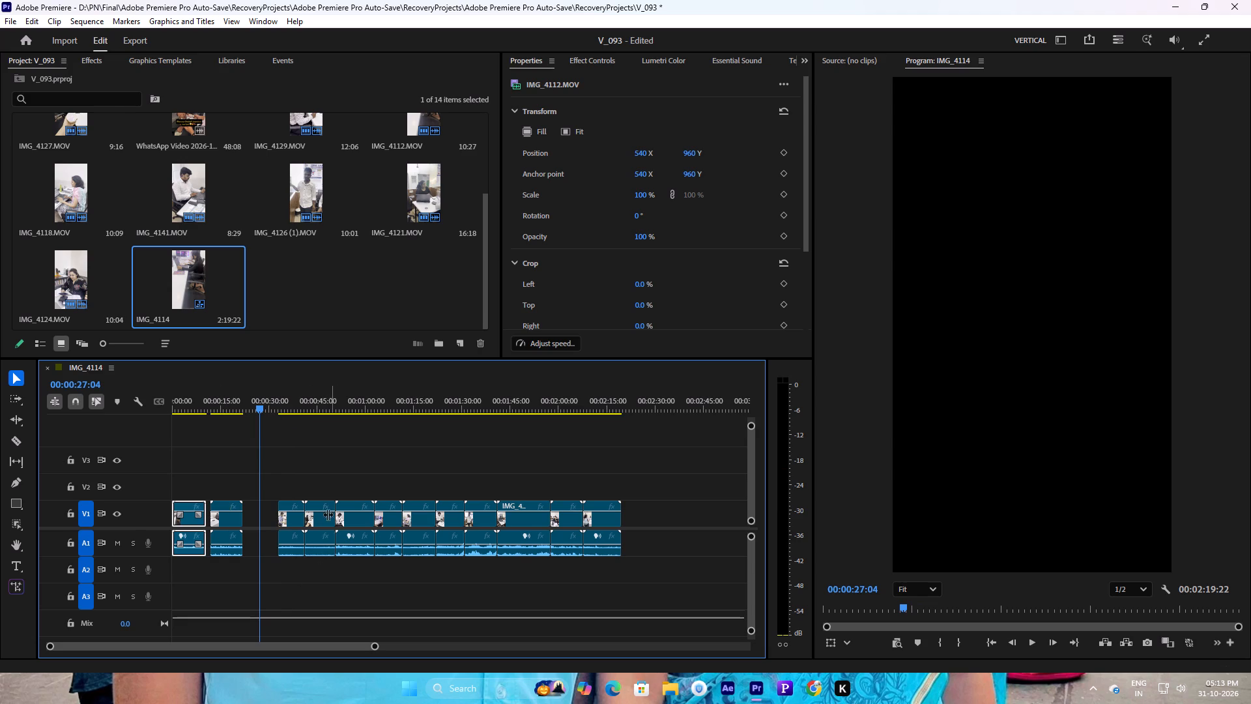
drag(308, 406, 318, 404)
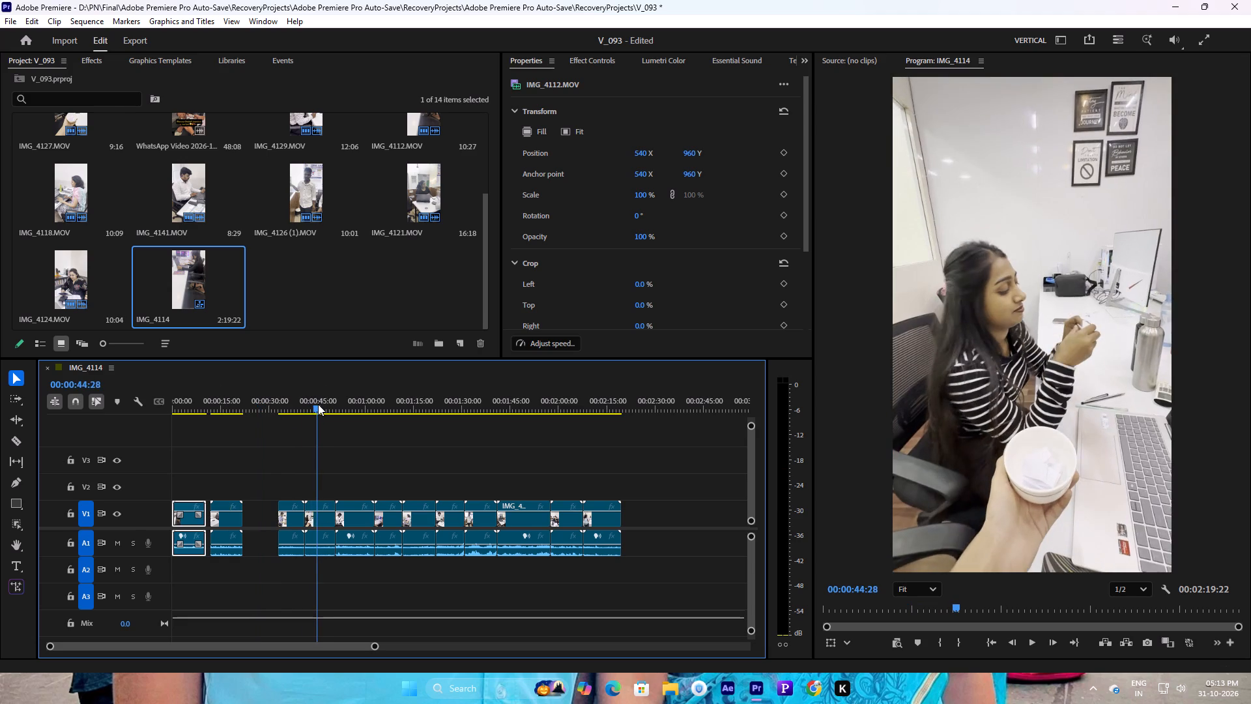
drag(318, 404, 355, 405)
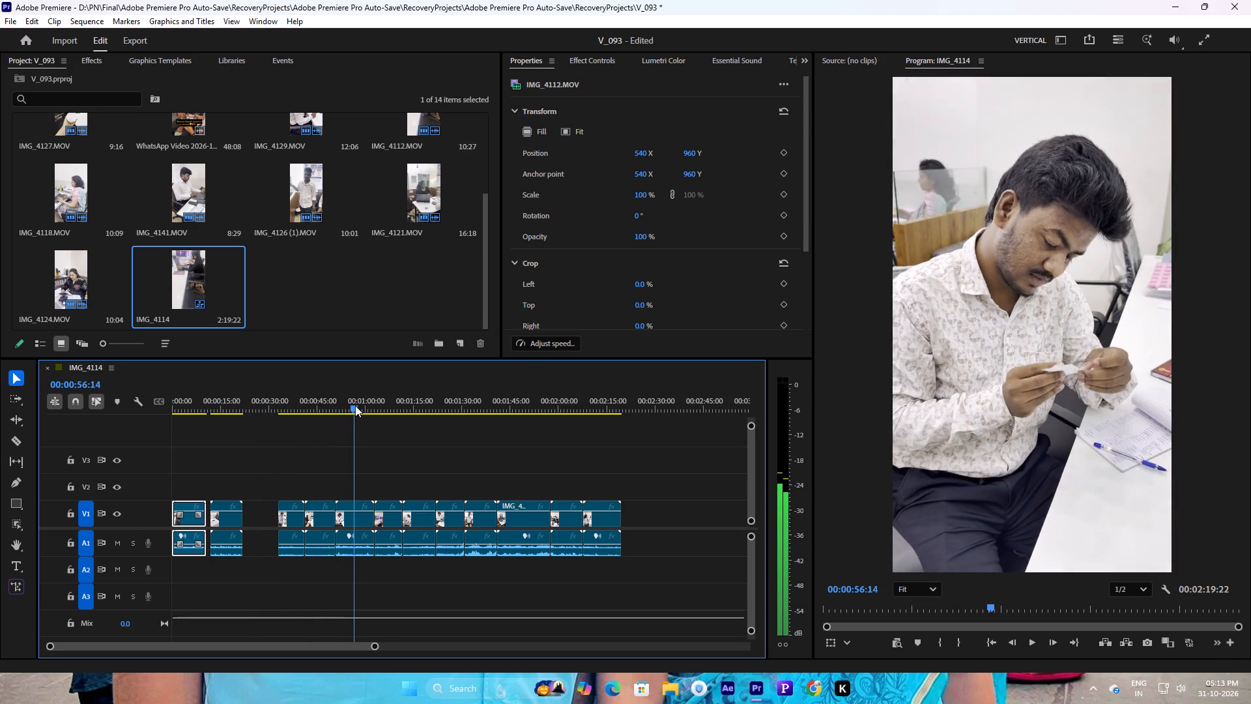
drag(355, 405, 435, 403)
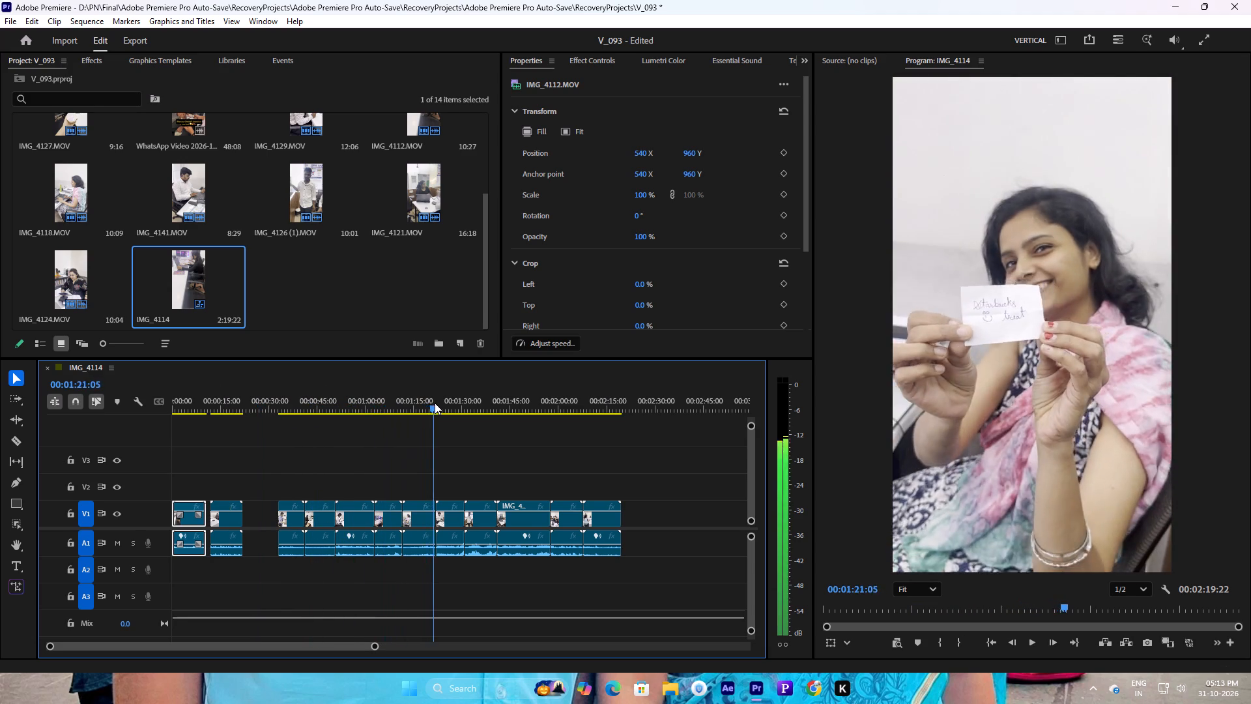
drag(435, 403, 412, 407)
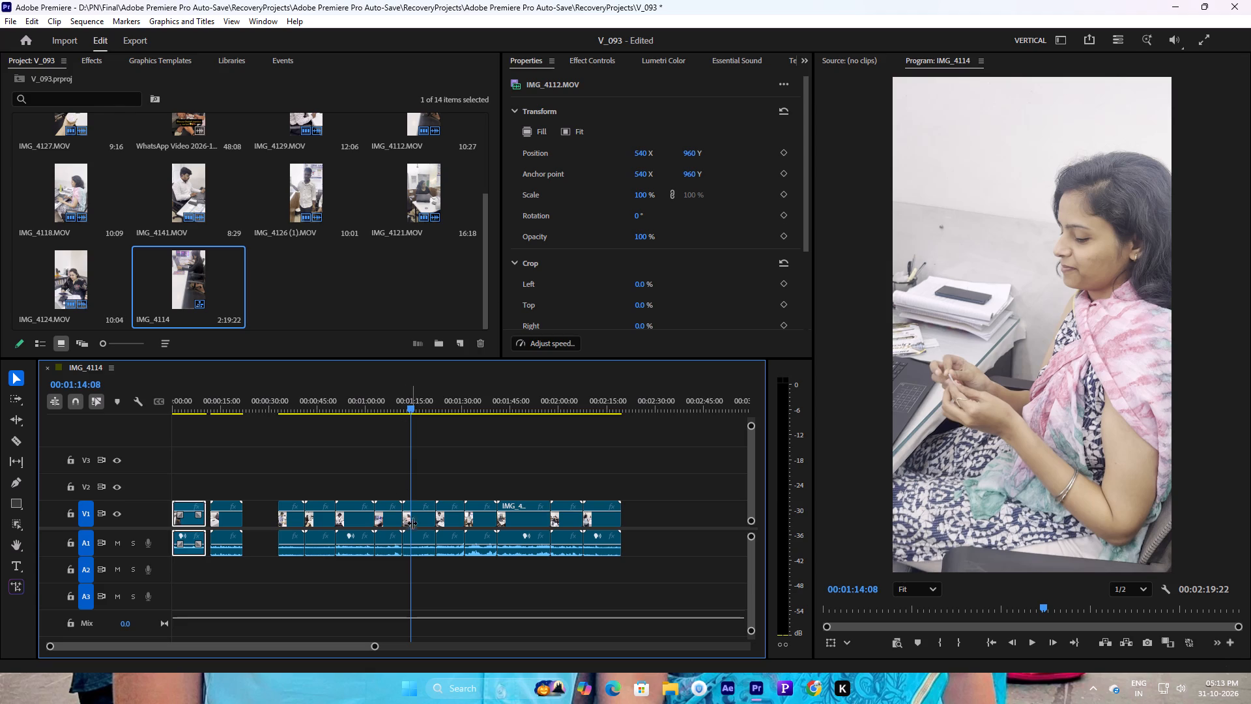
click(415, 525)
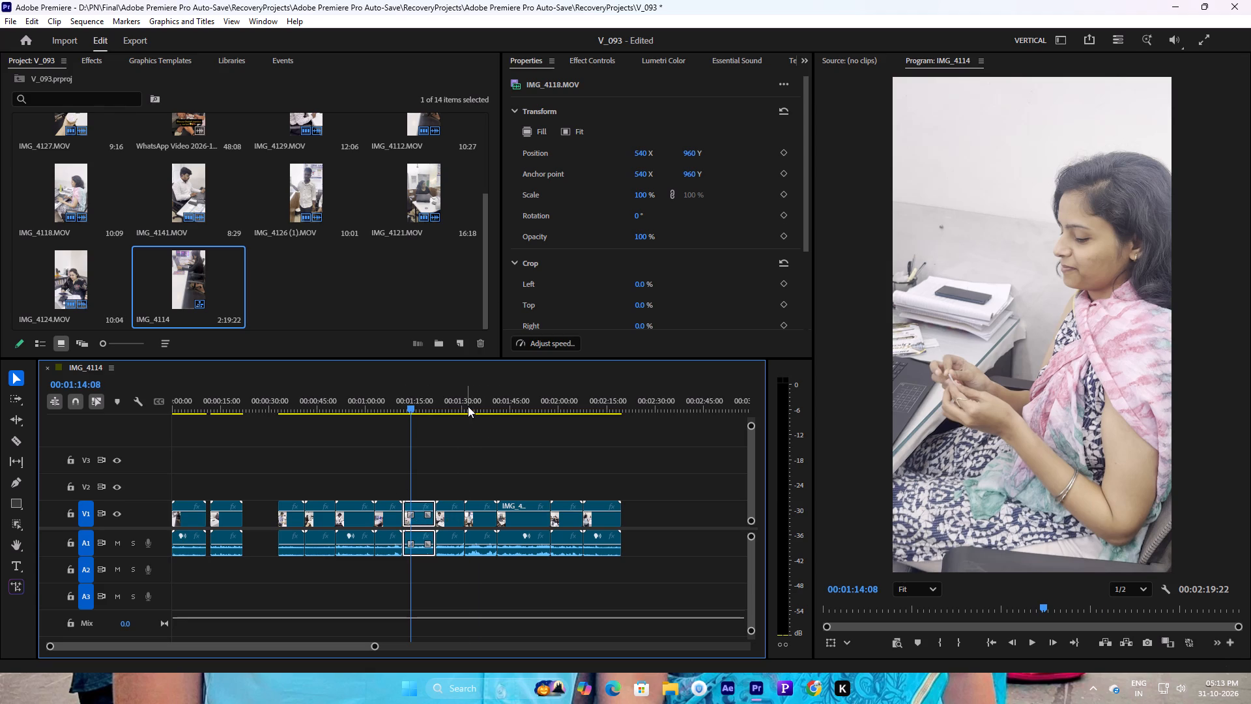
drag(468, 406, 551, 410)
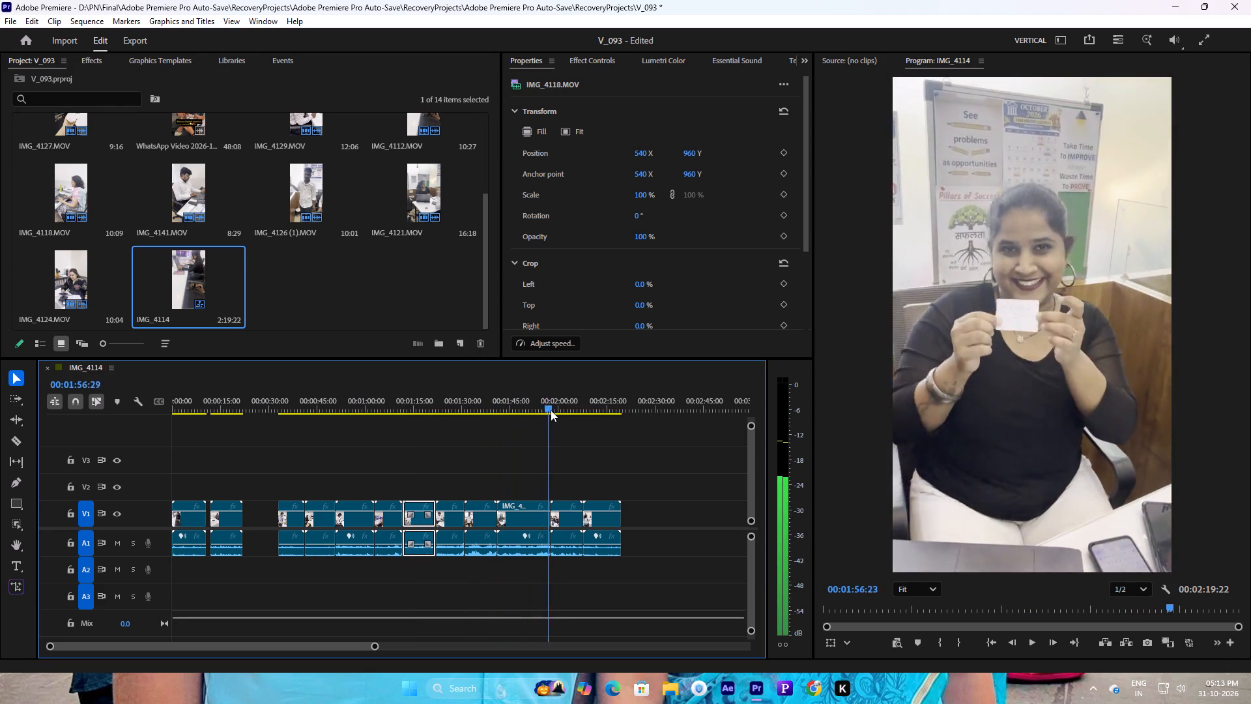
drag(551, 410, 612, 386)
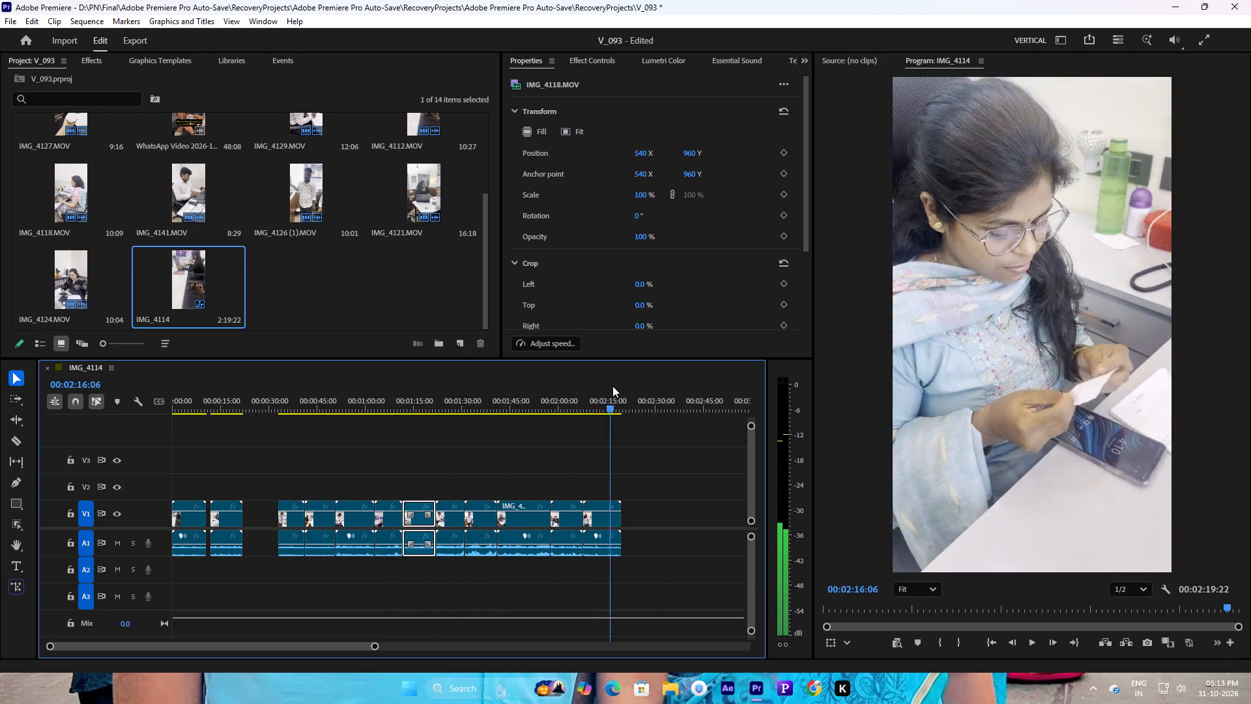
drag(612, 386, 298, 428)
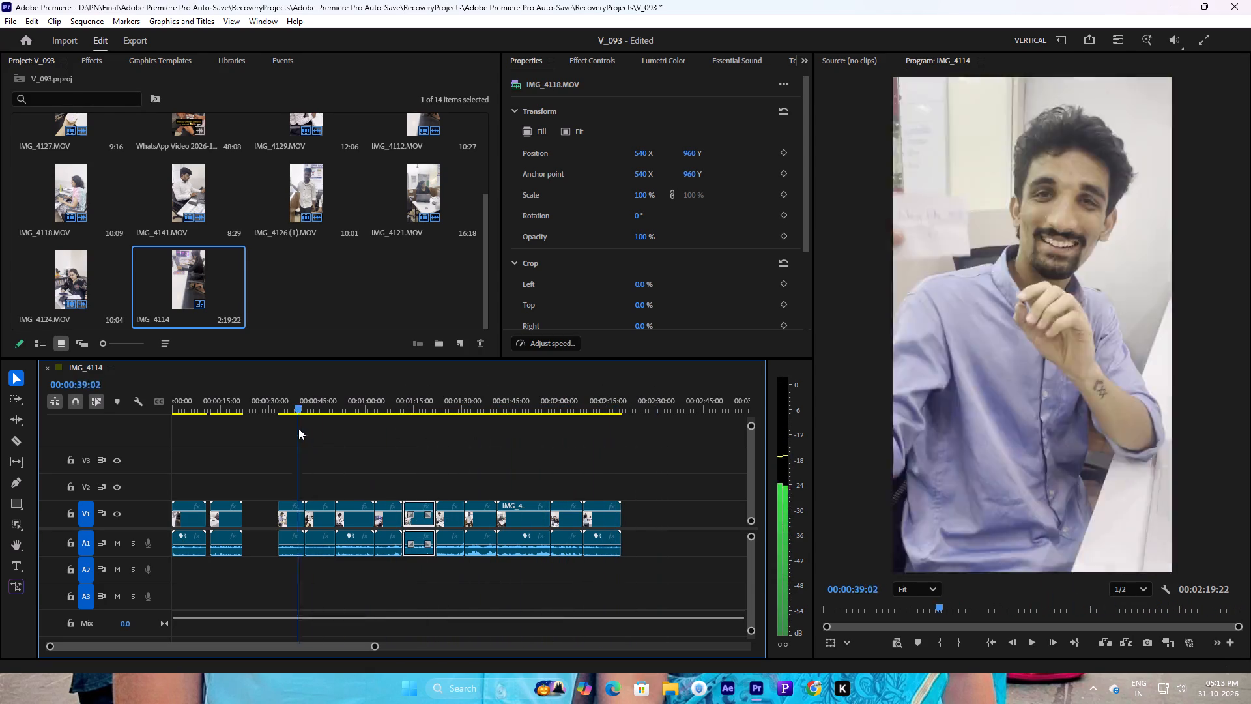
drag(298, 428, 304, 417)
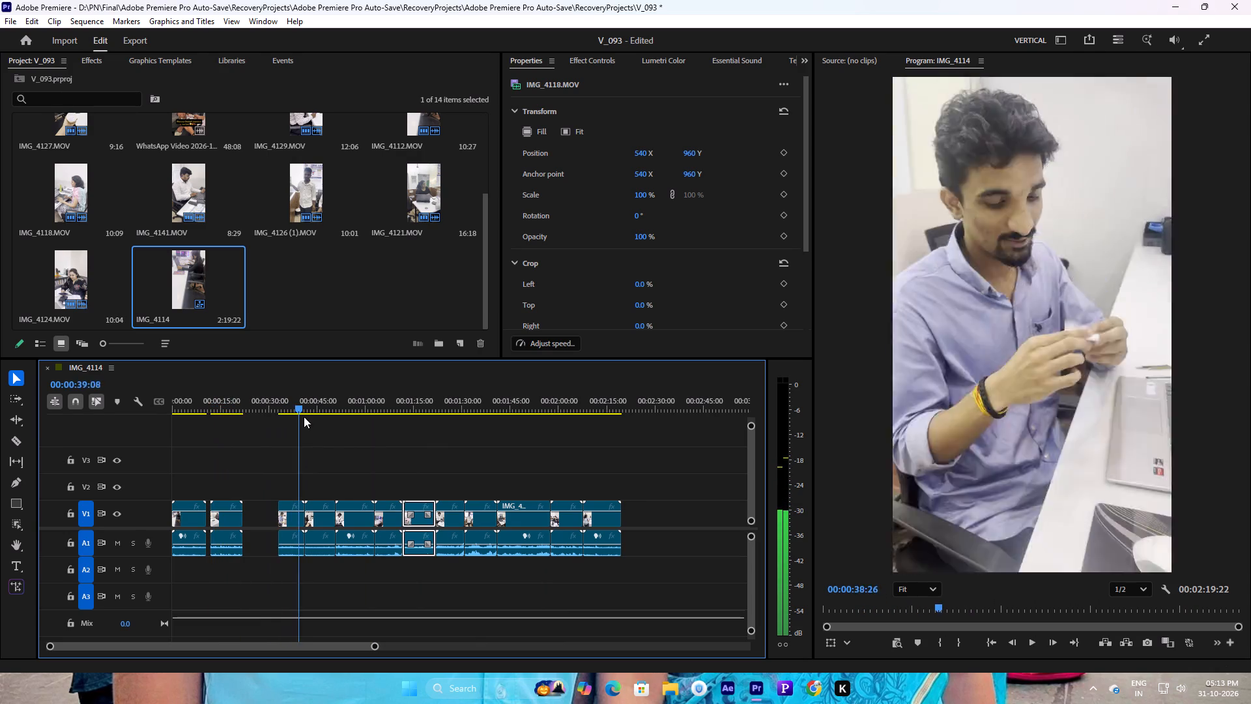
drag(304, 417, 296, 418)
Ripple delete the wide gap between the second and third clips.
click(266, 521)
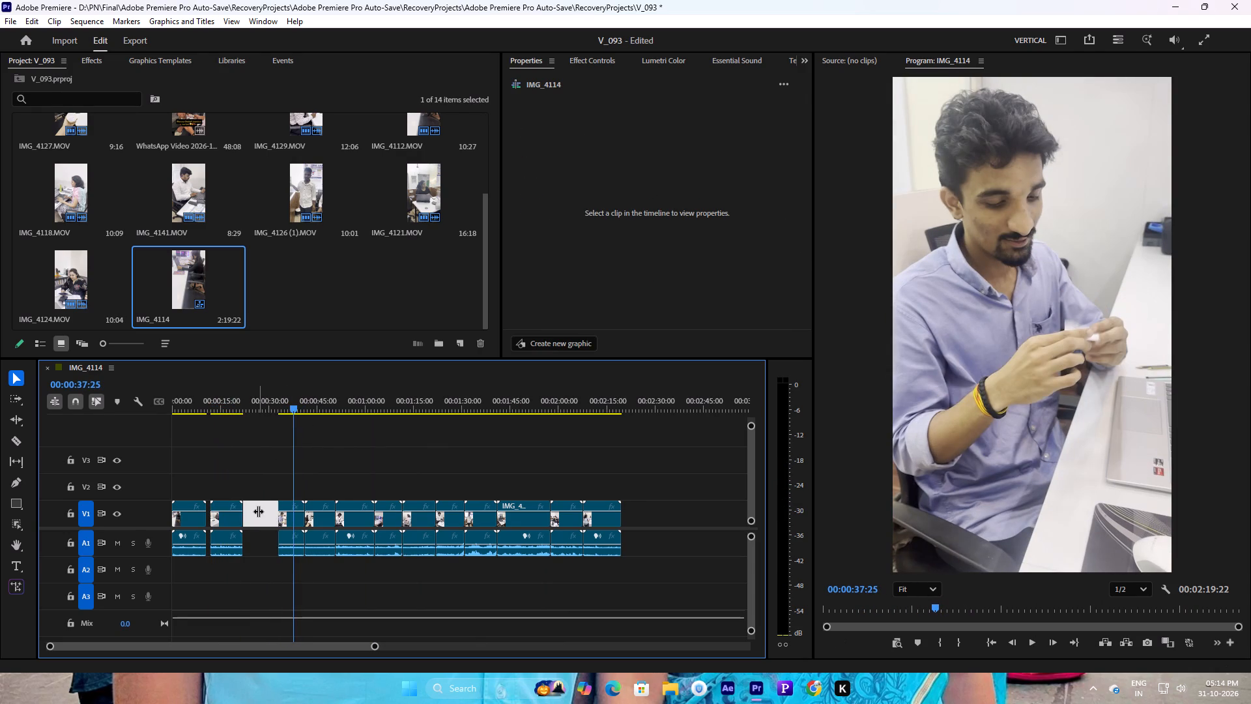
key(Delete)
Ripple delete the narrow gap between the first and second clips of the sequence.
key(v)
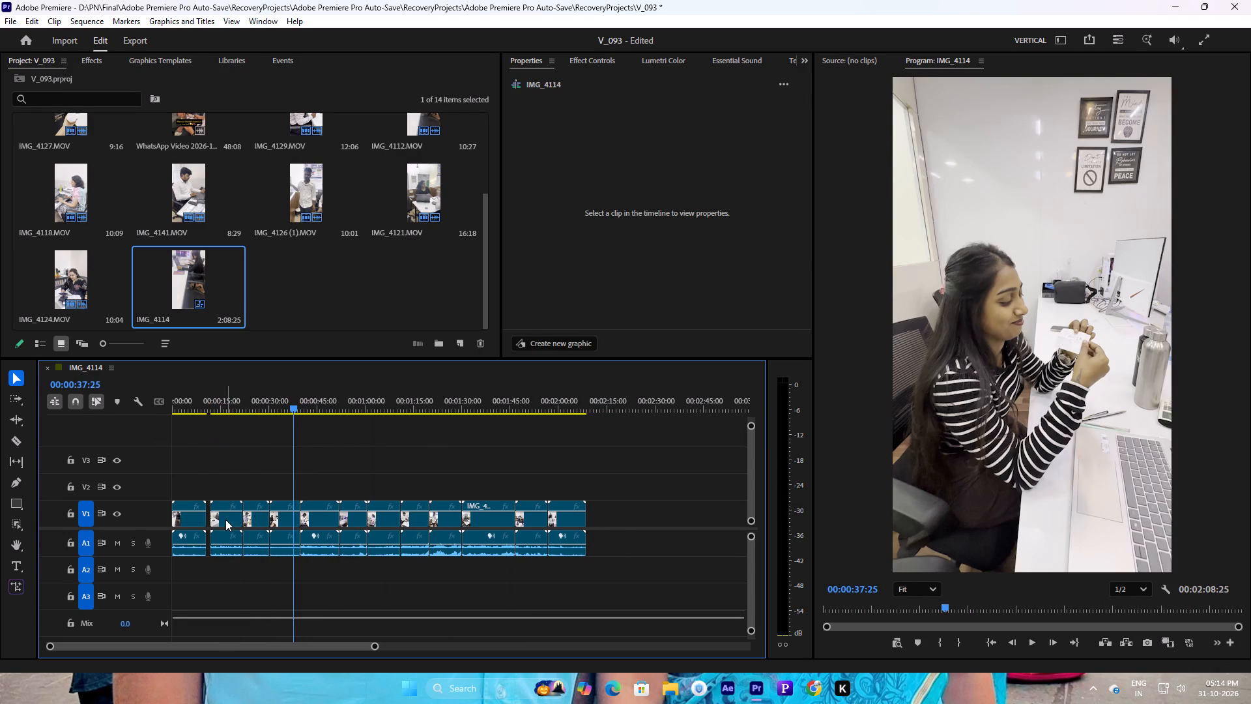
click(208, 519)
key(Delete)
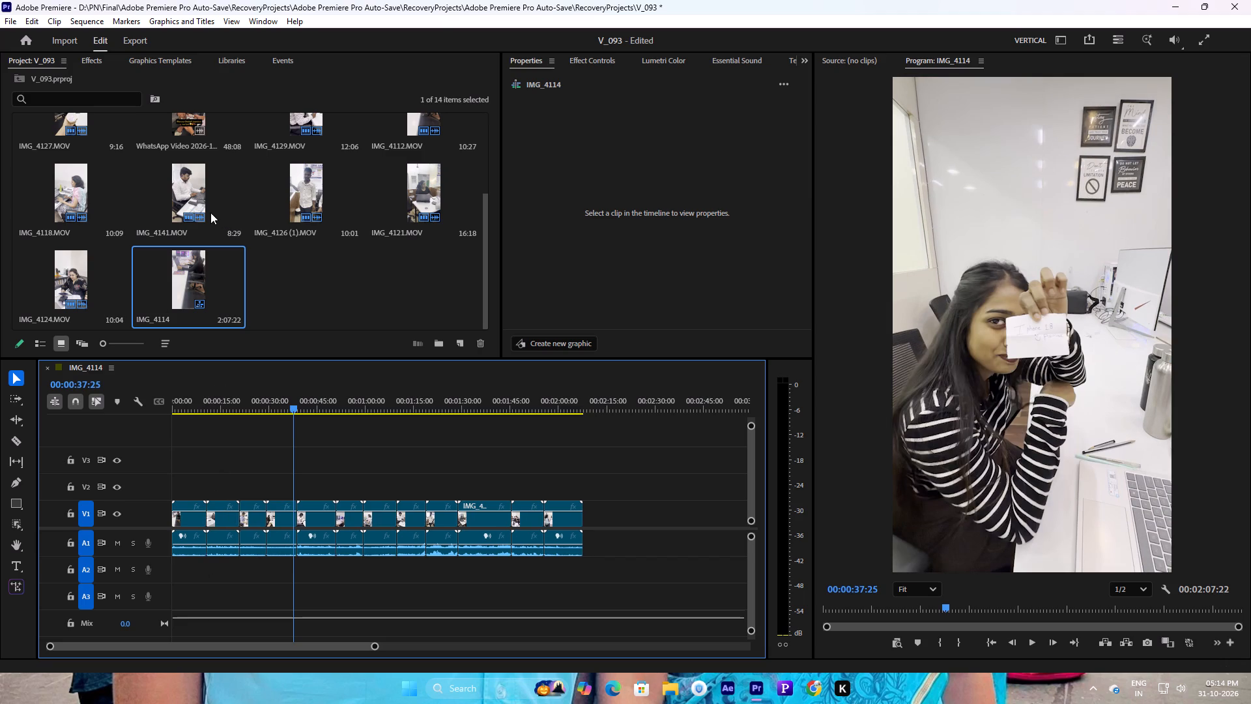
Open the WhatsApp Video clip in the source monitor for viewing and dismiss the Windows Security notification.
scroll(210, 212, up, 1)
double_click(186, 191)
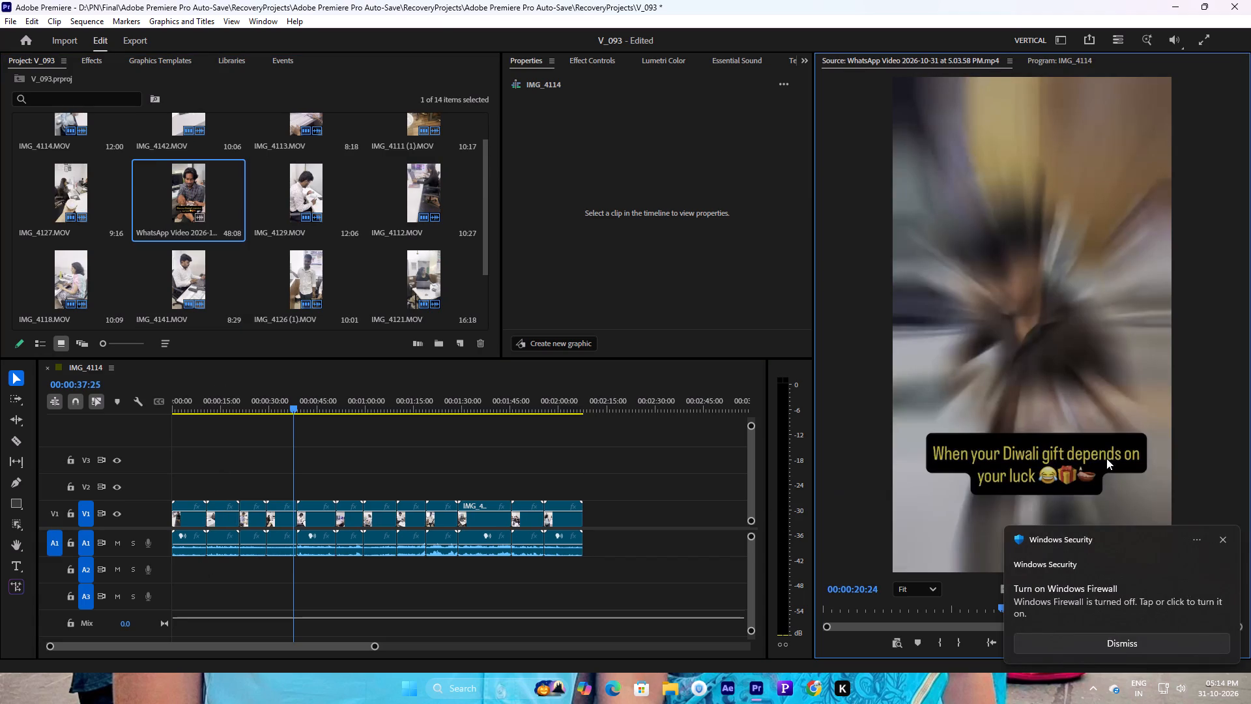
click(1221, 538)
Play the opening of the IMG_4114 sequence from its start.
drag(252, 403, 144, 424)
key(space)
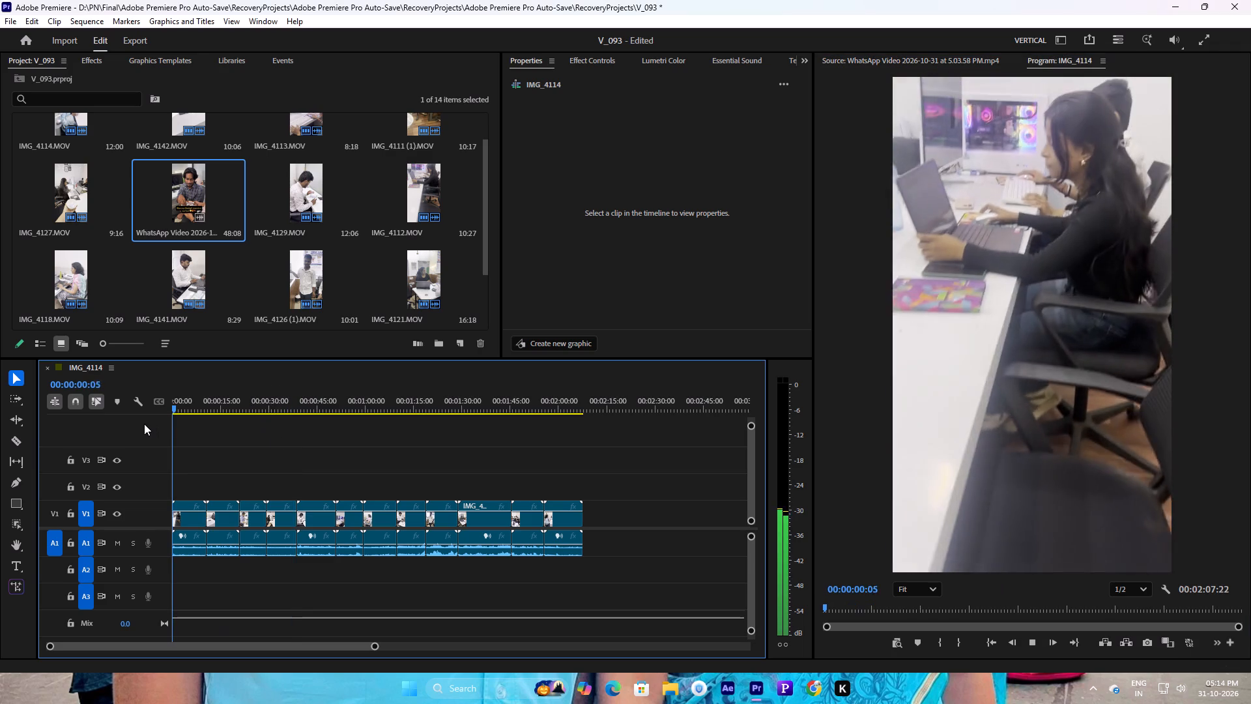
key(space)
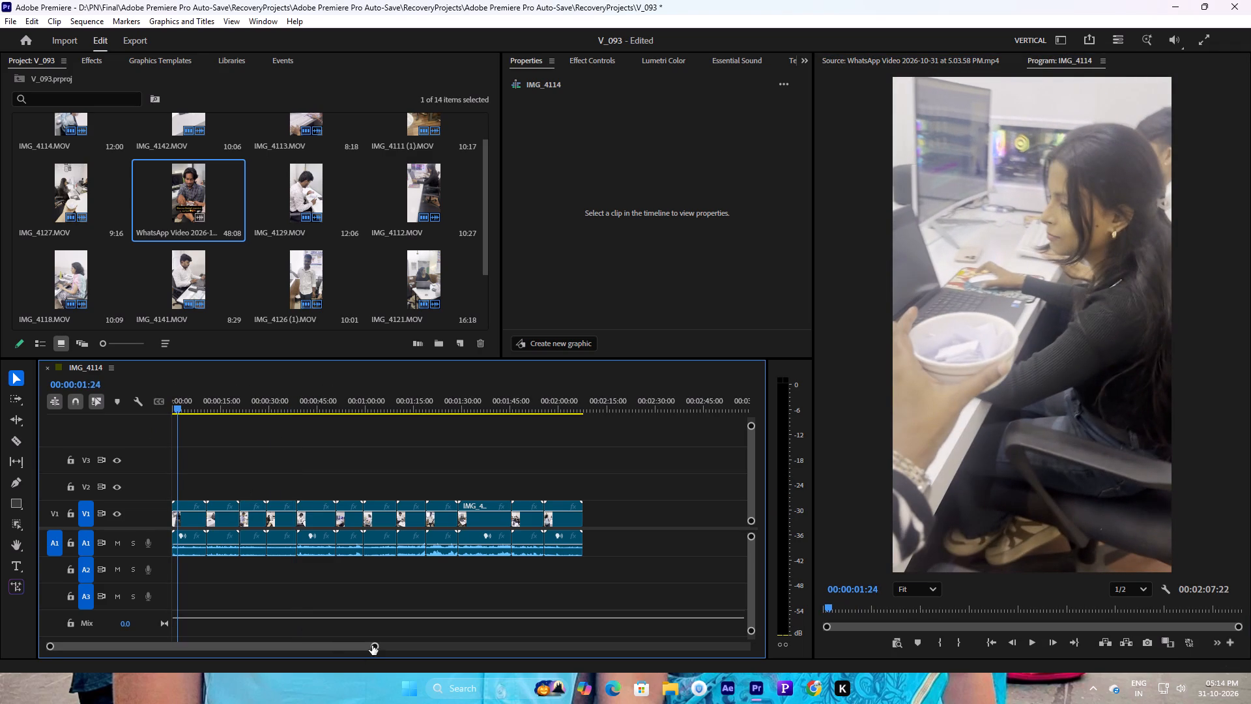
Set the speed of all clips in the sequence to 161.2% with Optical Flow time interpolation.
drag(609, 511, 81, 497)
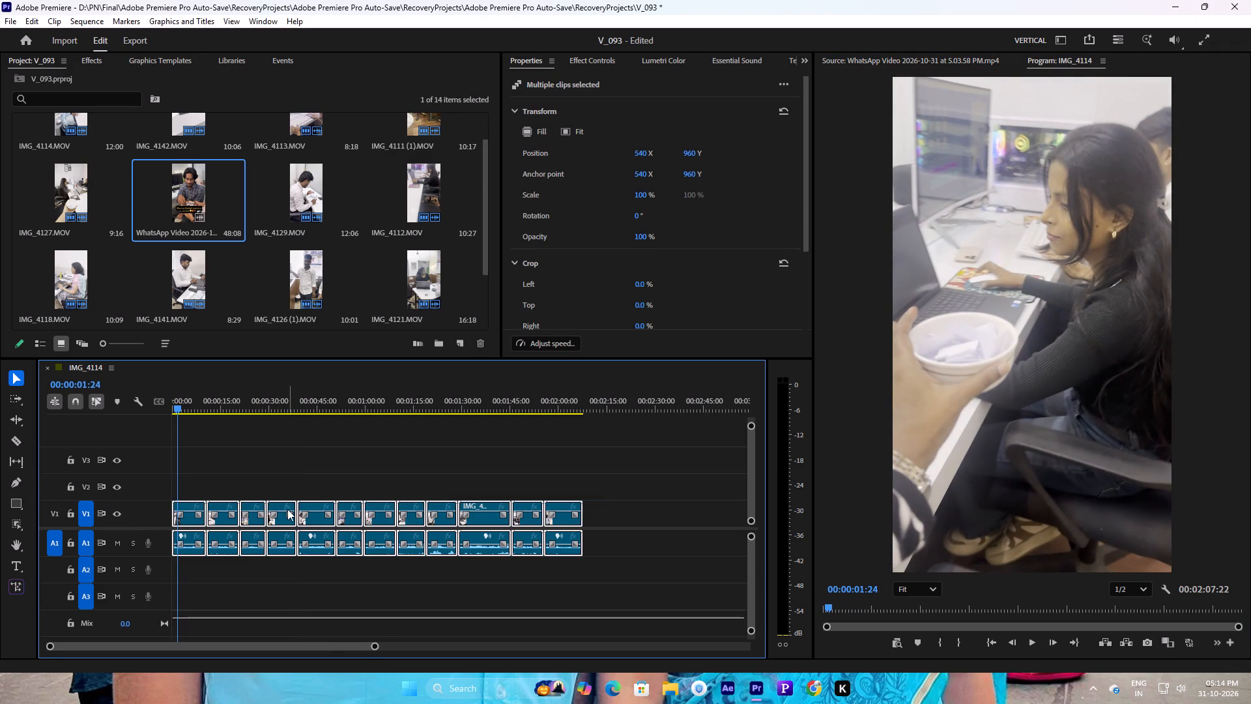
right_click(286, 509)
click(341, 389)
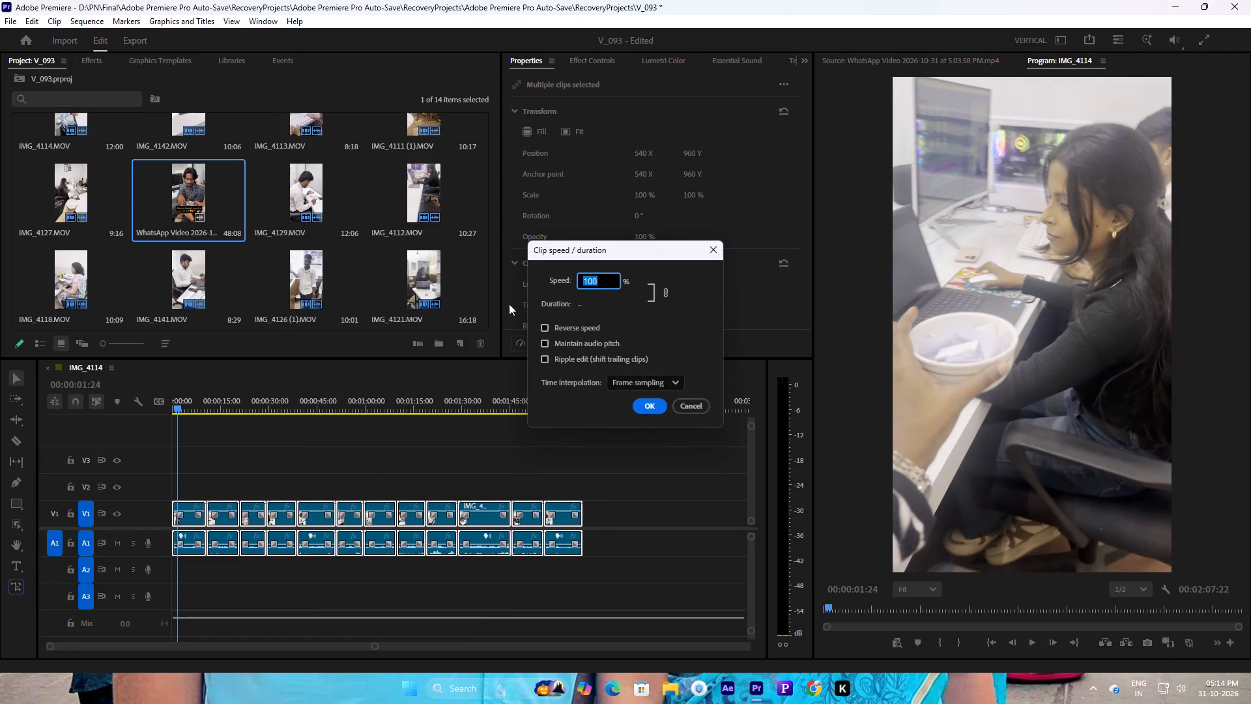
click(550, 280)
drag(586, 286, 967, 325)
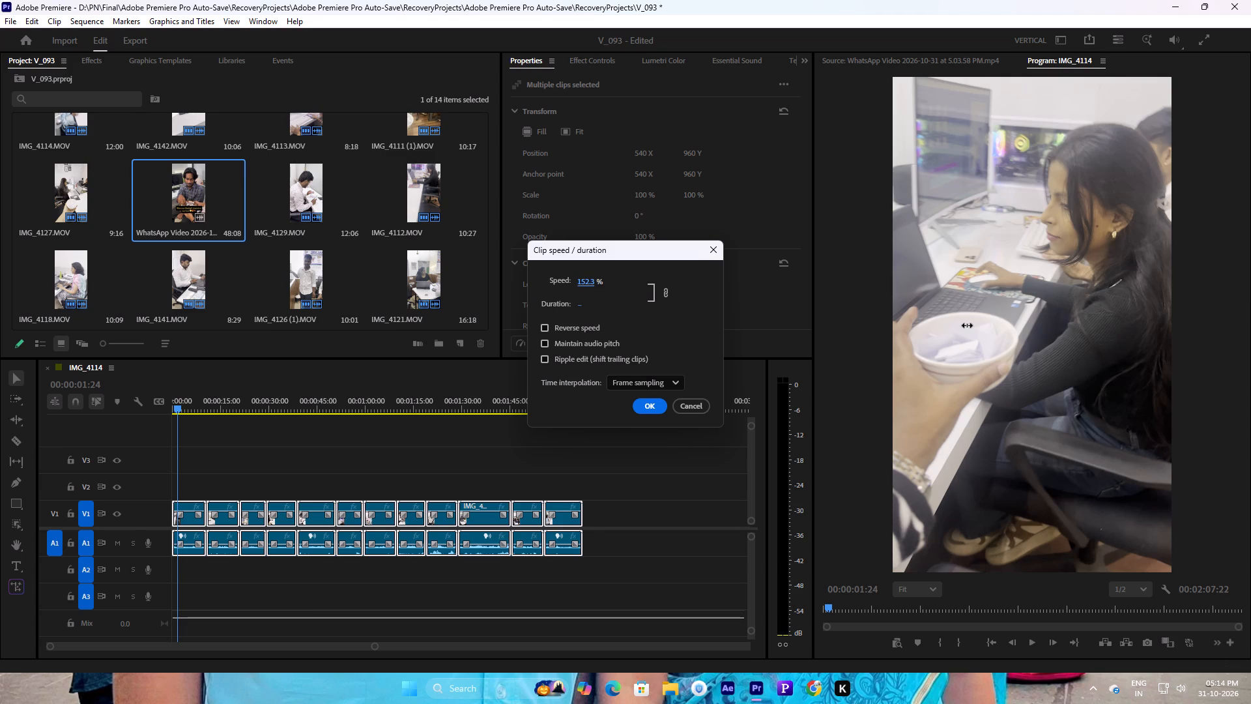
drag(967, 325, 1018, 317)
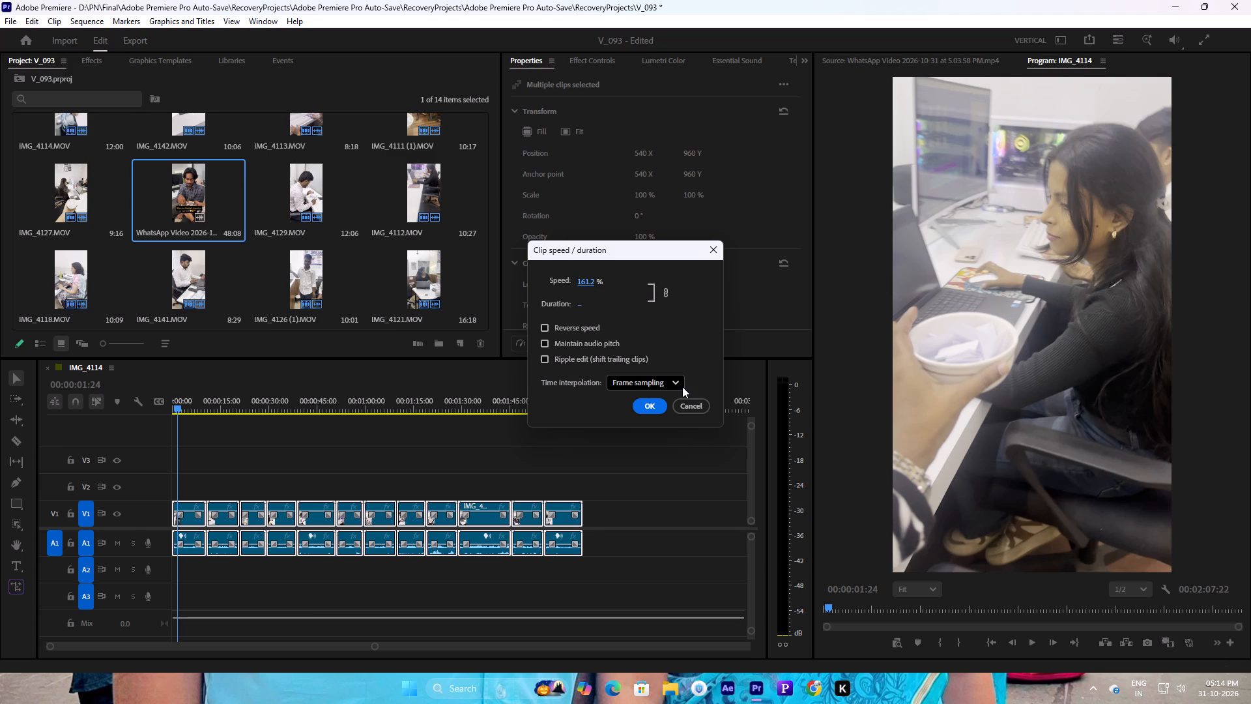
click(682, 387)
click(661, 436)
click(653, 407)
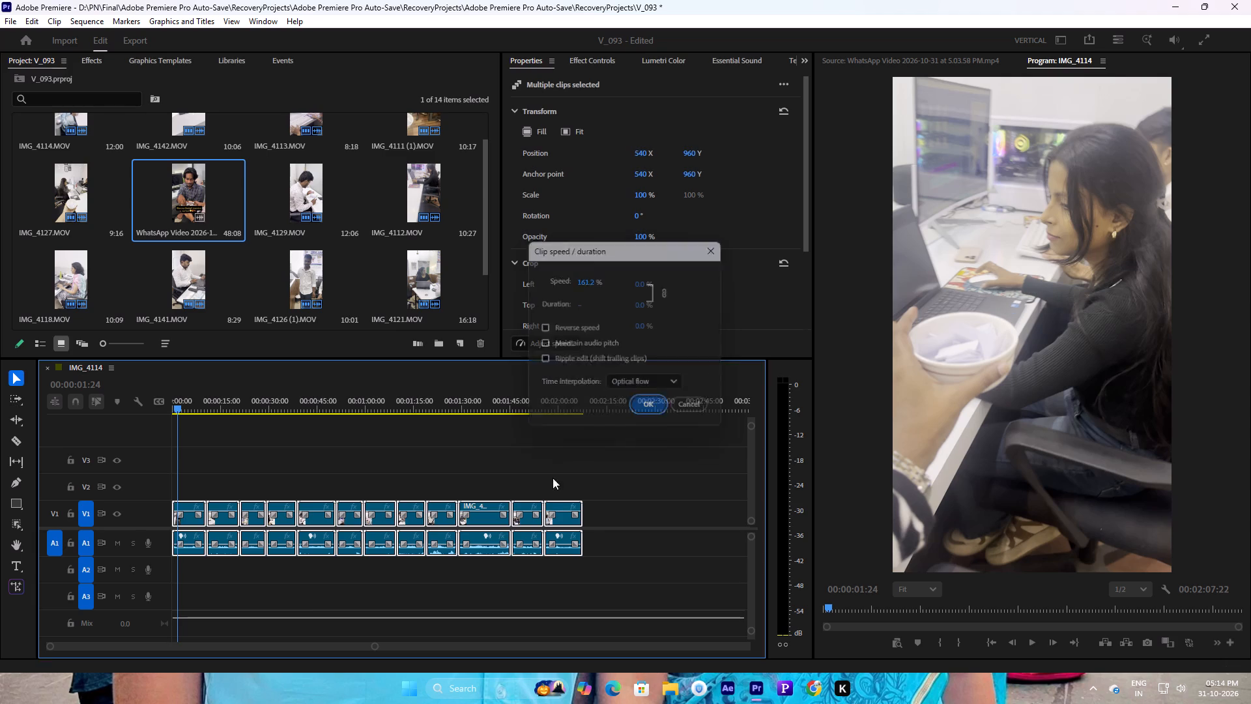
Scrub through the sped-up sequence to review the content of each clip, and clear the clip selection.
drag(554, 402, 351, 405)
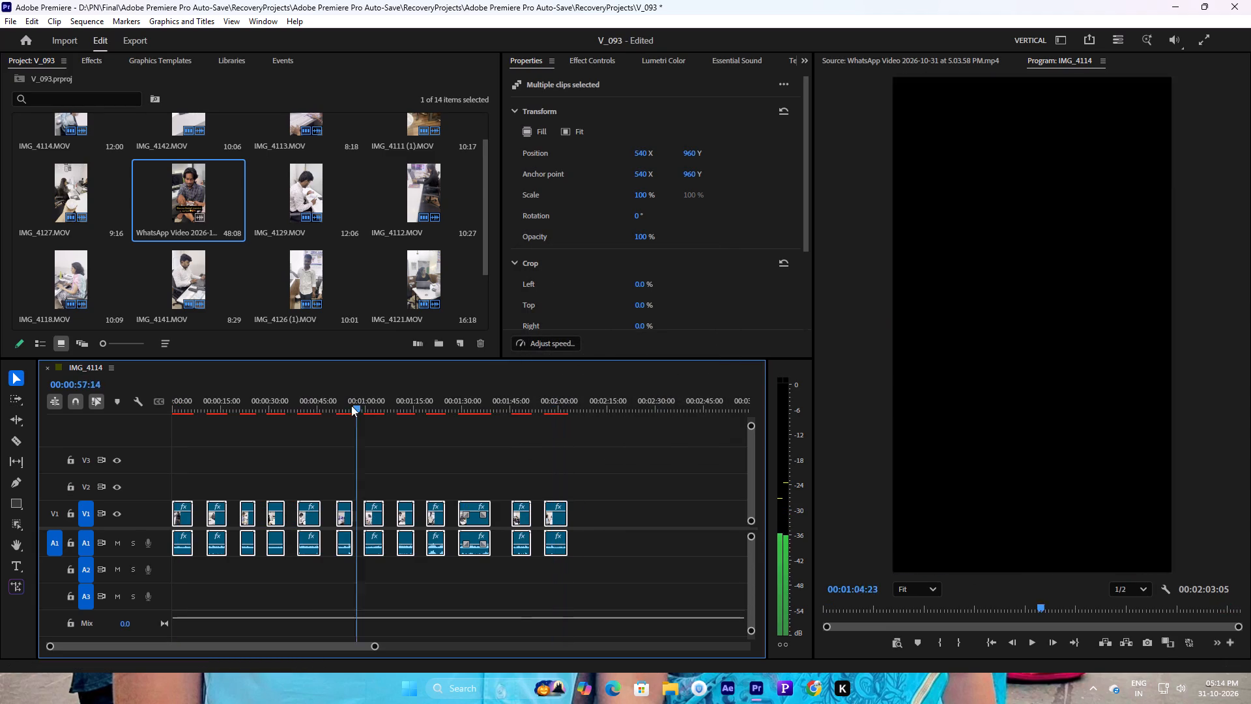
drag(351, 405, 276, 389)
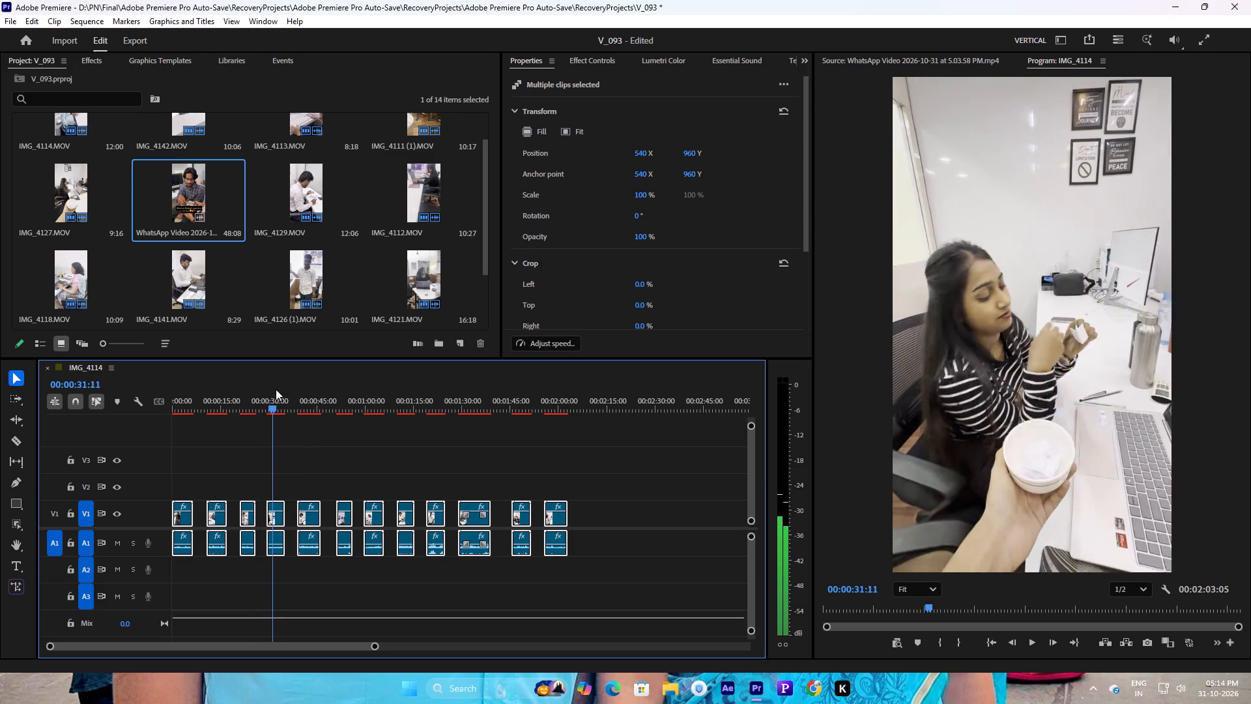
drag(276, 389, 261, 393)
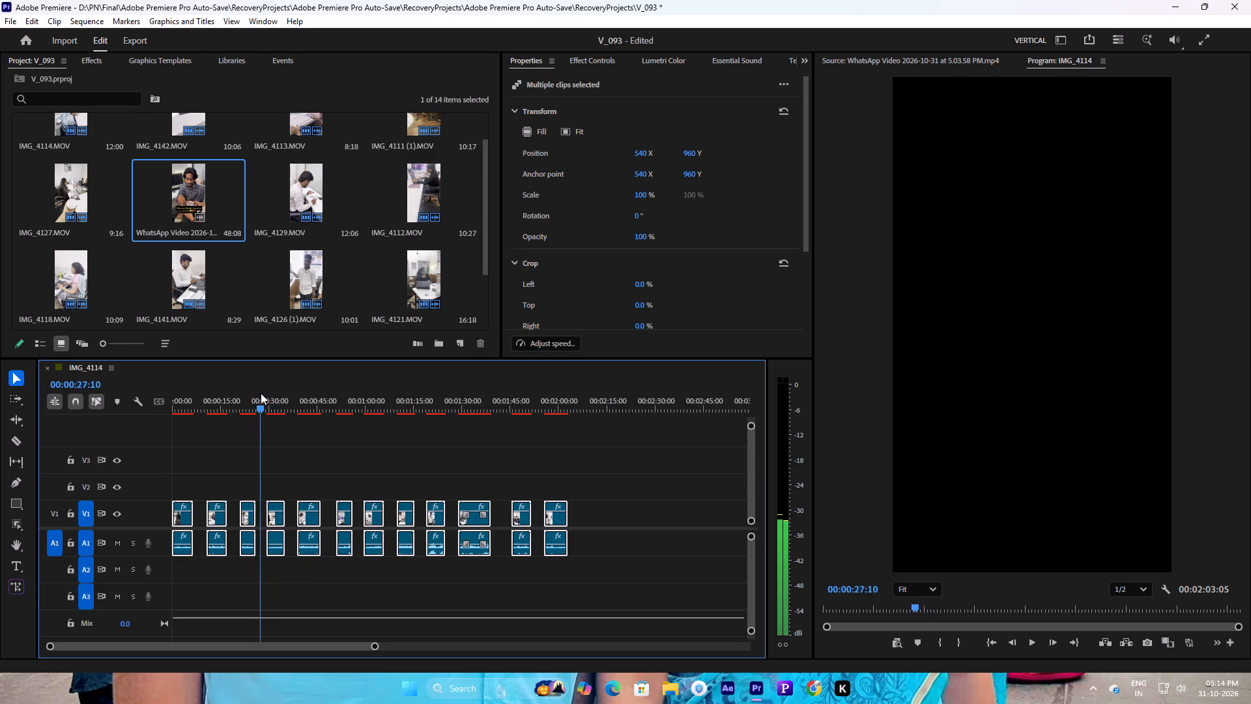
drag(261, 393, 278, 398)
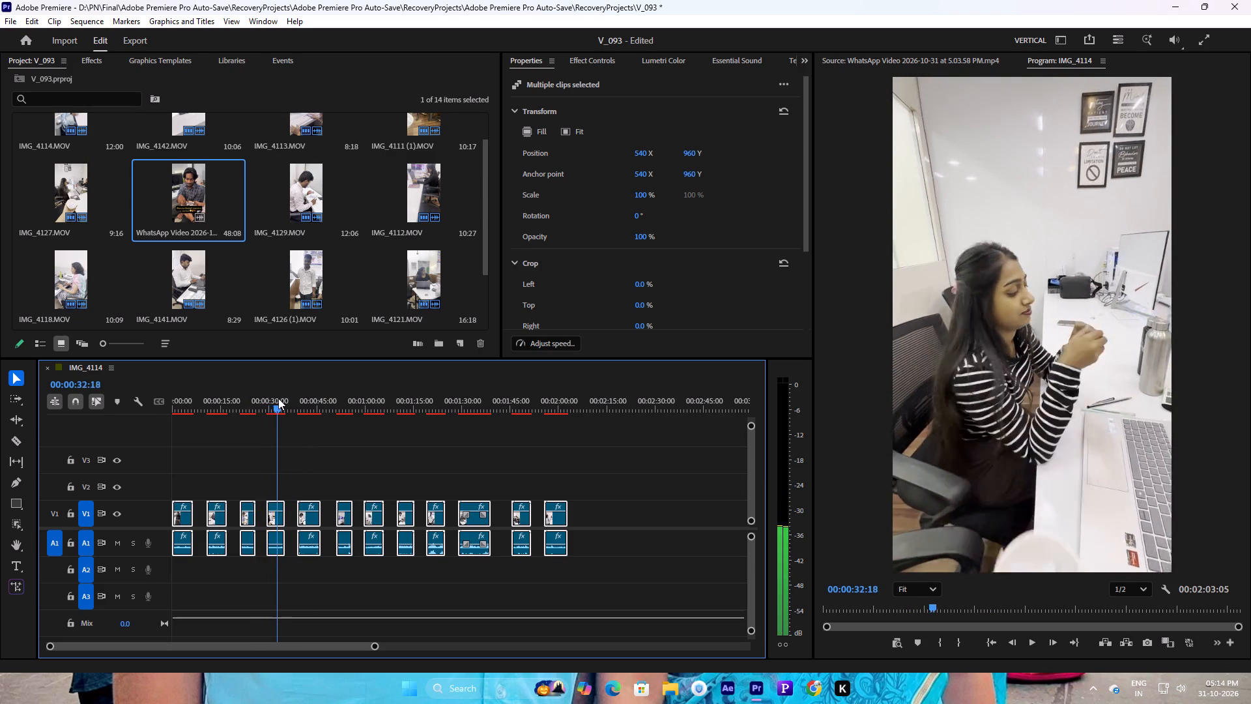
drag(278, 398, 216, 411)
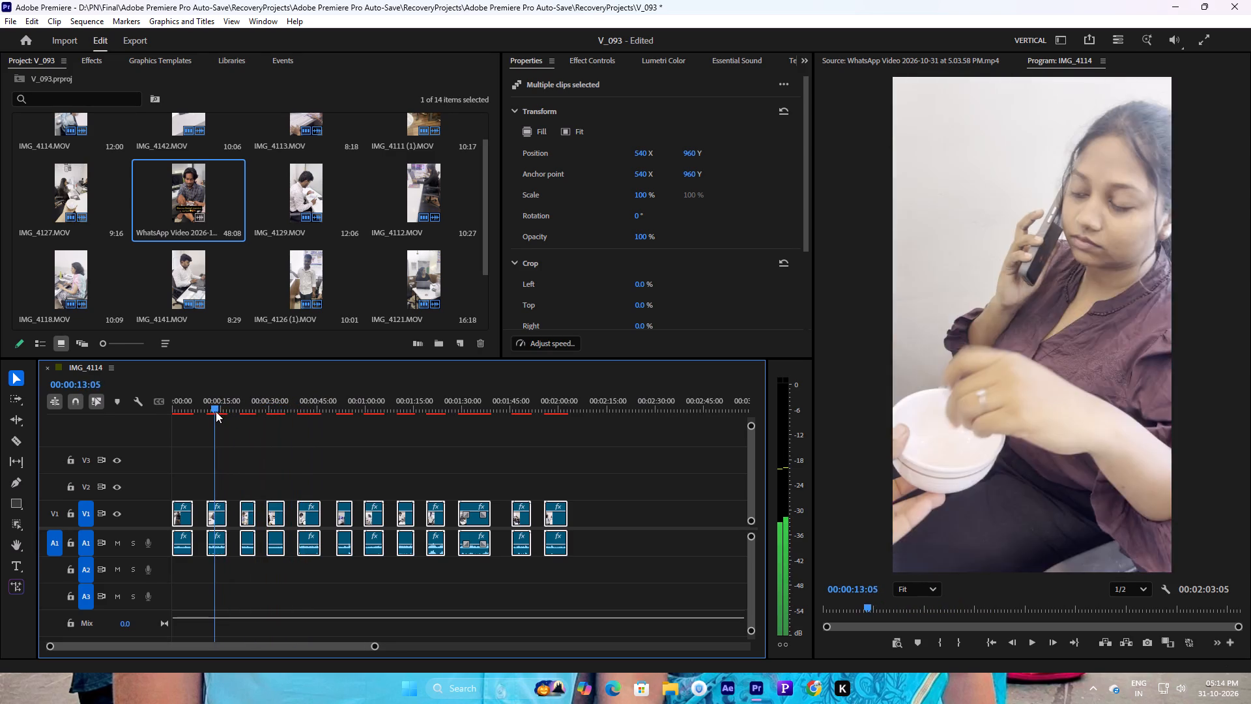
drag(216, 411, 275, 408)
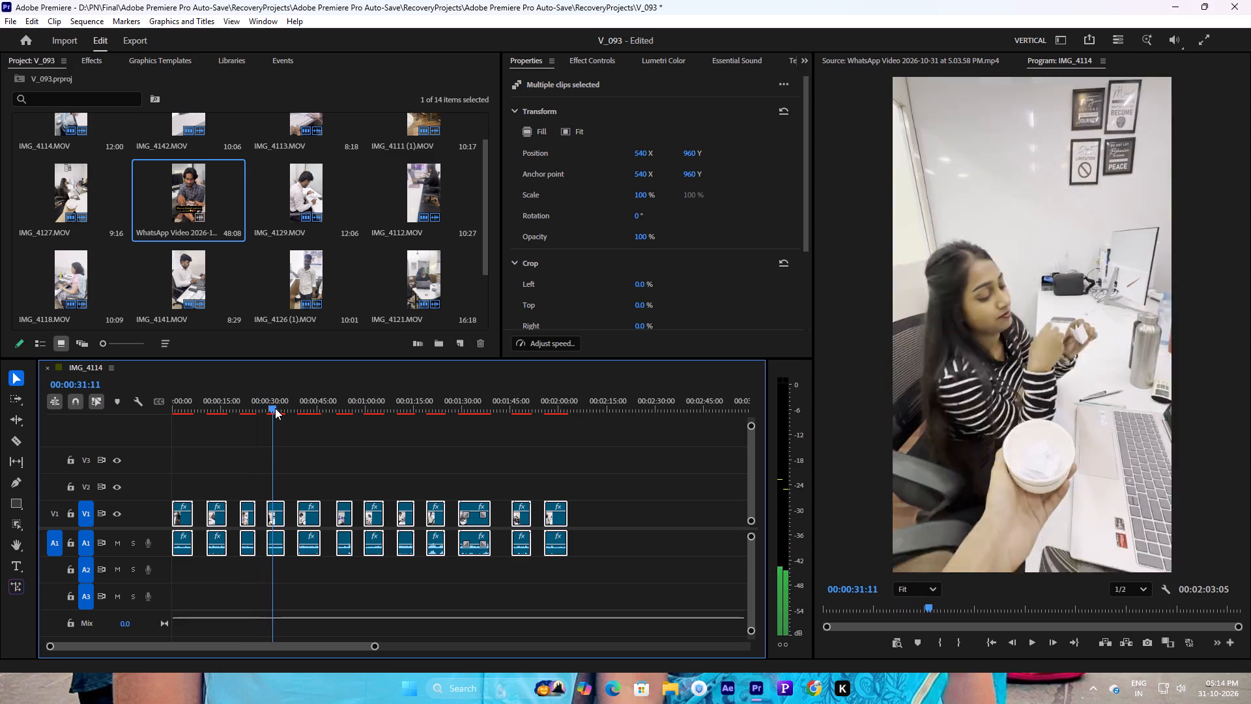
drag(275, 408, 309, 402)
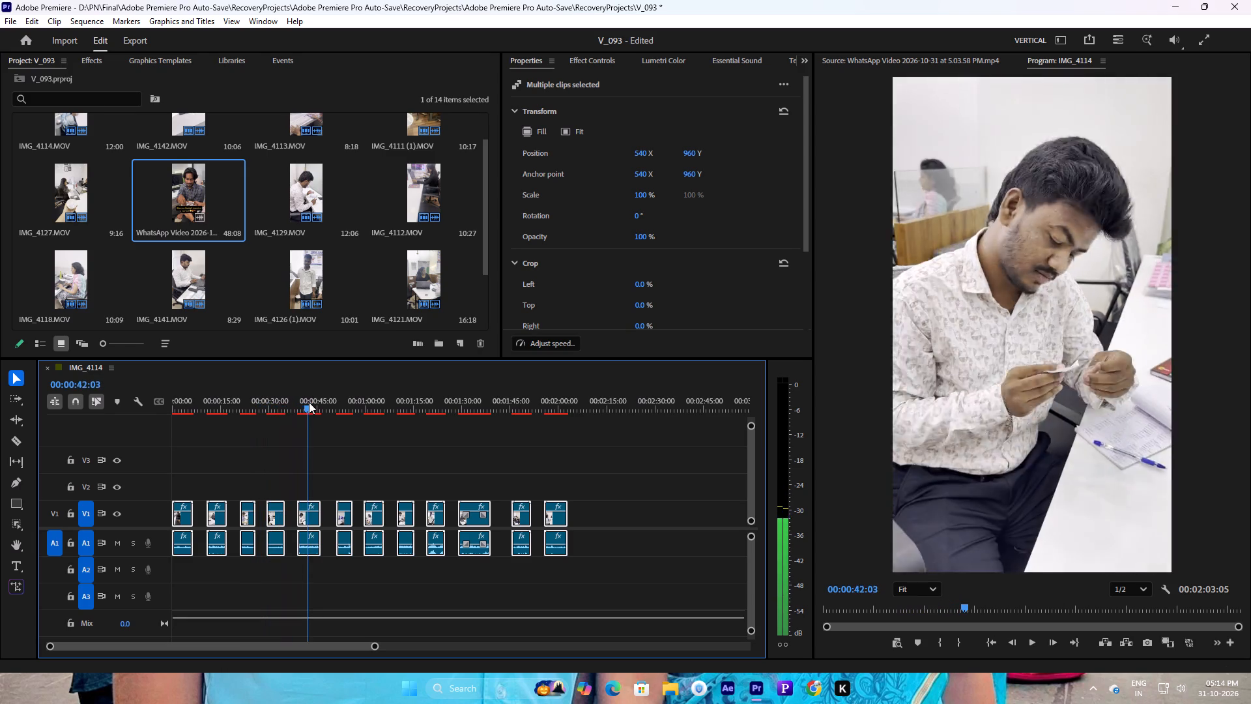
drag(309, 402, 183, 439)
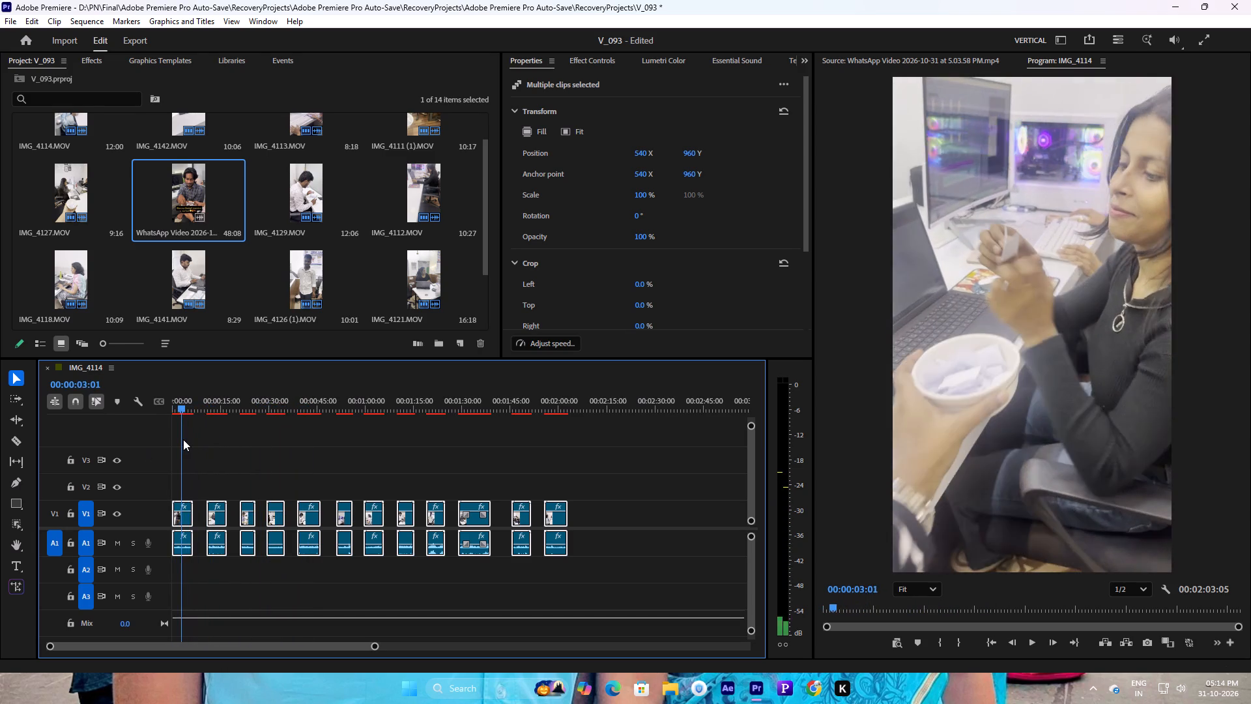
drag(183, 439, 213, 434)
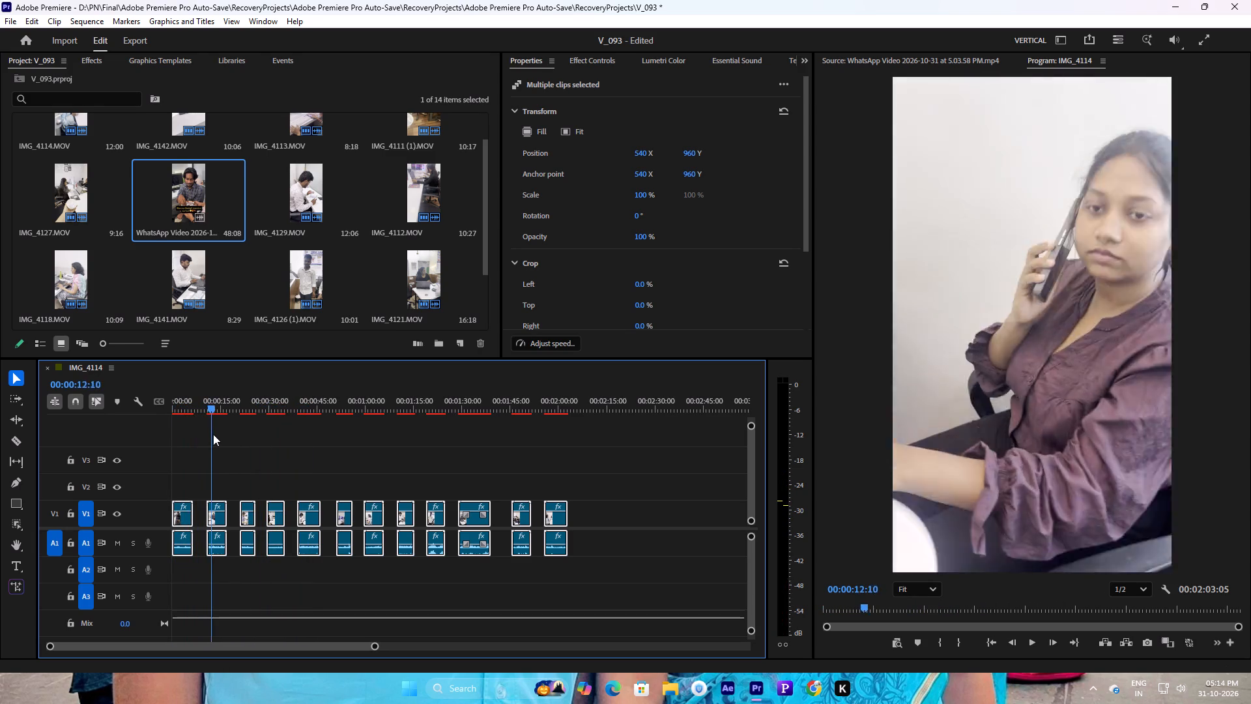
drag(213, 434, 231, 429)
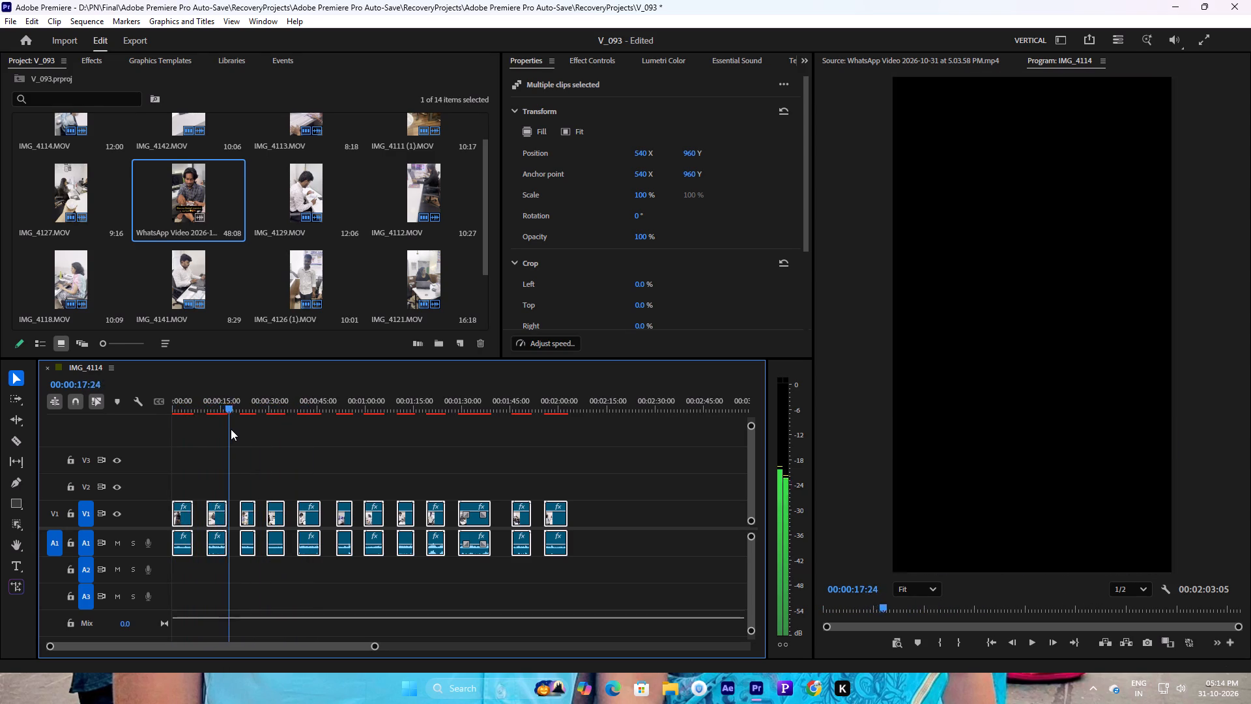
drag(231, 429, 280, 423)
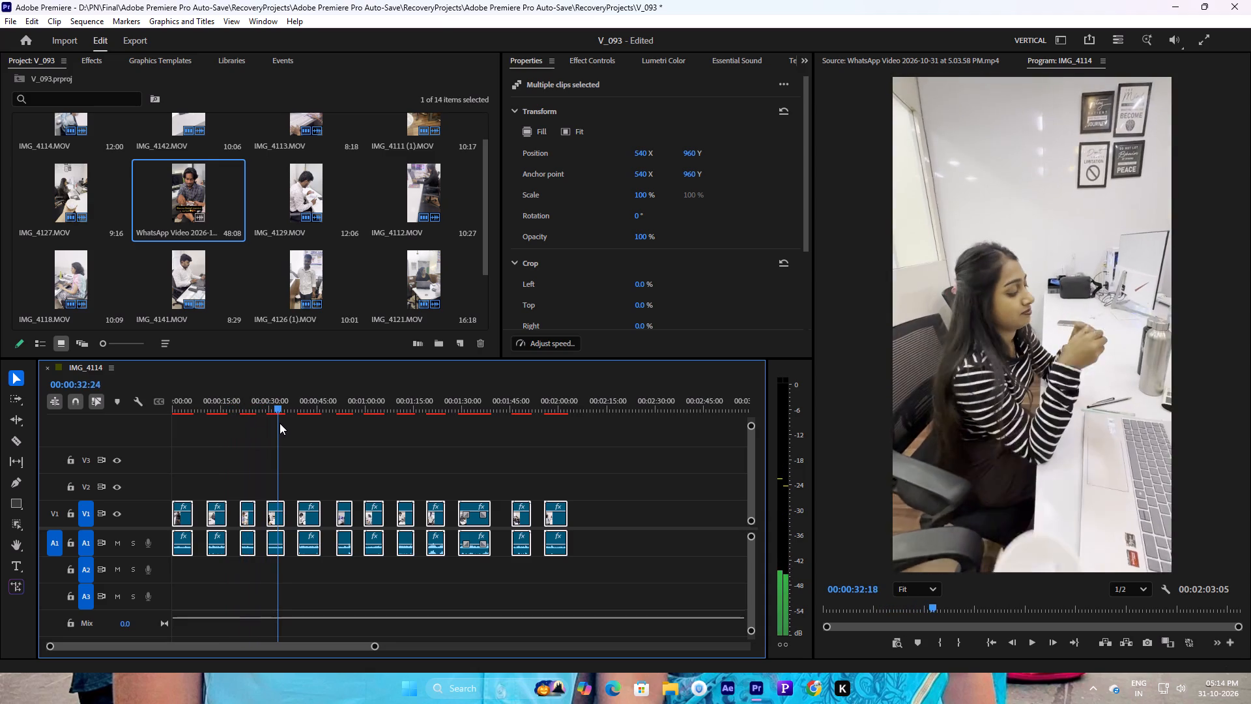
drag(280, 423, 324, 416)
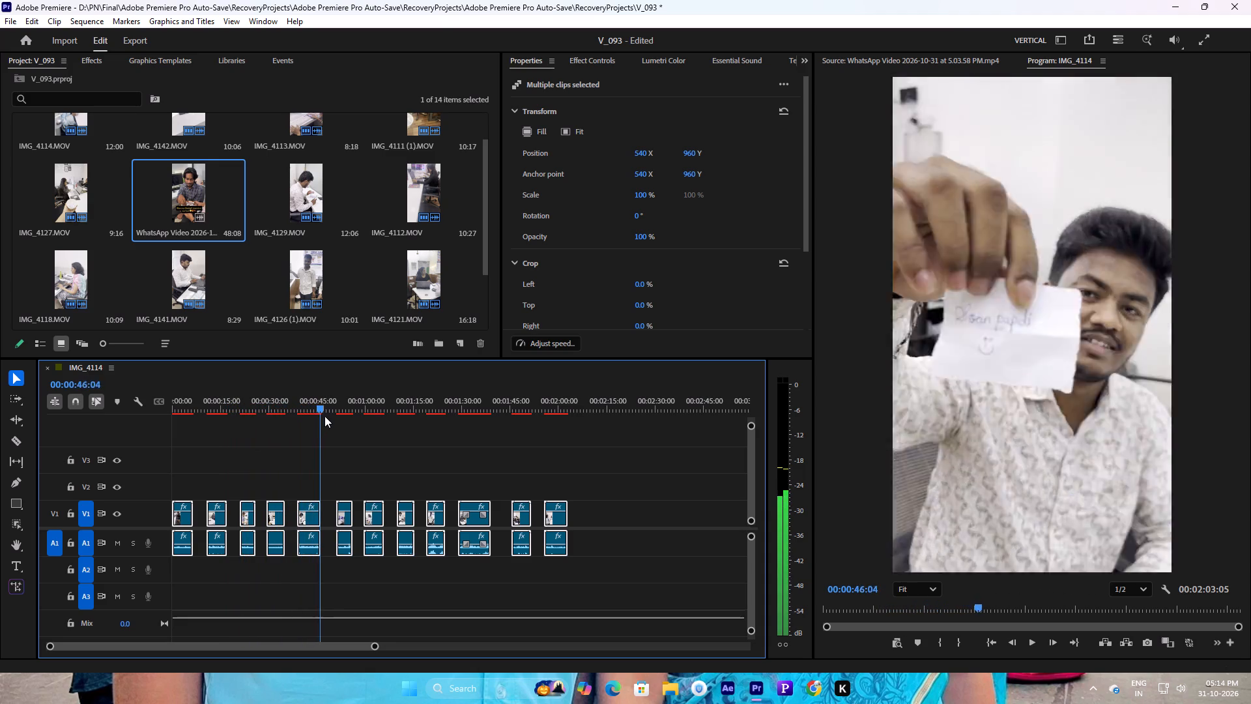
drag(324, 416, 351, 413)
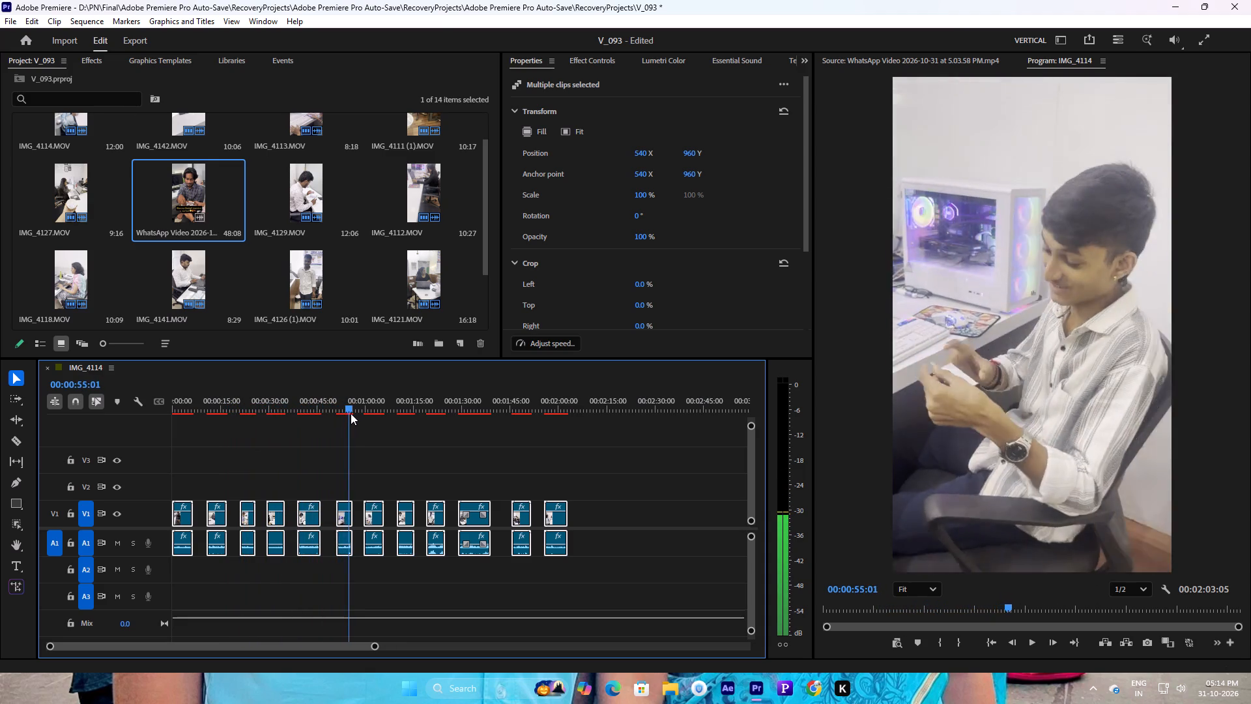
drag(351, 413, 418, 424)
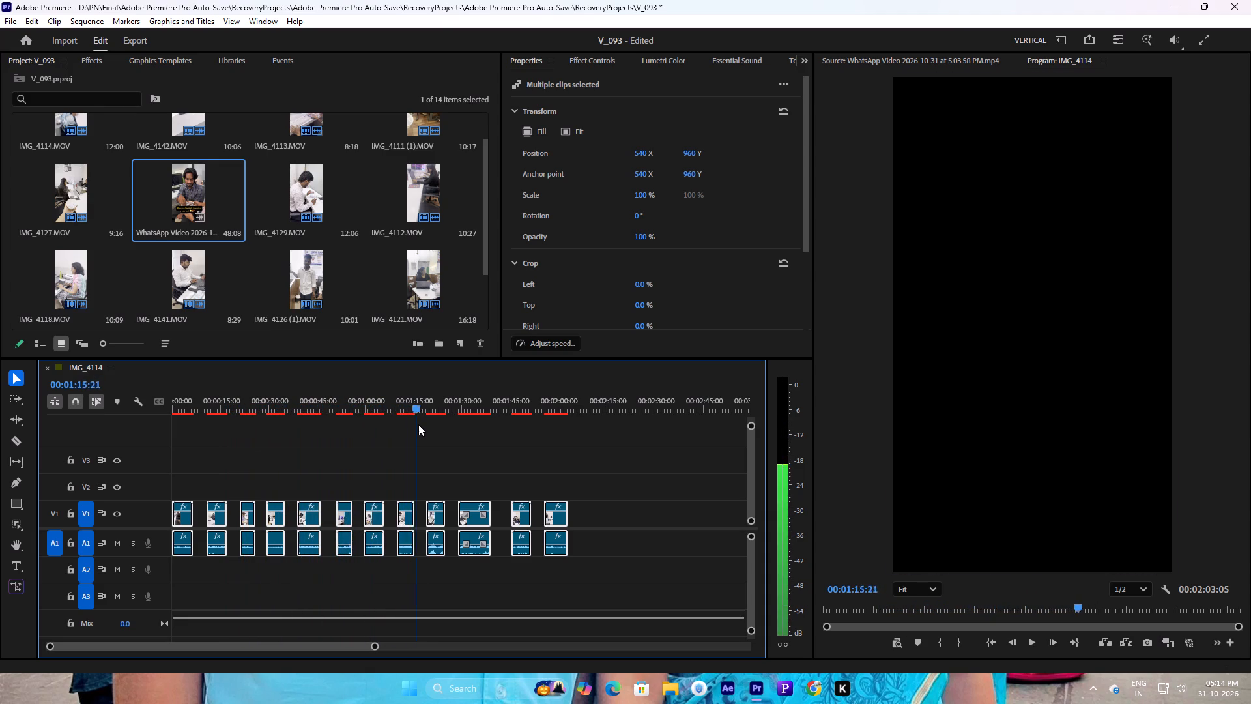
drag(418, 424, 440, 426)
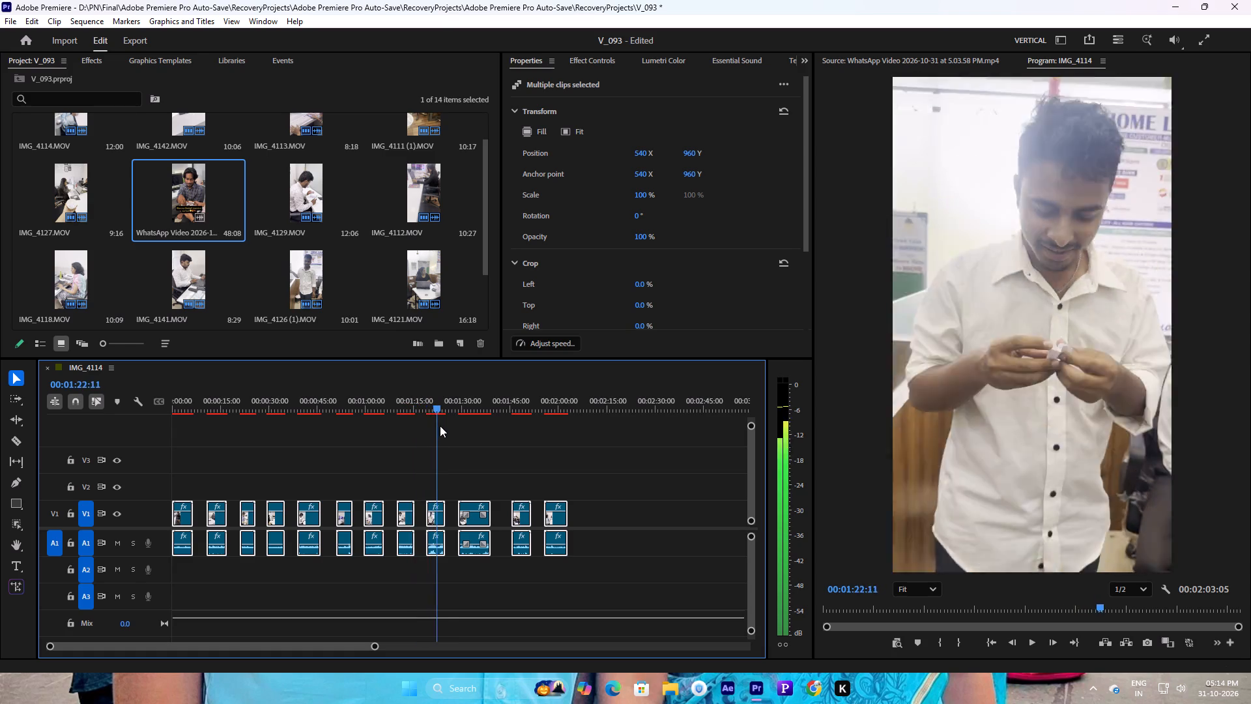
drag(440, 426, 497, 420)
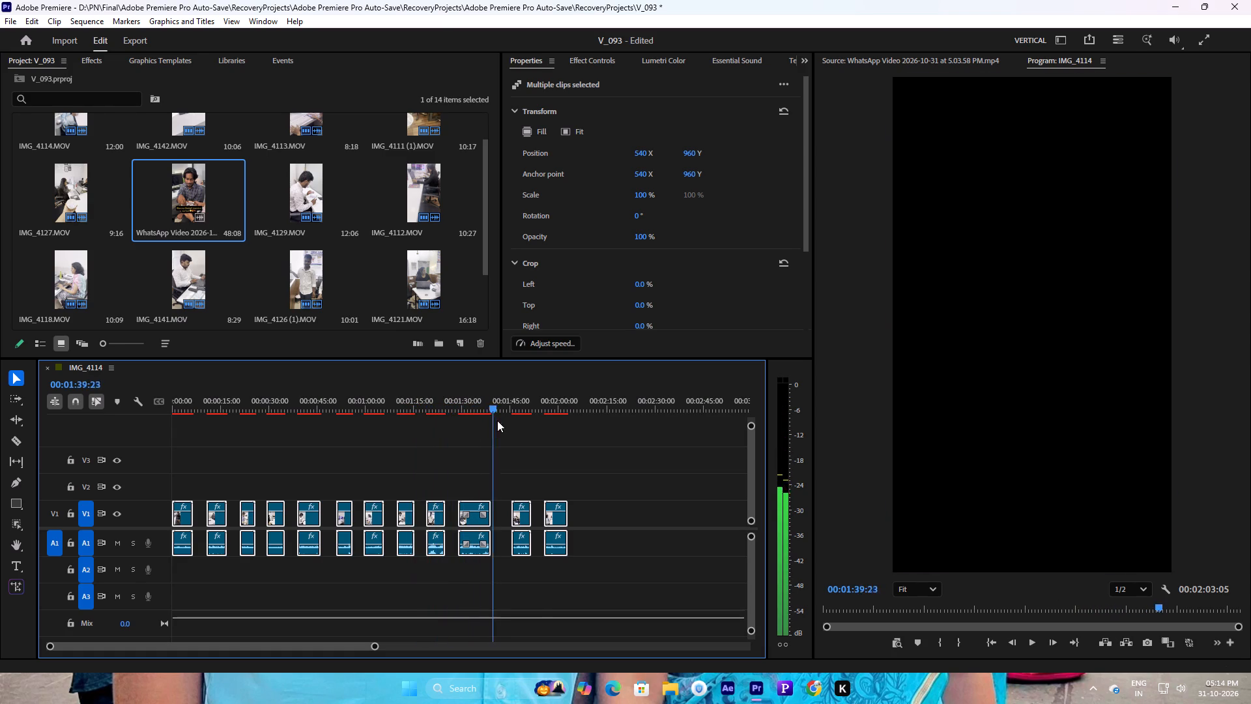
drag(497, 420, 522, 428)
click(506, 518)
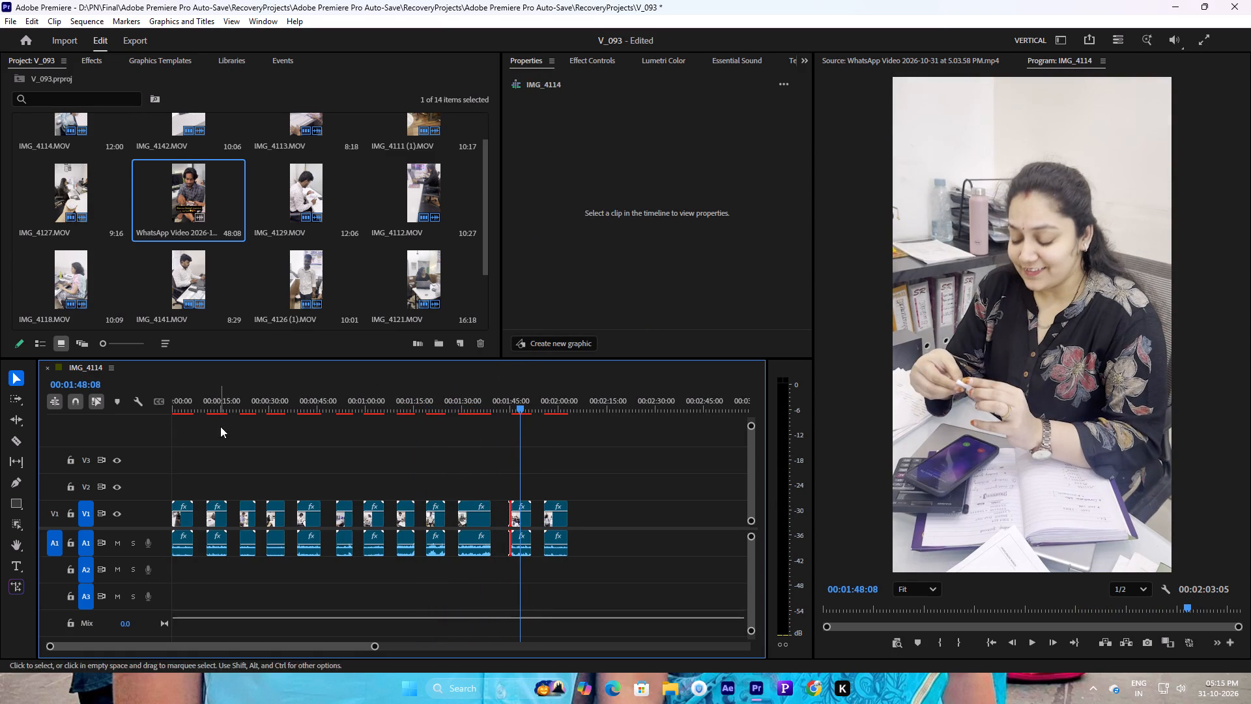
Trim the start of the IMG_4127 clip to 00:00:30:24, where the hand reaches into the bowl, and review the trimmed clip.
drag(217, 398, 232, 407)
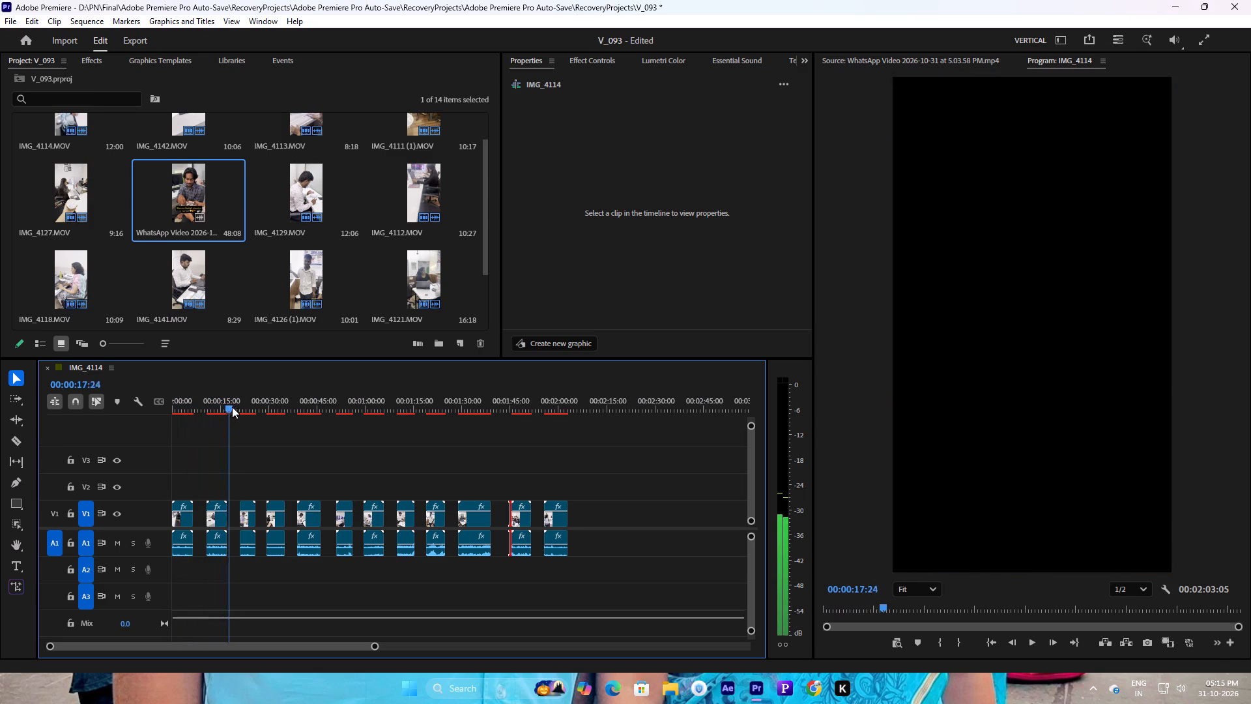
drag(232, 407, 270, 398)
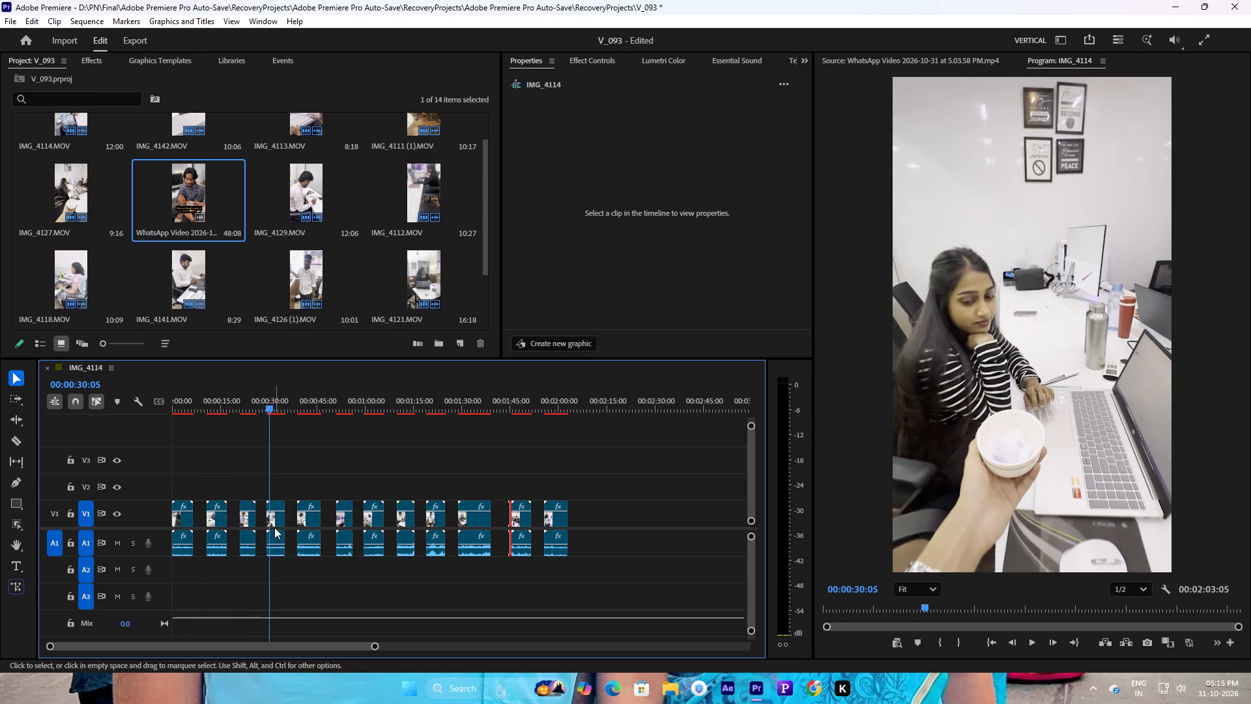
click(556, 524)
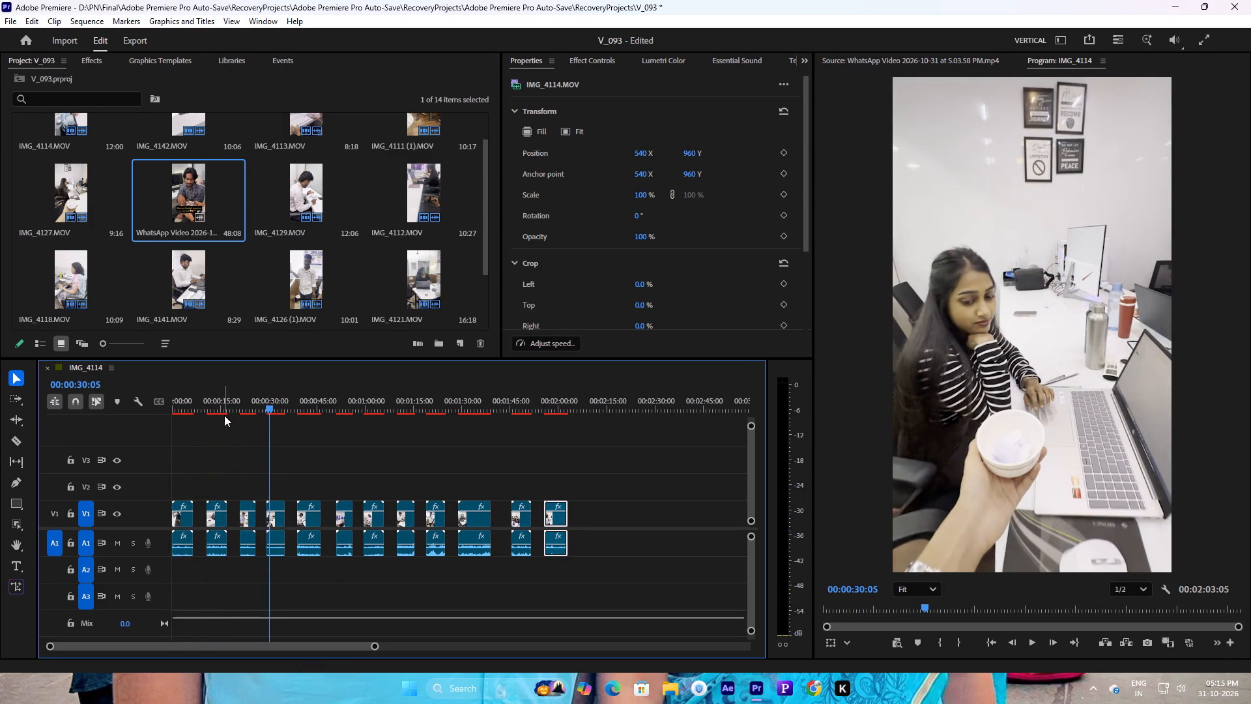
drag(270, 404, 273, 409)
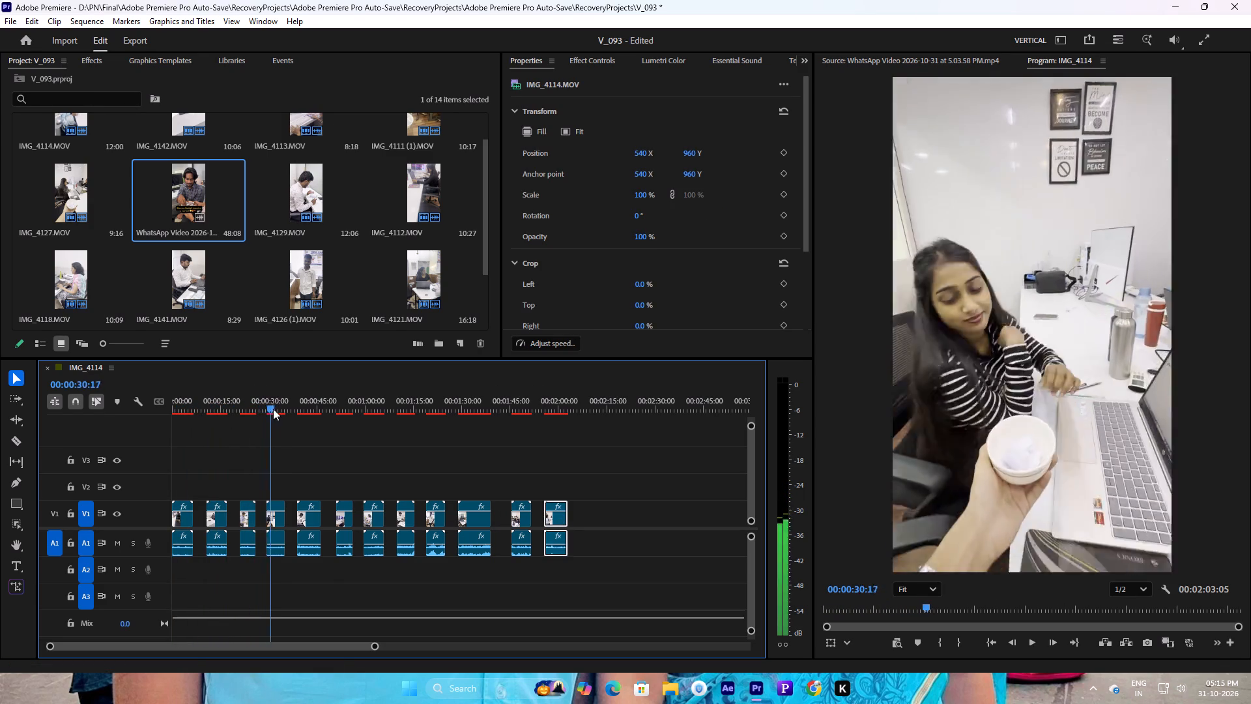
drag(273, 409, 278, 407)
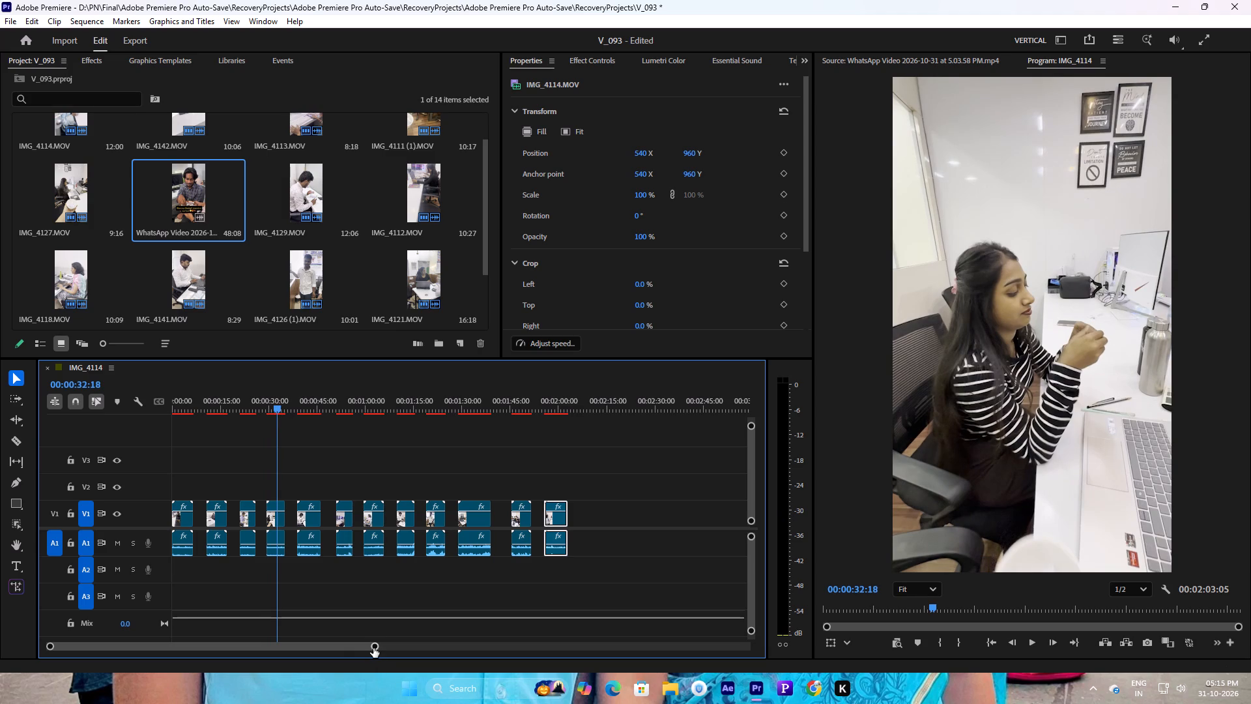
drag(373, 648, 196, 665)
drag(414, 407, 424, 407)
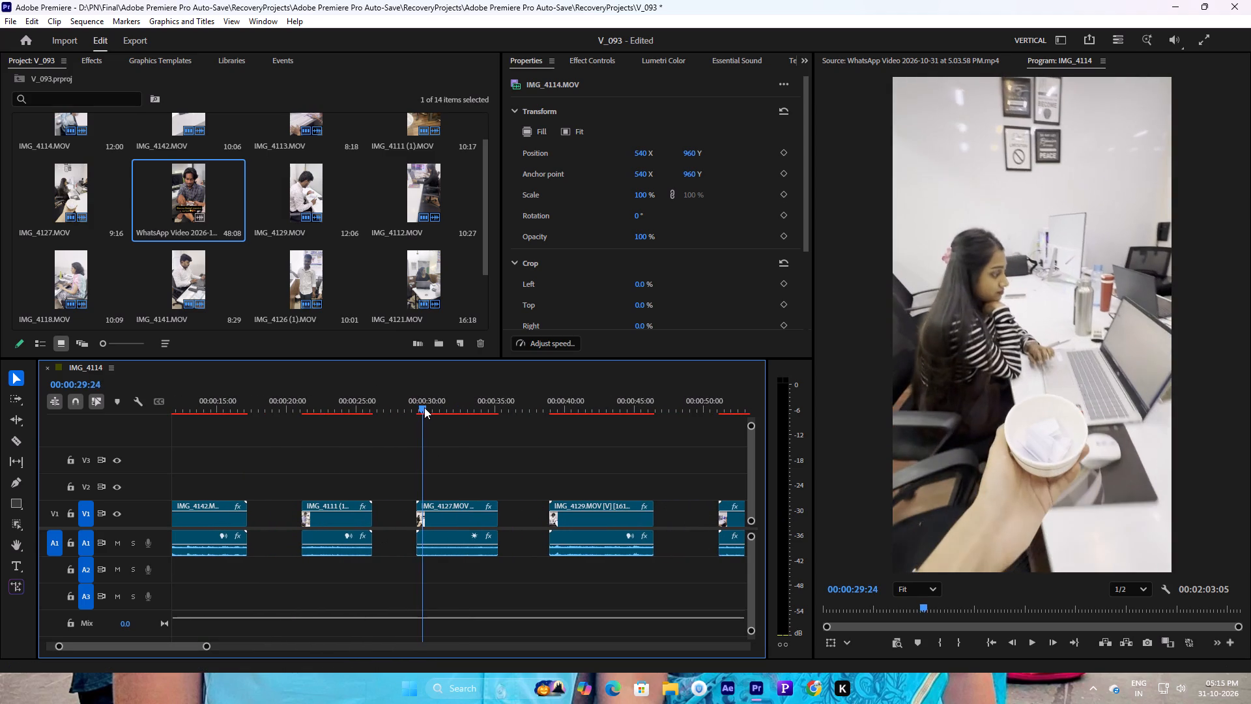
drag(424, 407, 438, 405)
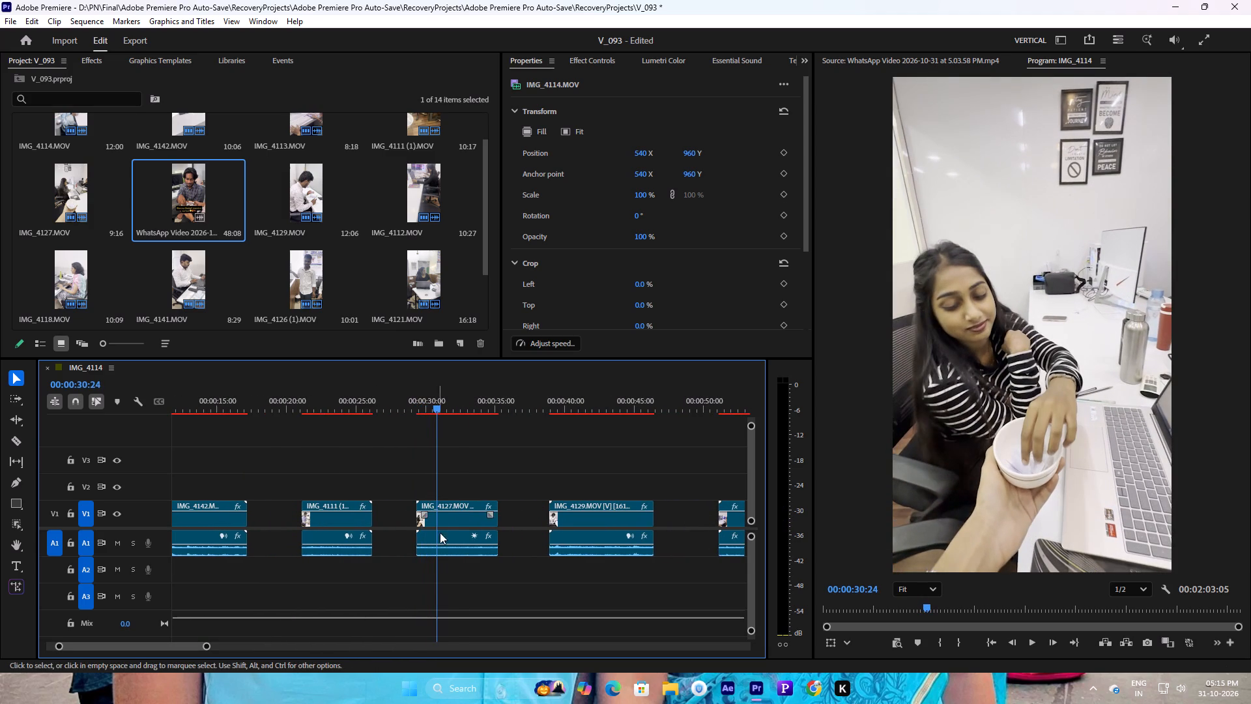
click(441, 521)
drag(419, 523, 437, 523)
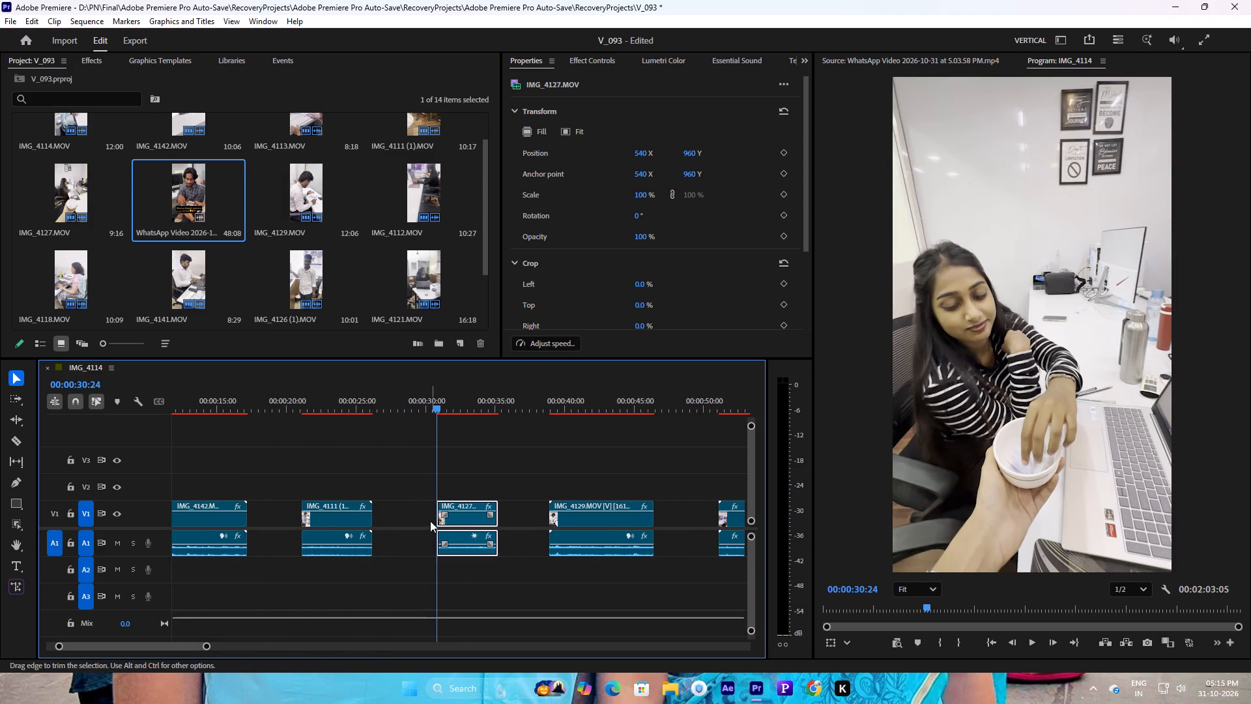
key(space)
key(space)
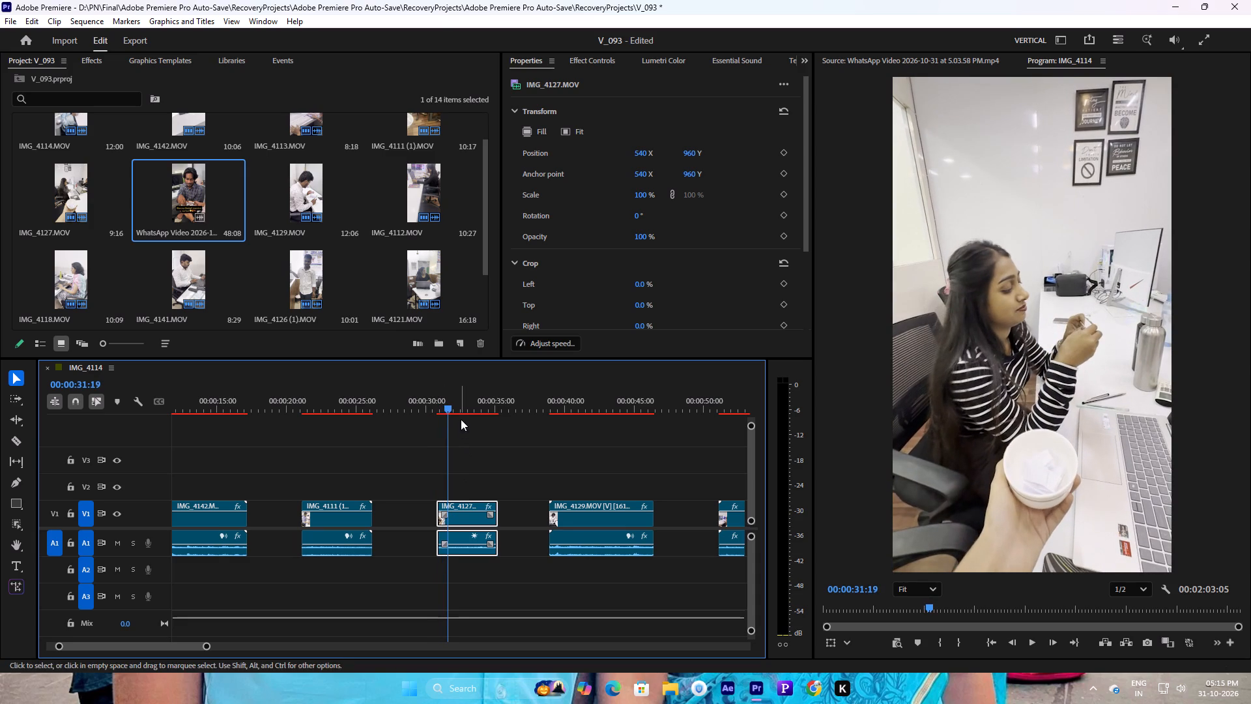
drag(449, 407, 489, 411)
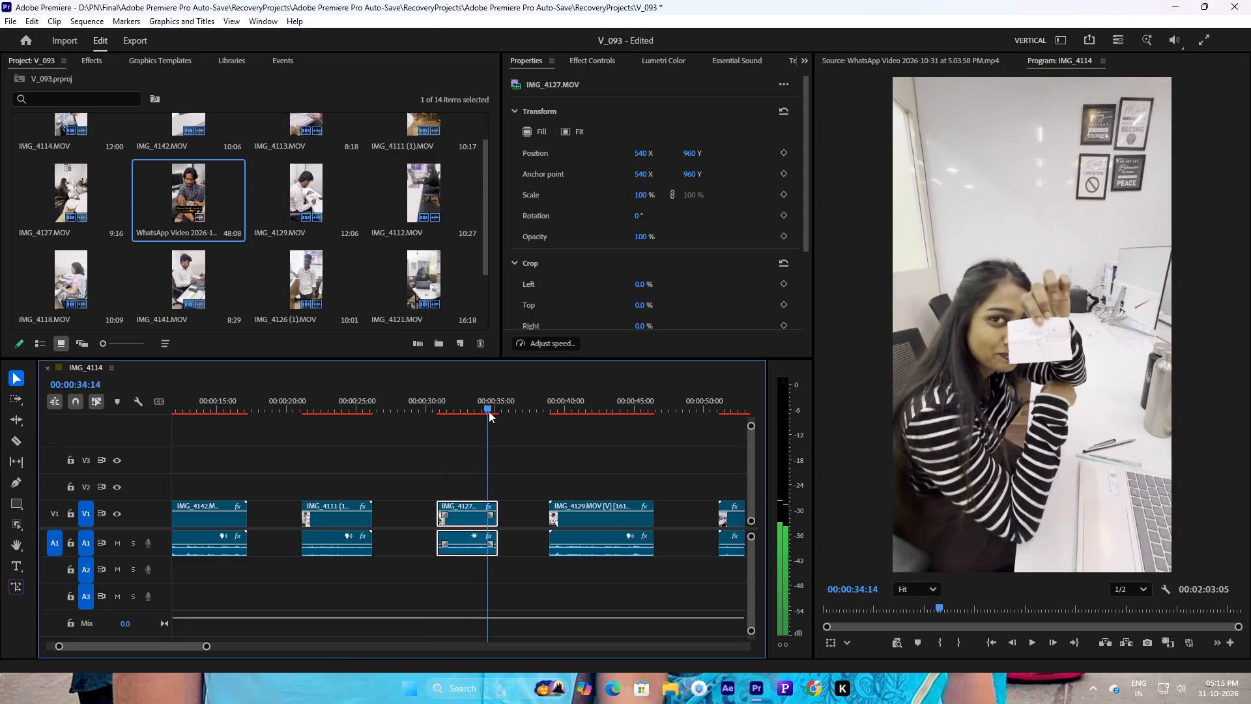
Trim the start of the IMG_4111 (1) clip to 00:00:22:07, where the hand reaches into the bowl, and review its remaining footage.
drag(489, 411, 315, 466)
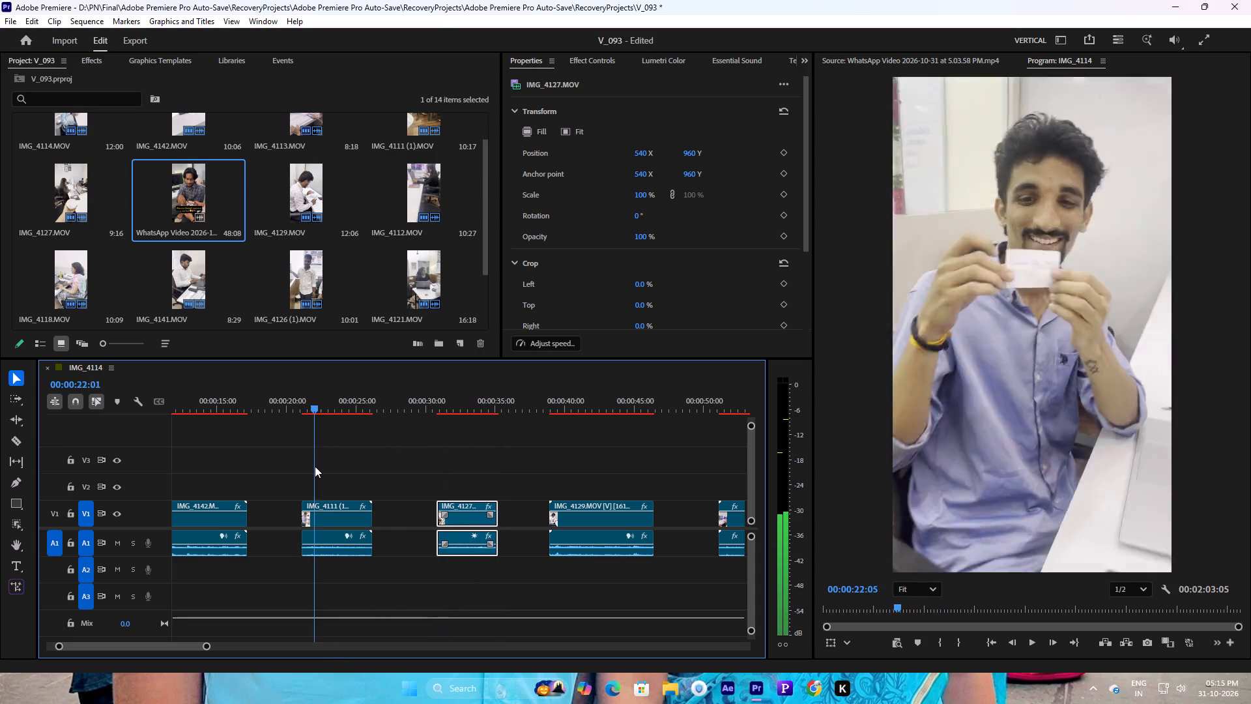
drag(315, 466, 319, 464)
click(324, 521)
drag(304, 521, 315, 521)
drag(159, 649, 116, 649)
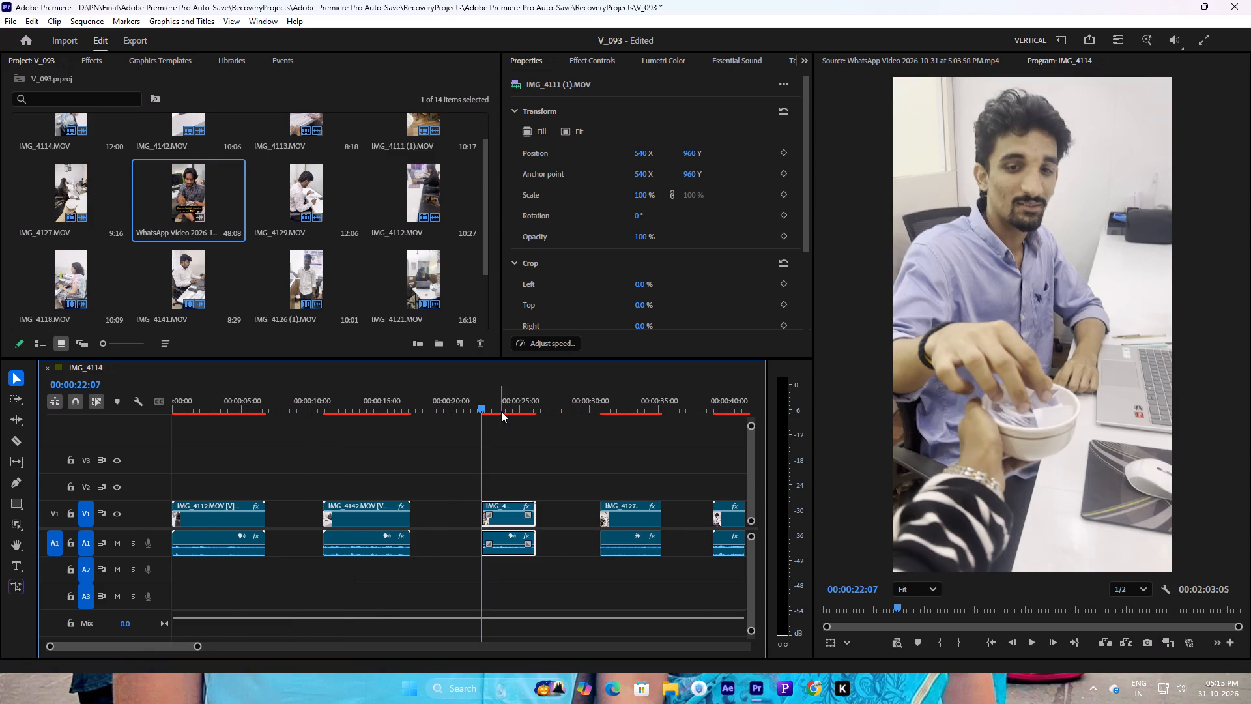
drag(481, 405, 526, 401)
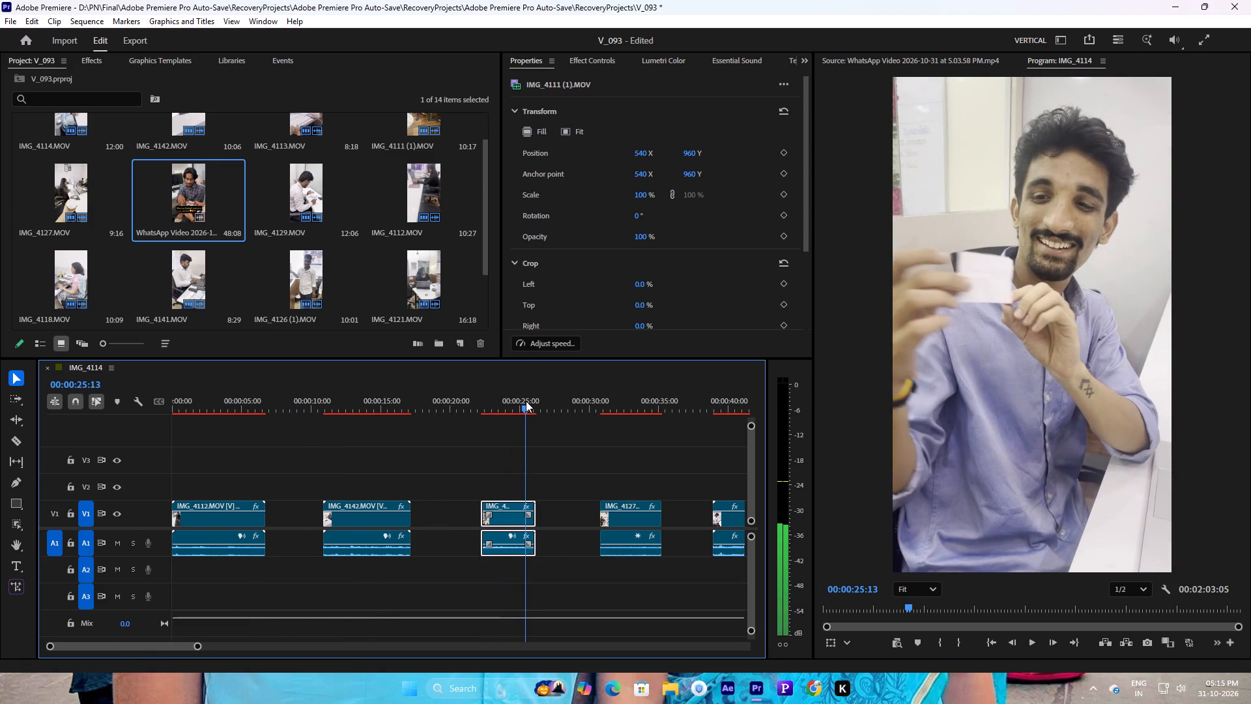
drag(526, 401, 520, 402)
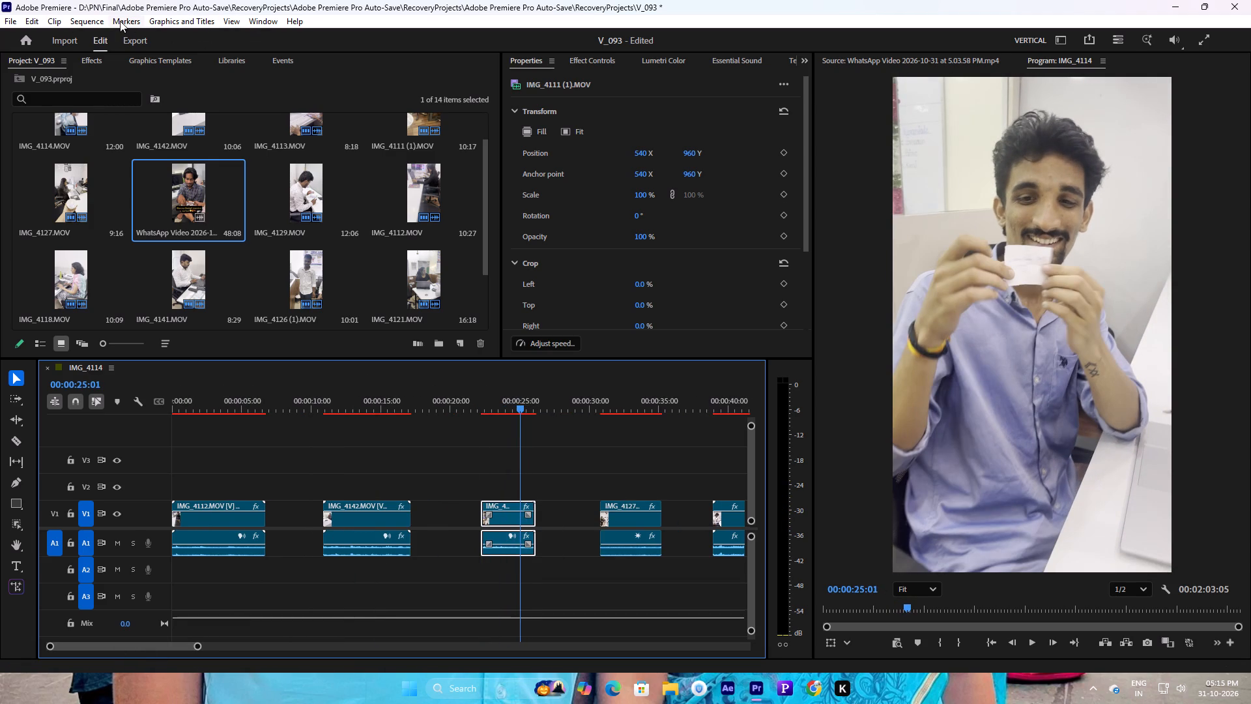
Set the sequence's color setup to Direct Rec. 709 (SDR) in the color management settings.
click(83, 23)
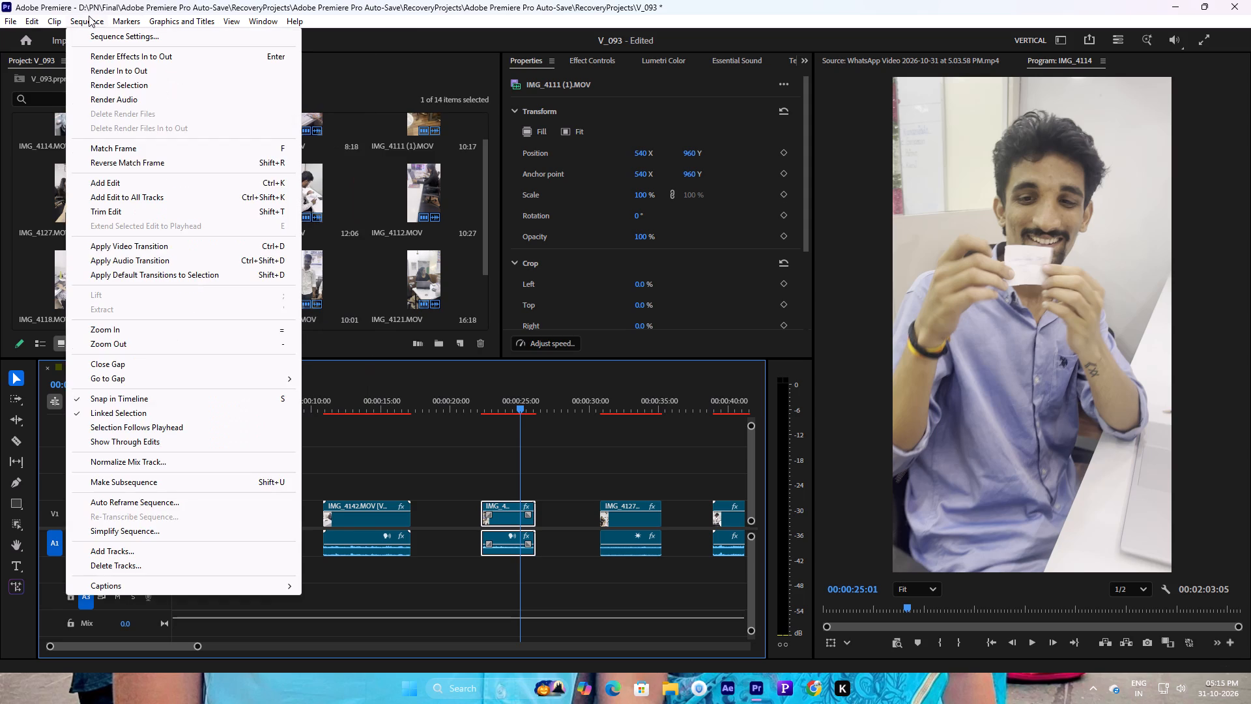
click(89, 16)
click(92, 22)
click(106, 37)
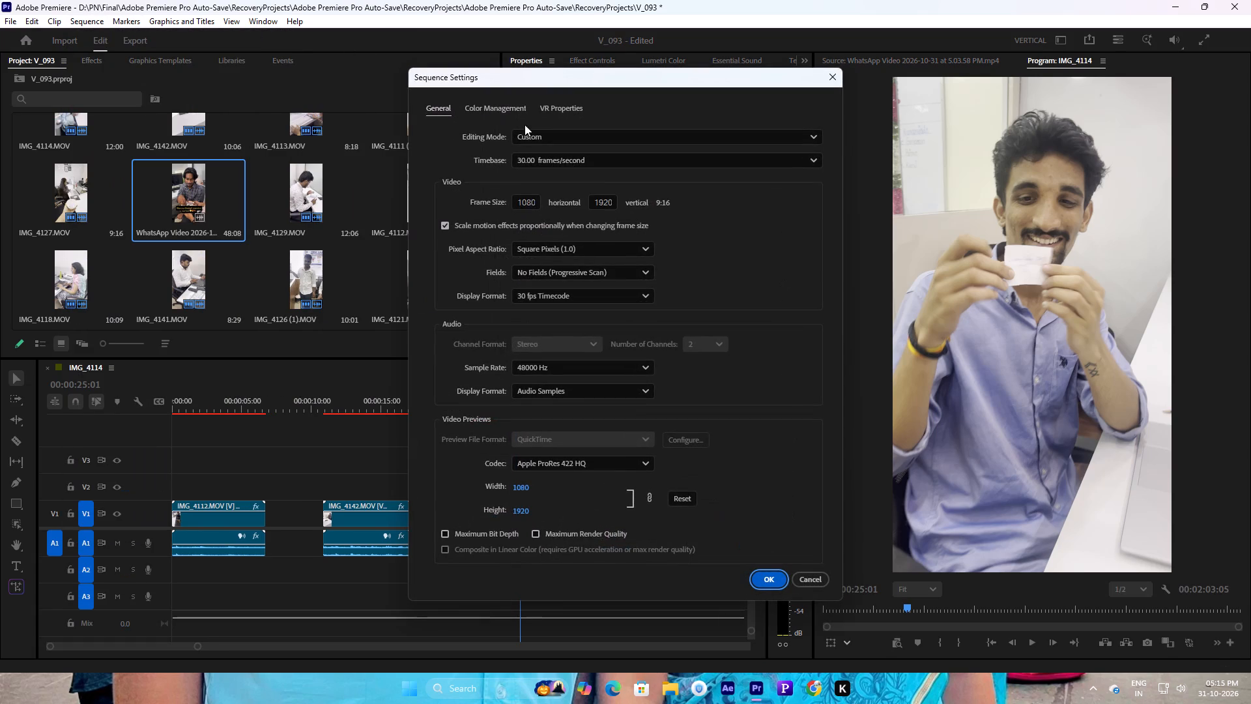
click(502, 110)
click(529, 141)
click(543, 159)
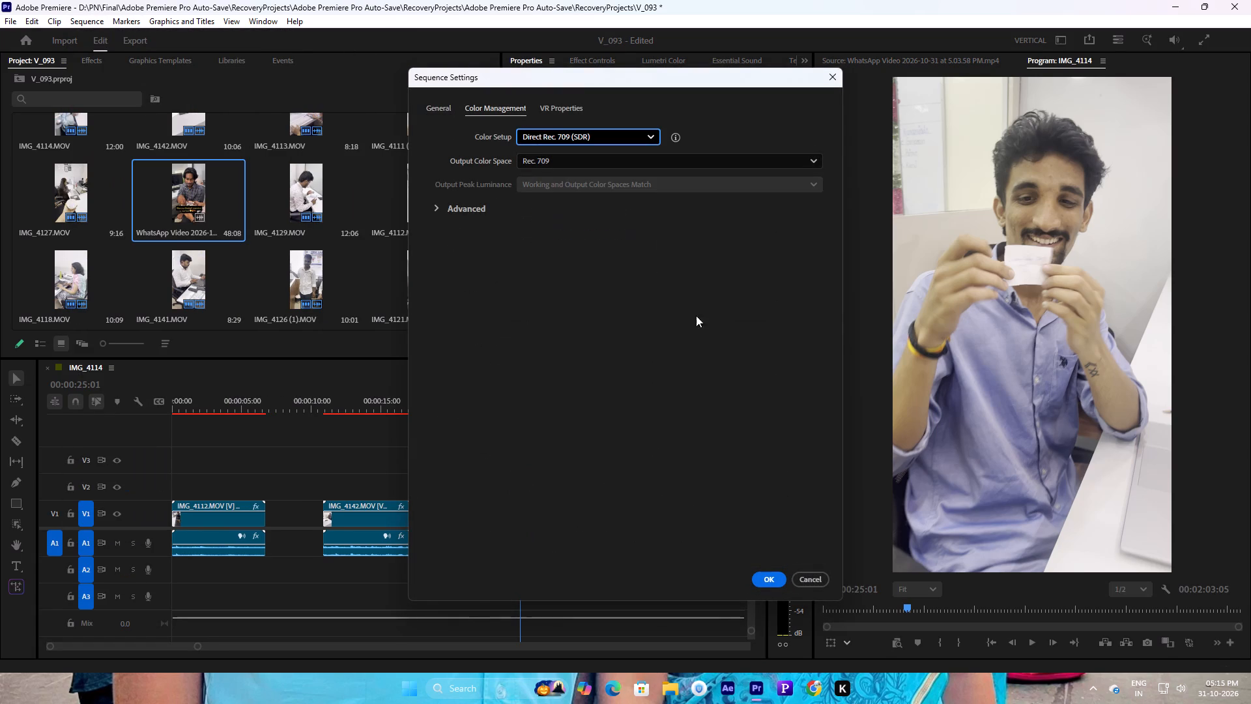
click(773, 573)
Play the end of the IMG_4111 (1) clip and trim its out point to 00:00:25:18.
key(space)
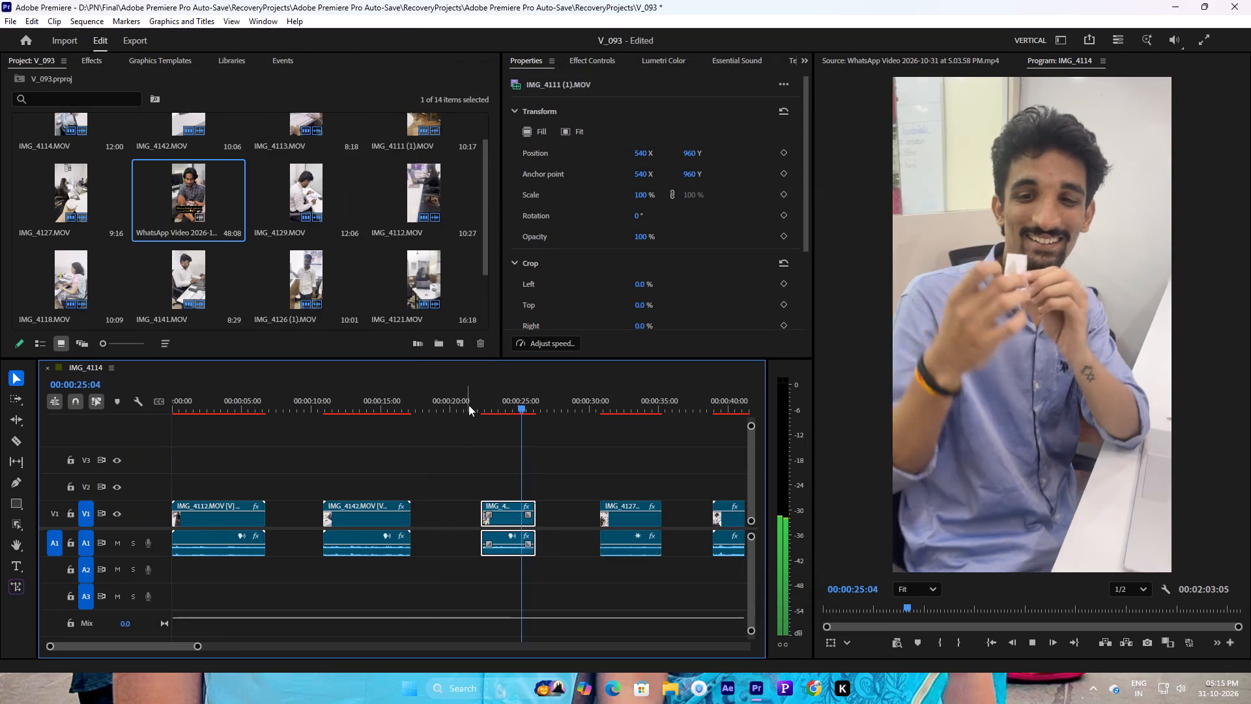
key(space)
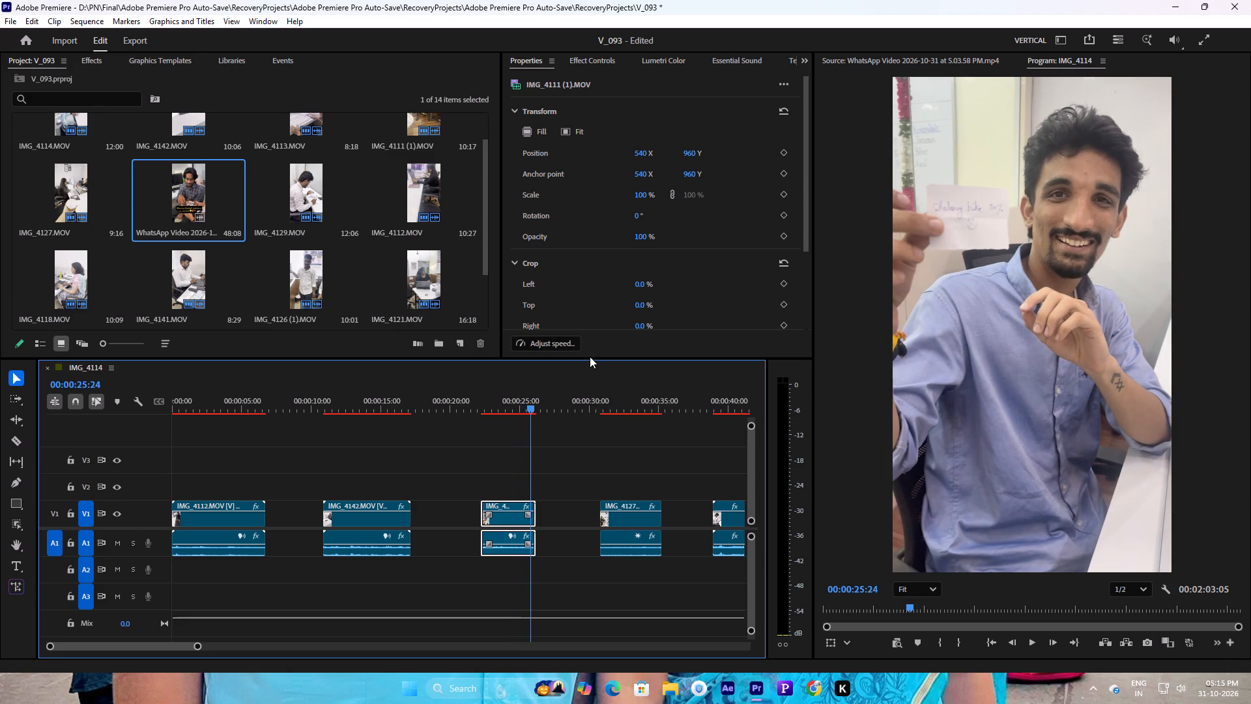
drag(526, 407, 506, 411)
key(space)
key(space)
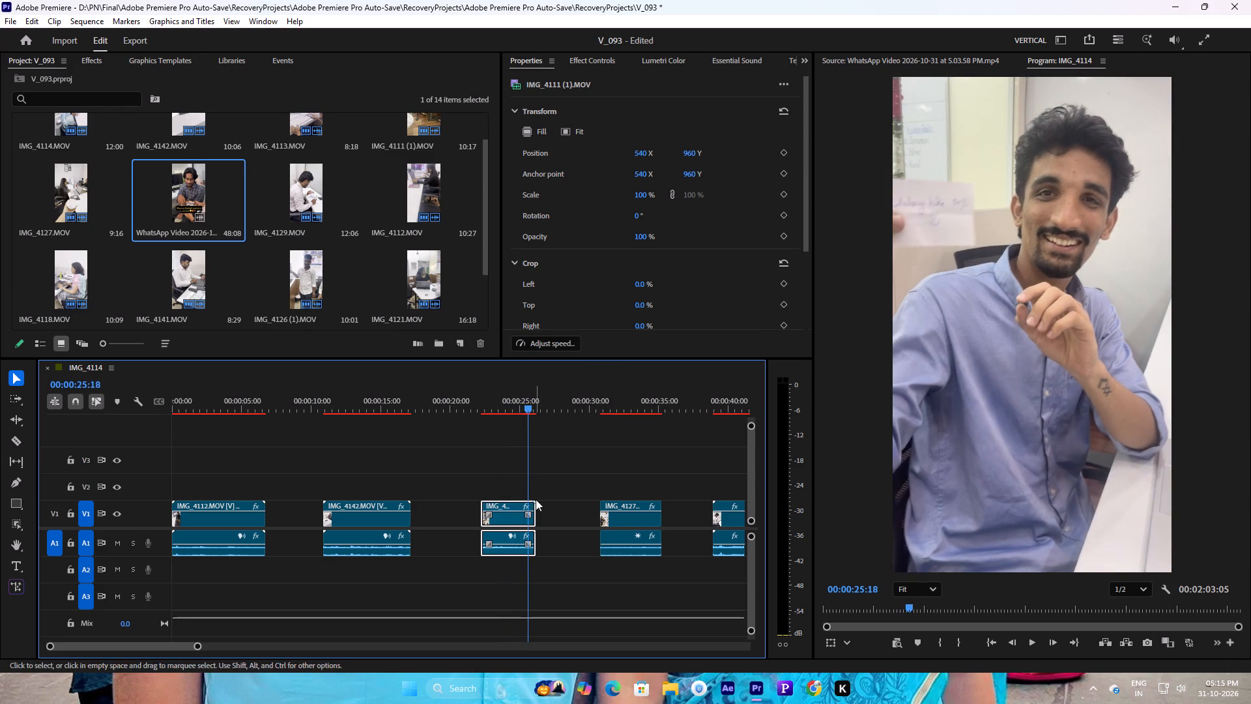
click(536, 515)
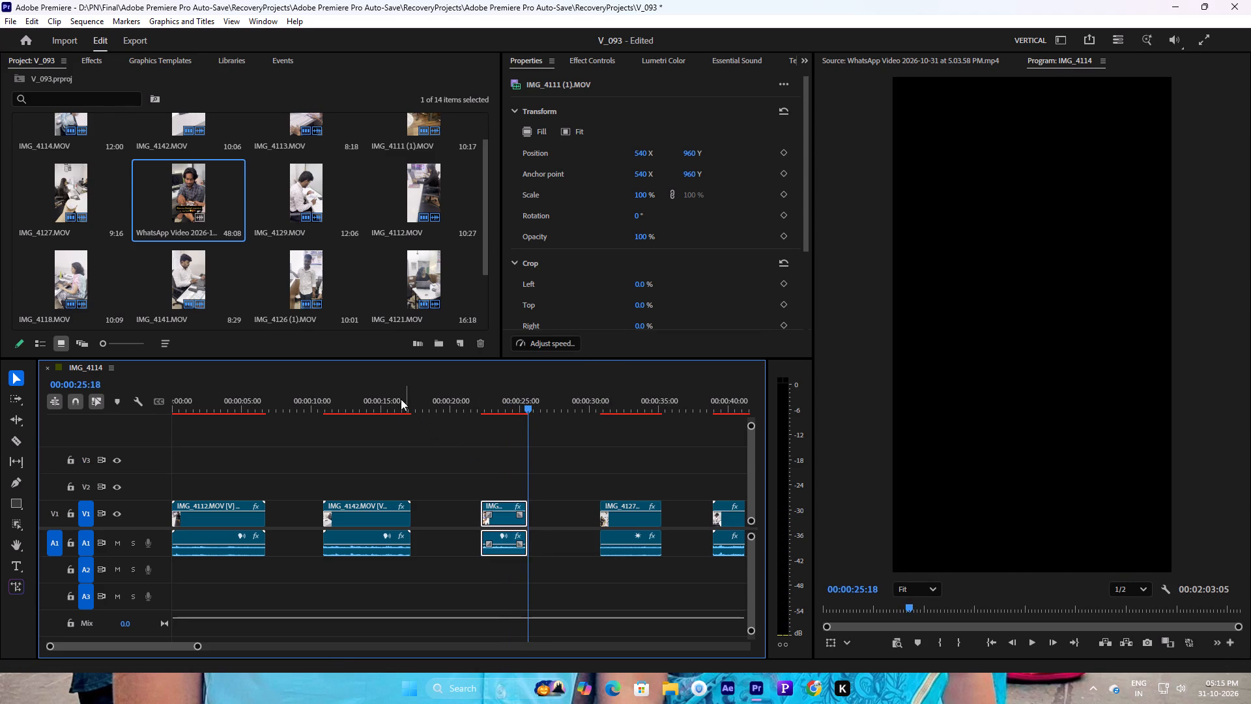
Trim the start of the IMG_4142 clip to 00:00:12:07 and play the trimmed clip through.
drag(401, 399, 346, 421)
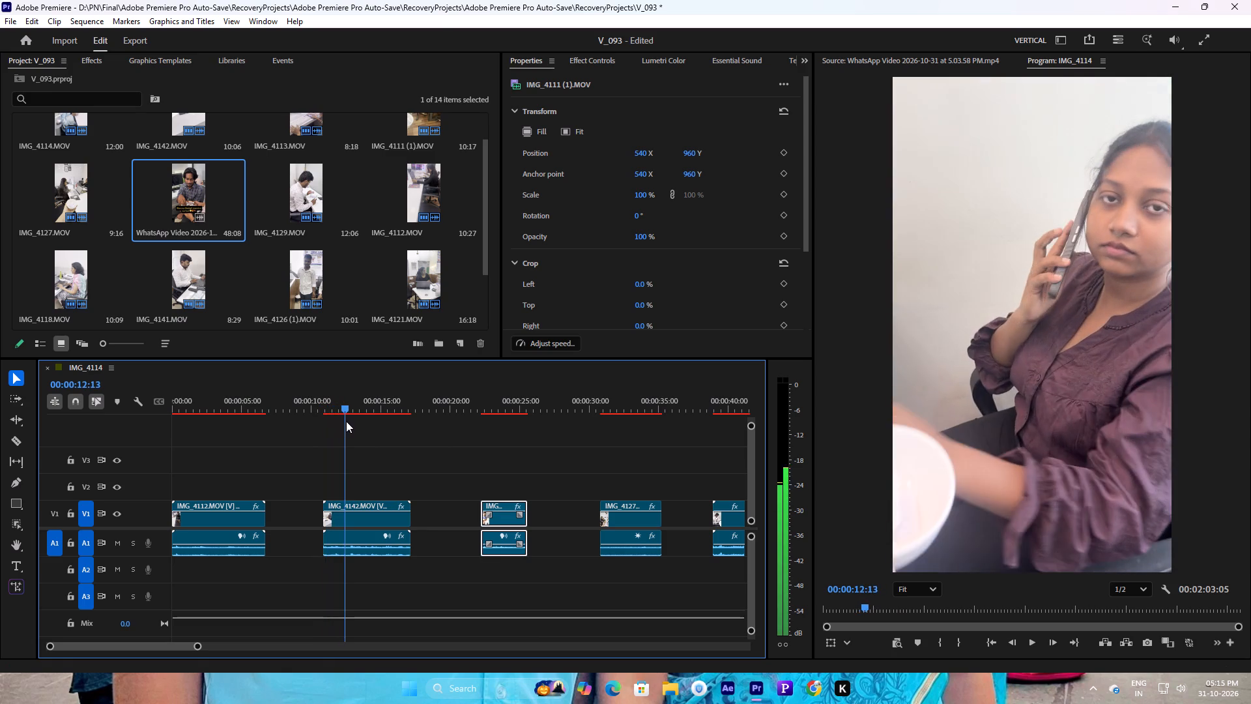
drag(346, 421, 343, 424)
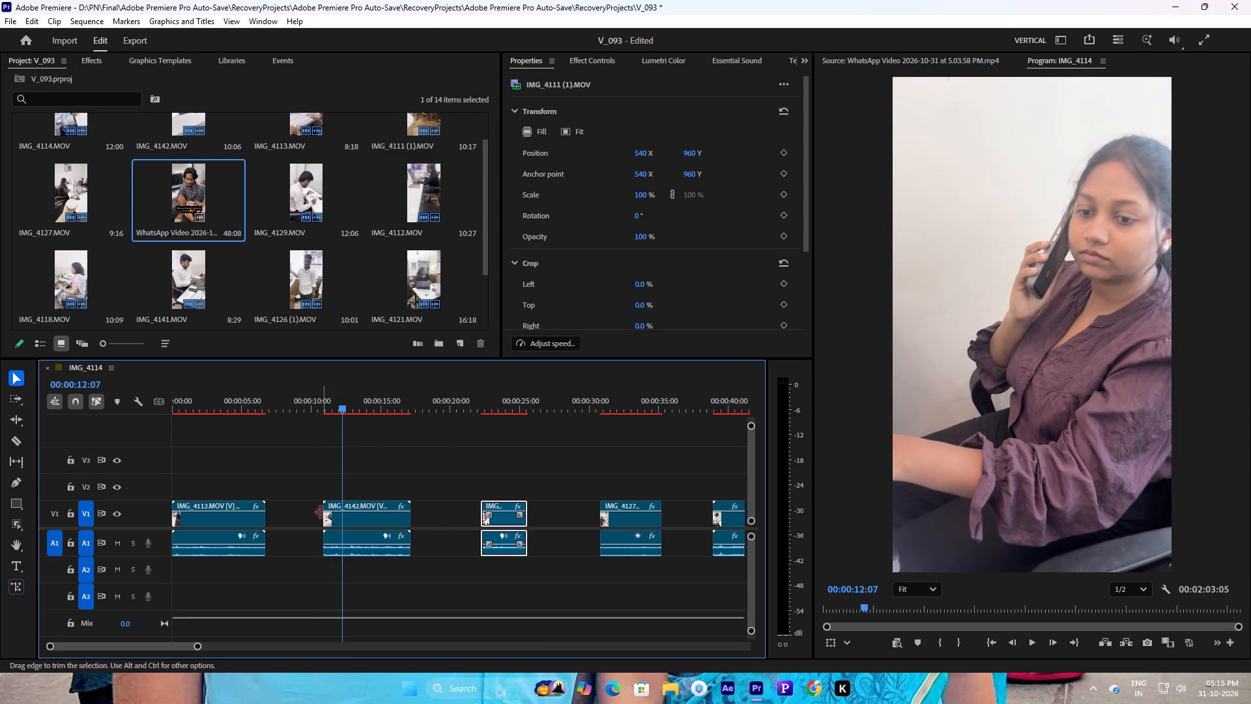
drag(324, 518, 343, 520)
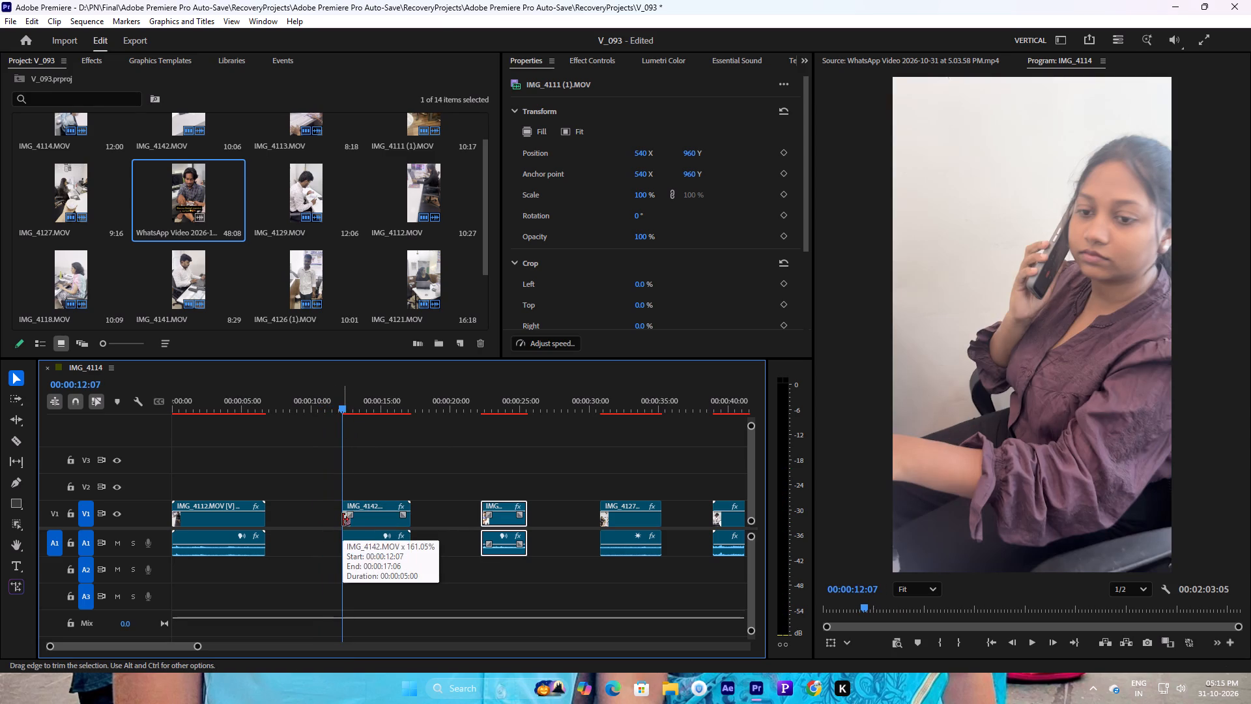
key(space)
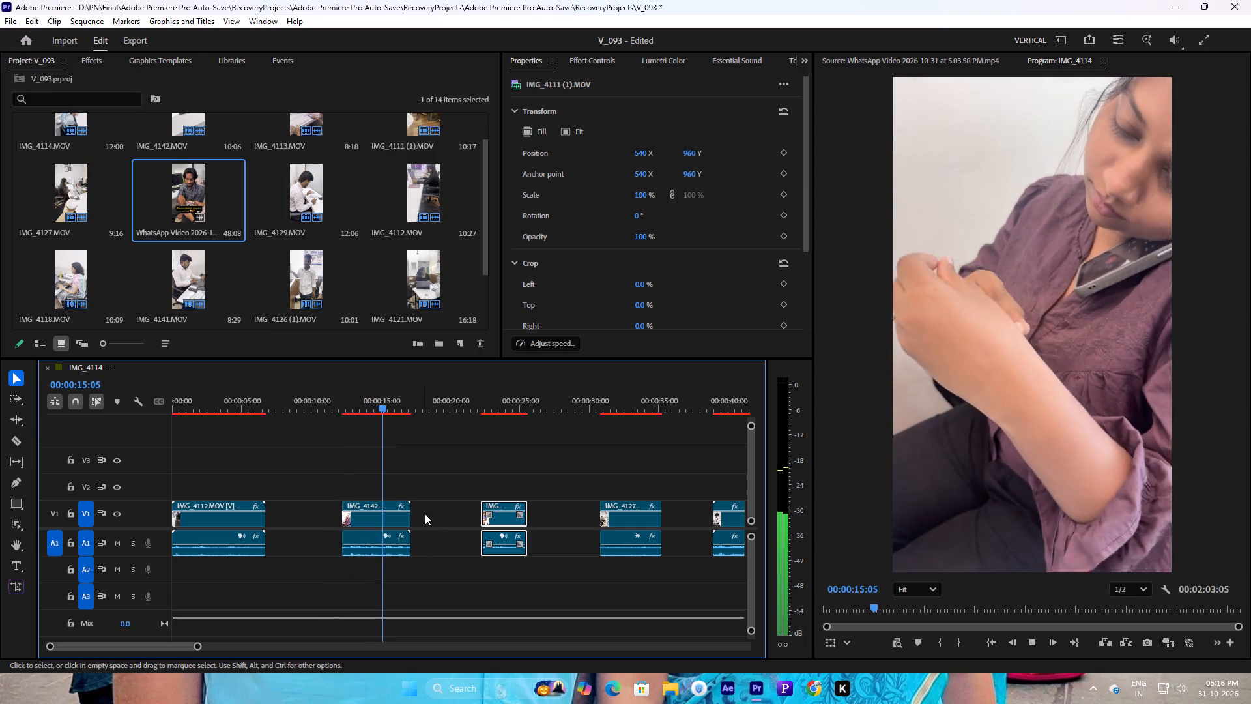
key(space)
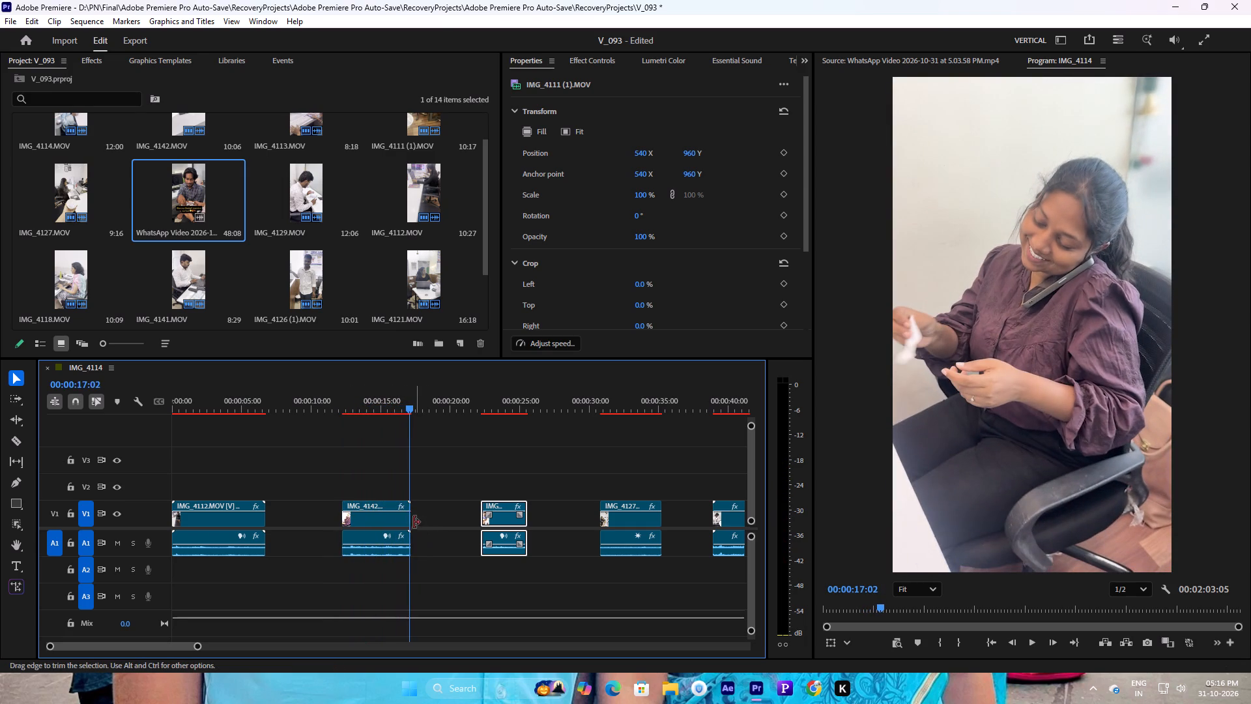
Trim the start of the IMG_4112 clip to 00:00:01:04, where the bowl of paper slips is offered.
drag(231, 418, 169, 417)
drag(180, 402, 161, 403)
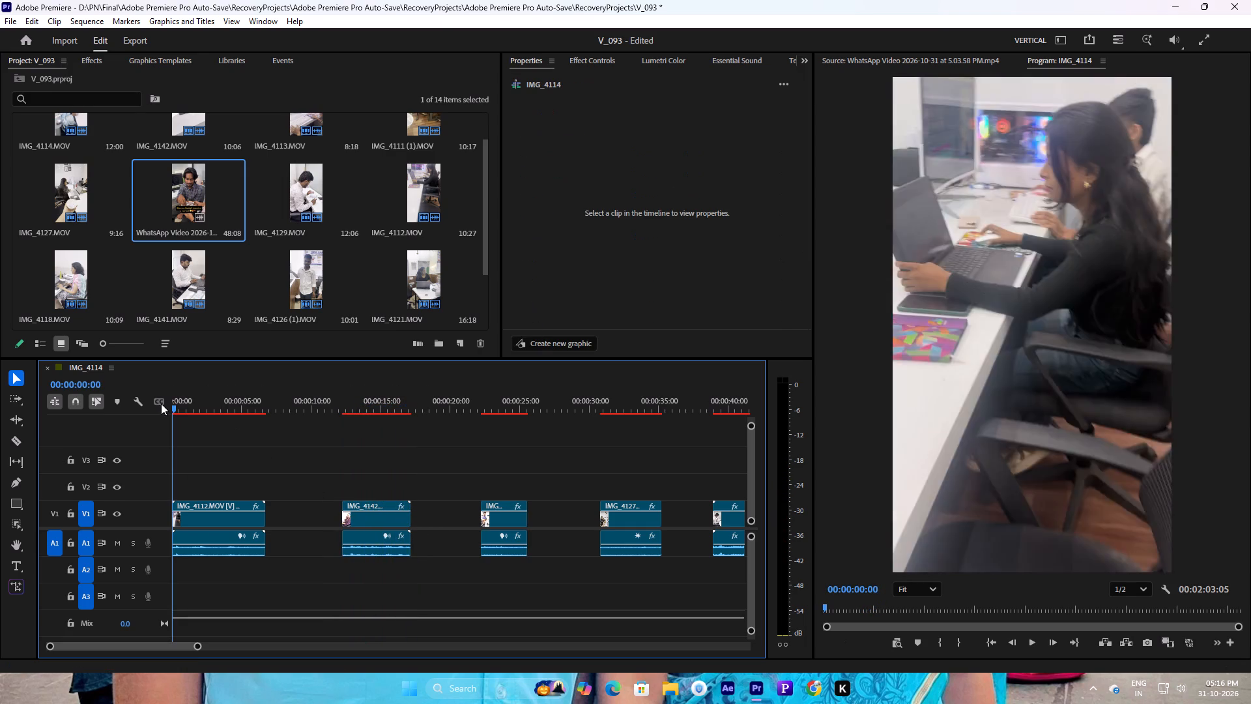
drag(161, 403, 190, 411)
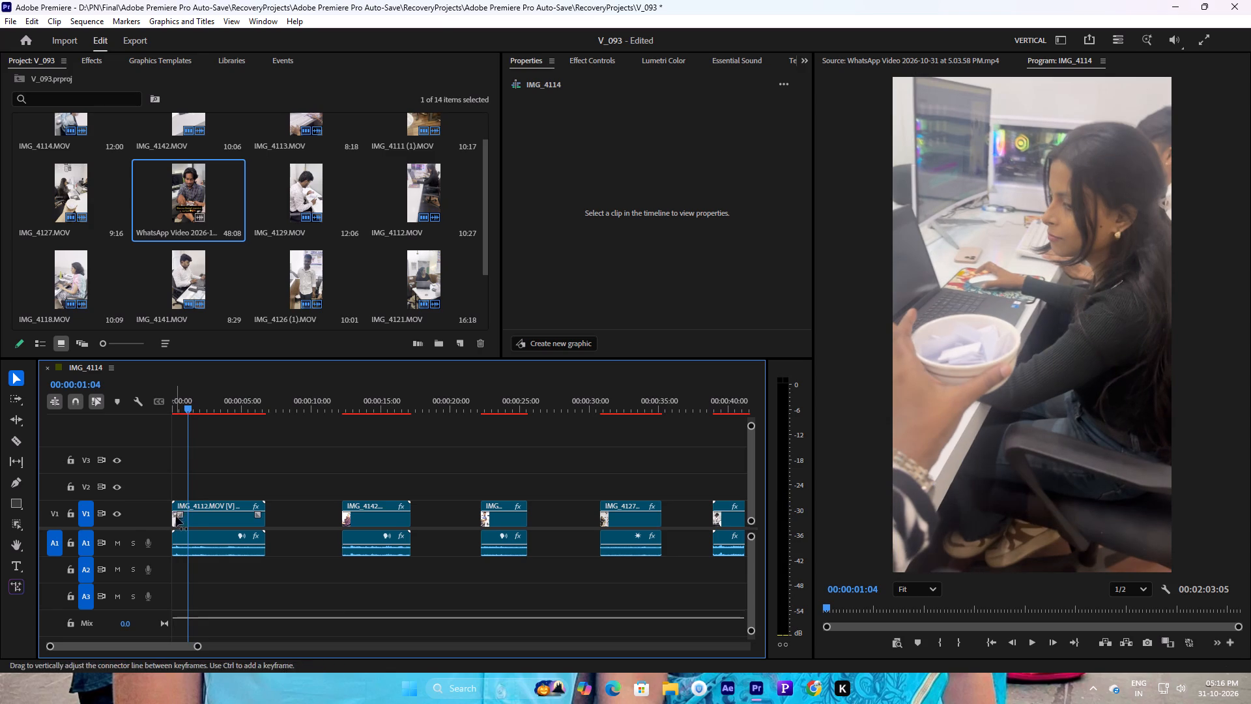
click(194, 523)
drag(172, 519, 173, 519)
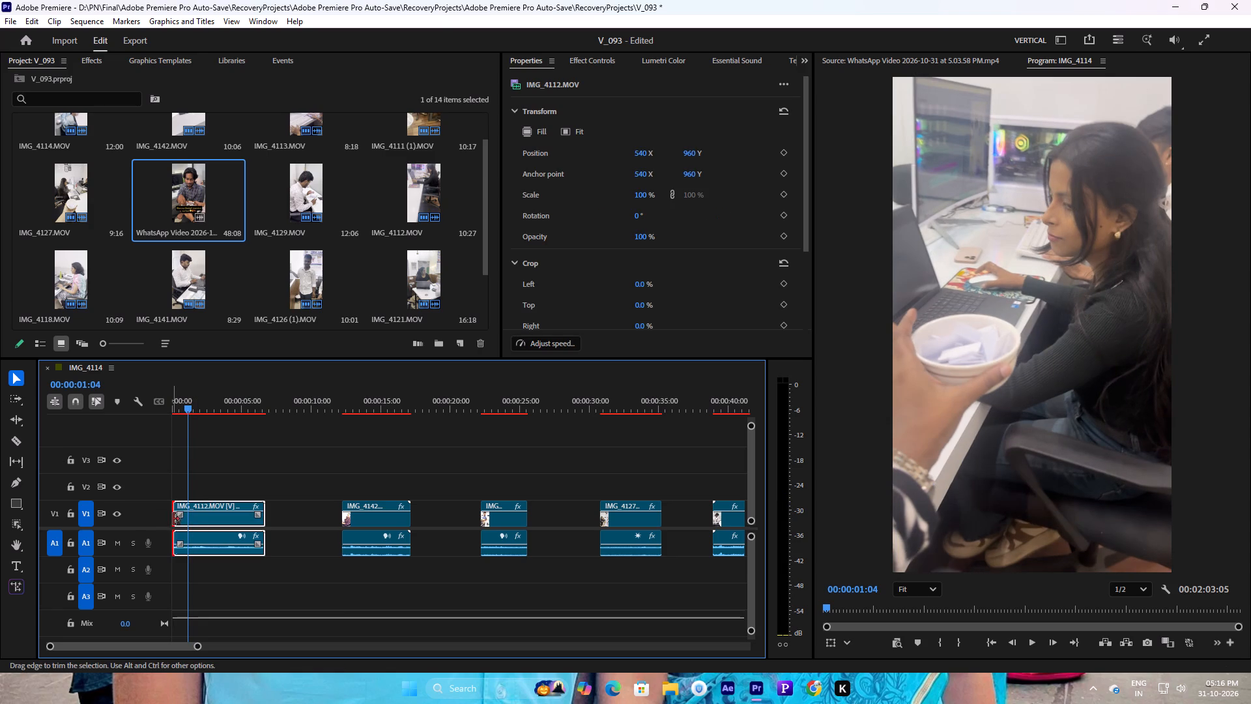
drag(173, 519, 184, 519)
Play and scrub through the trimmed IMG_4112 clip to examine the slip being picked, unfolded and shown.
key(space)
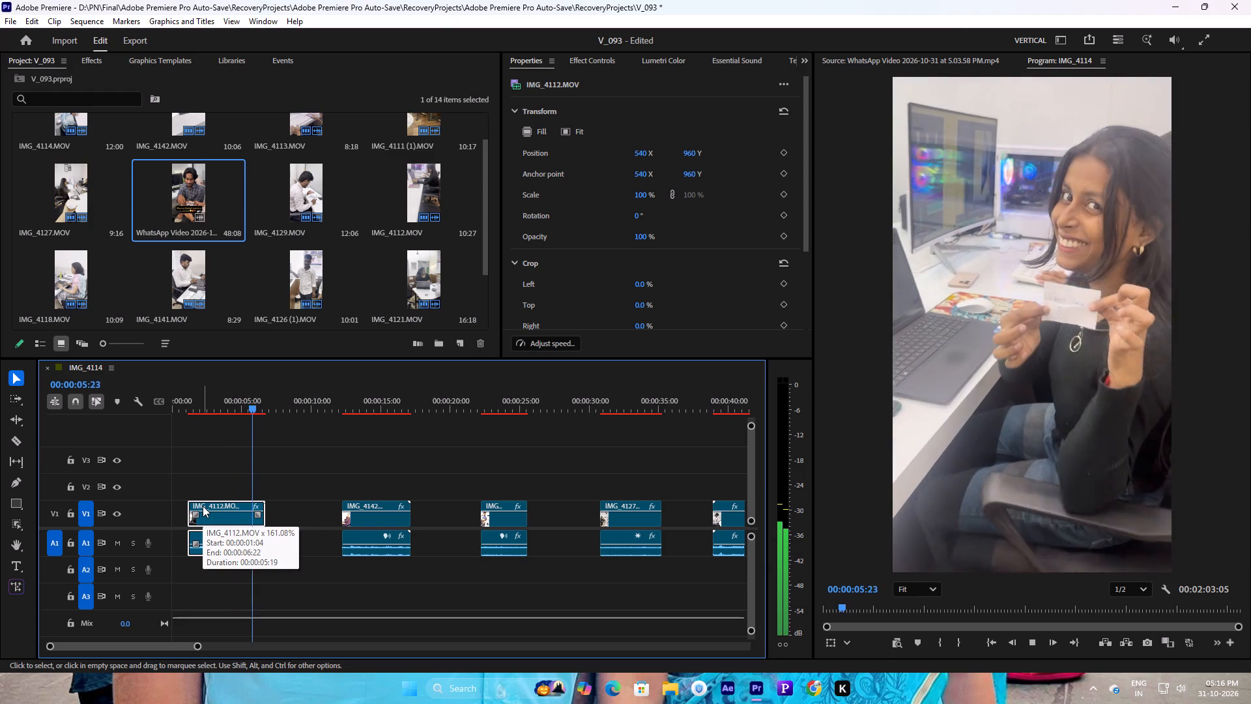
key(space)
drag(248, 409, 242, 411)
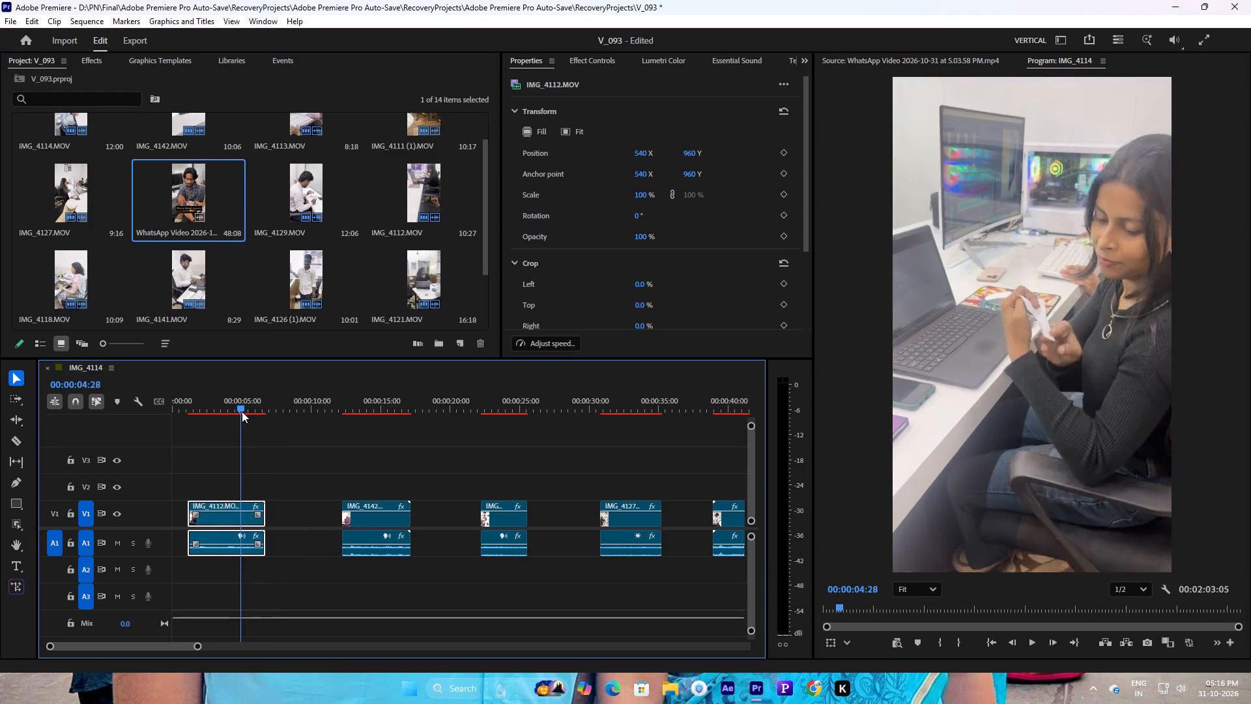
drag(242, 411, 258, 411)
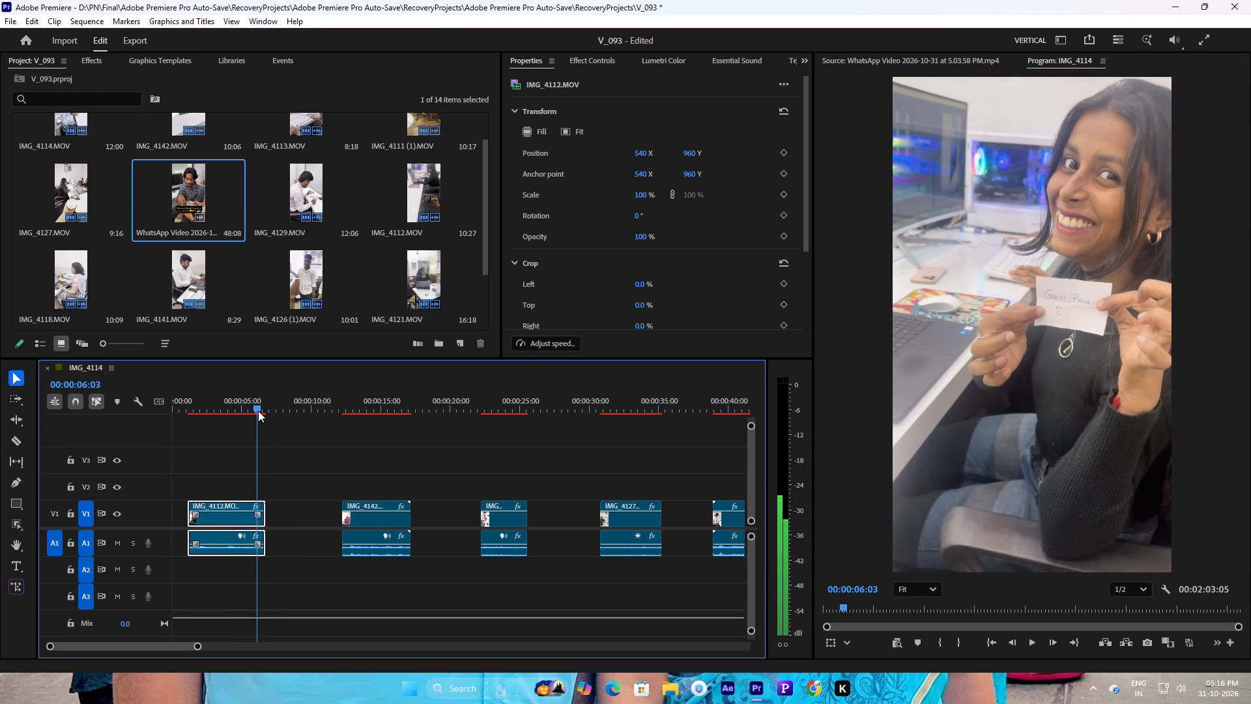
drag(258, 411, 259, 411)
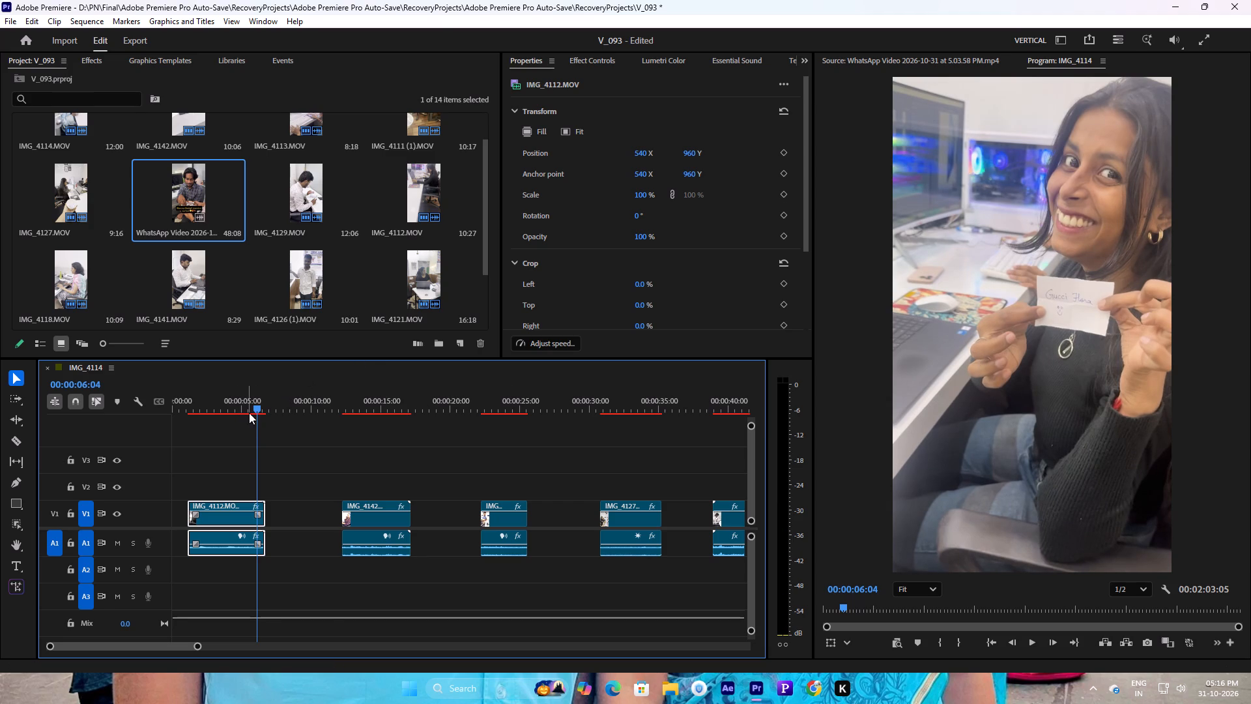
drag(252, 404, 201, 415)
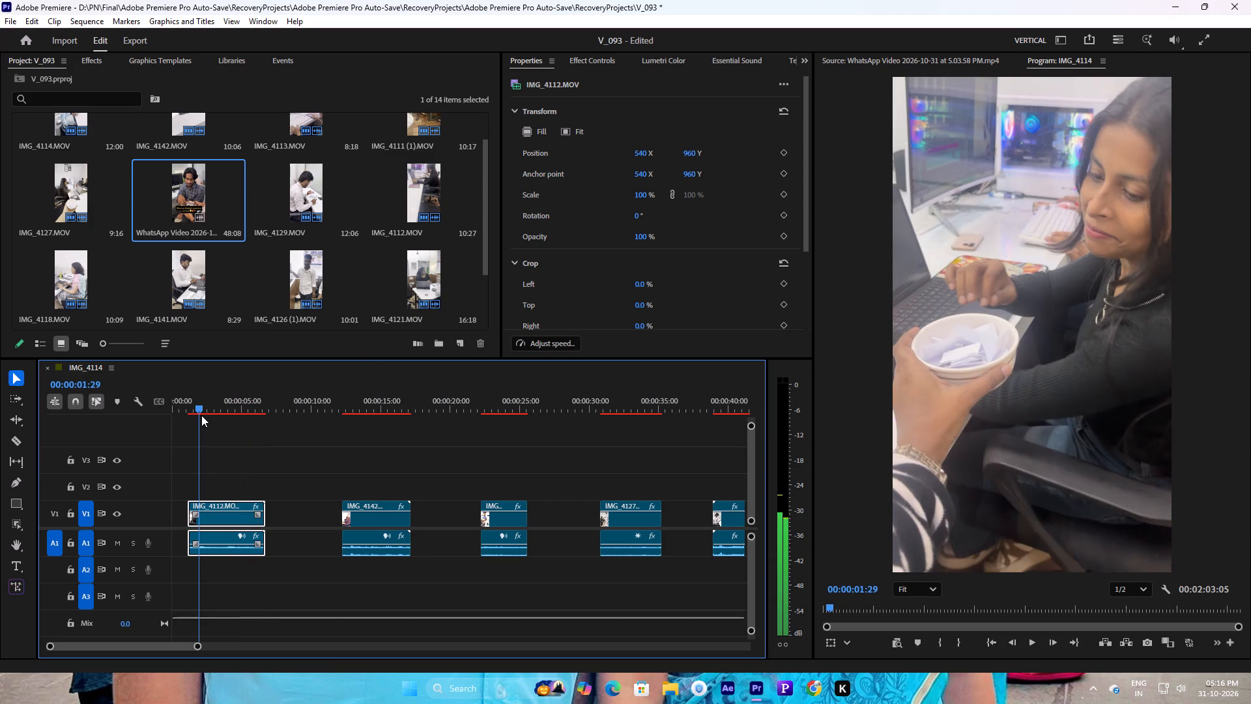
drag(201, 415, 222, 426)
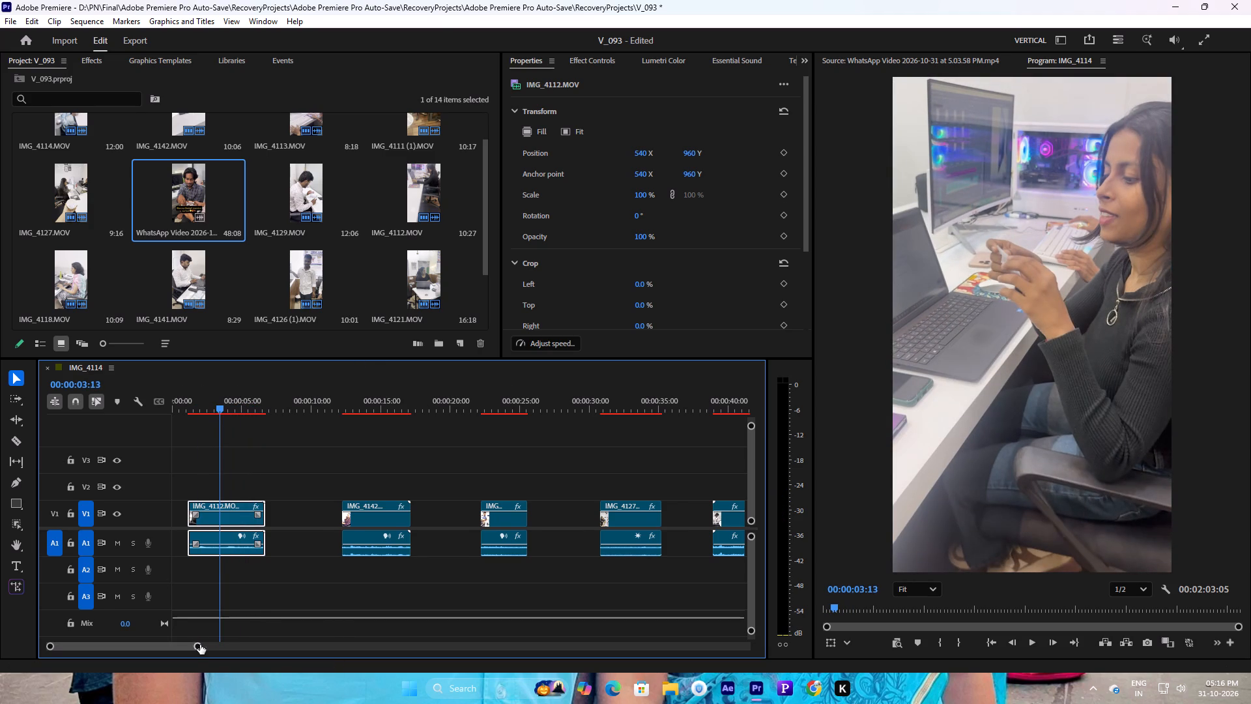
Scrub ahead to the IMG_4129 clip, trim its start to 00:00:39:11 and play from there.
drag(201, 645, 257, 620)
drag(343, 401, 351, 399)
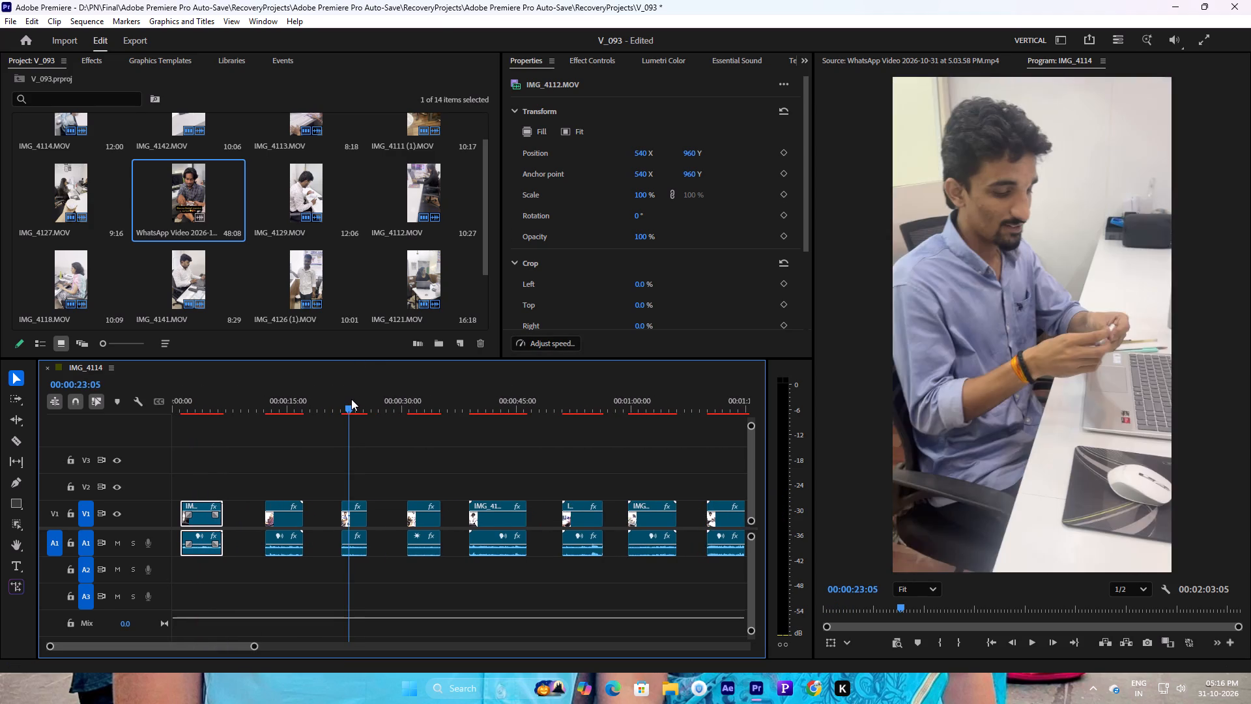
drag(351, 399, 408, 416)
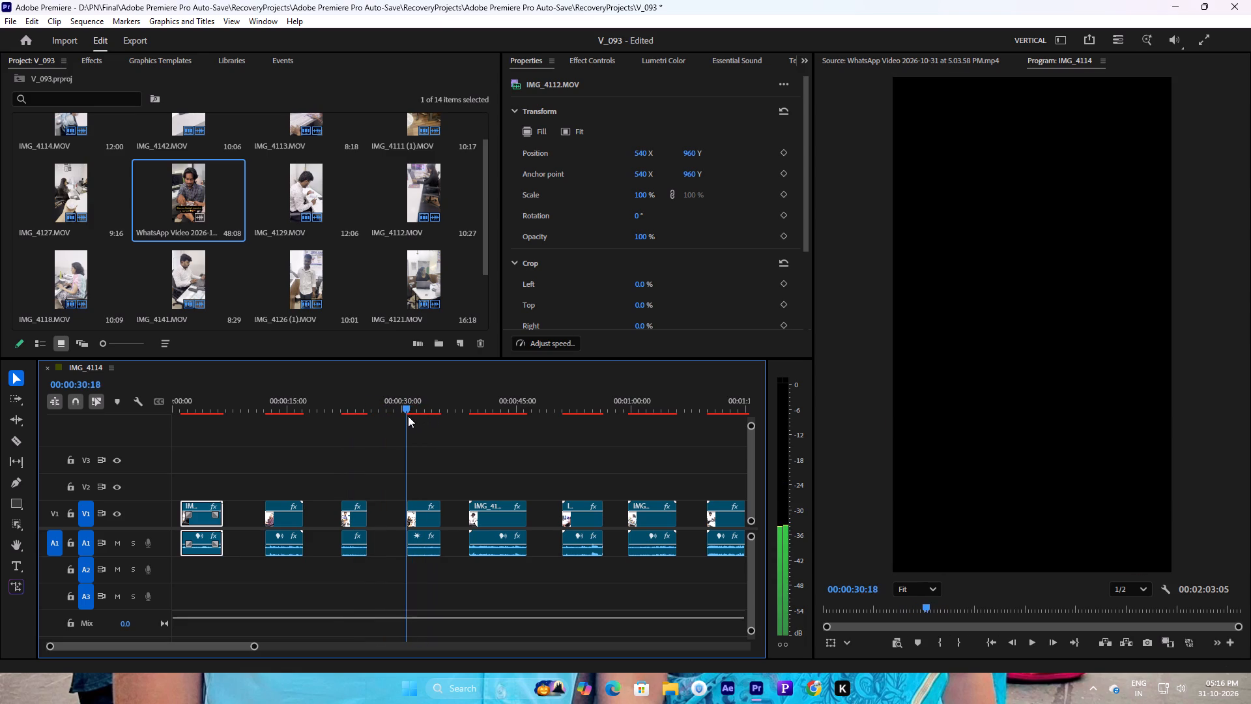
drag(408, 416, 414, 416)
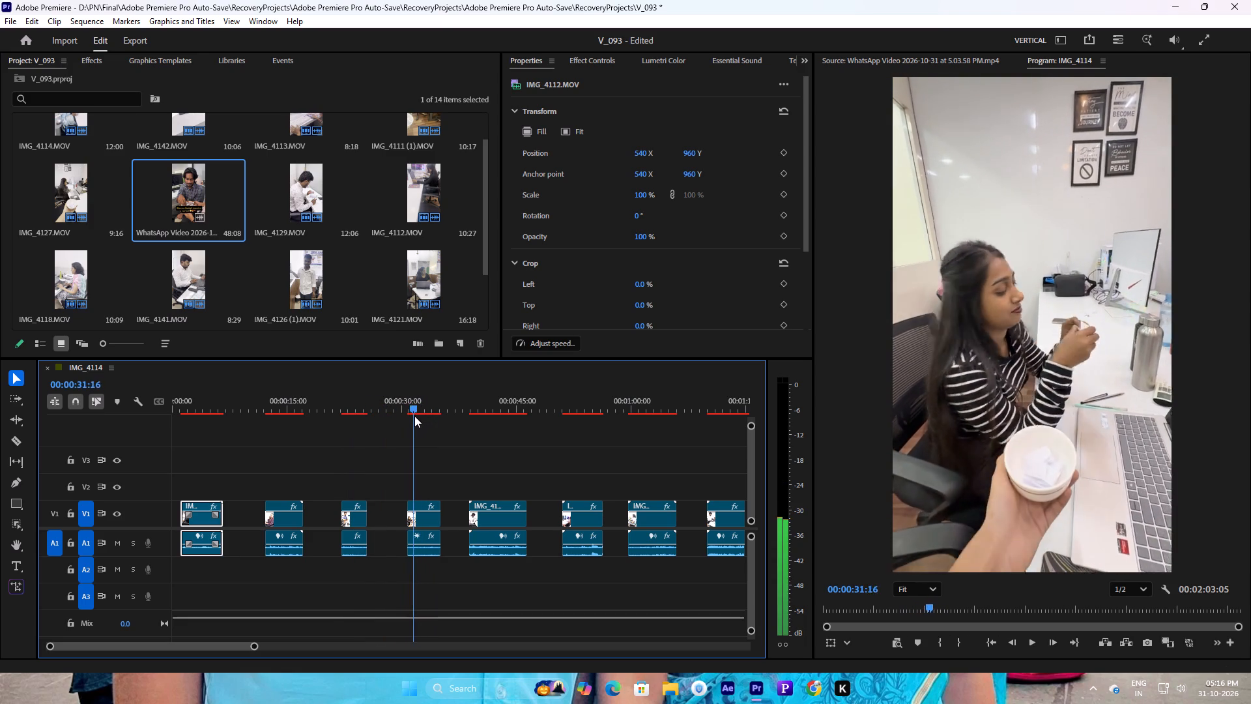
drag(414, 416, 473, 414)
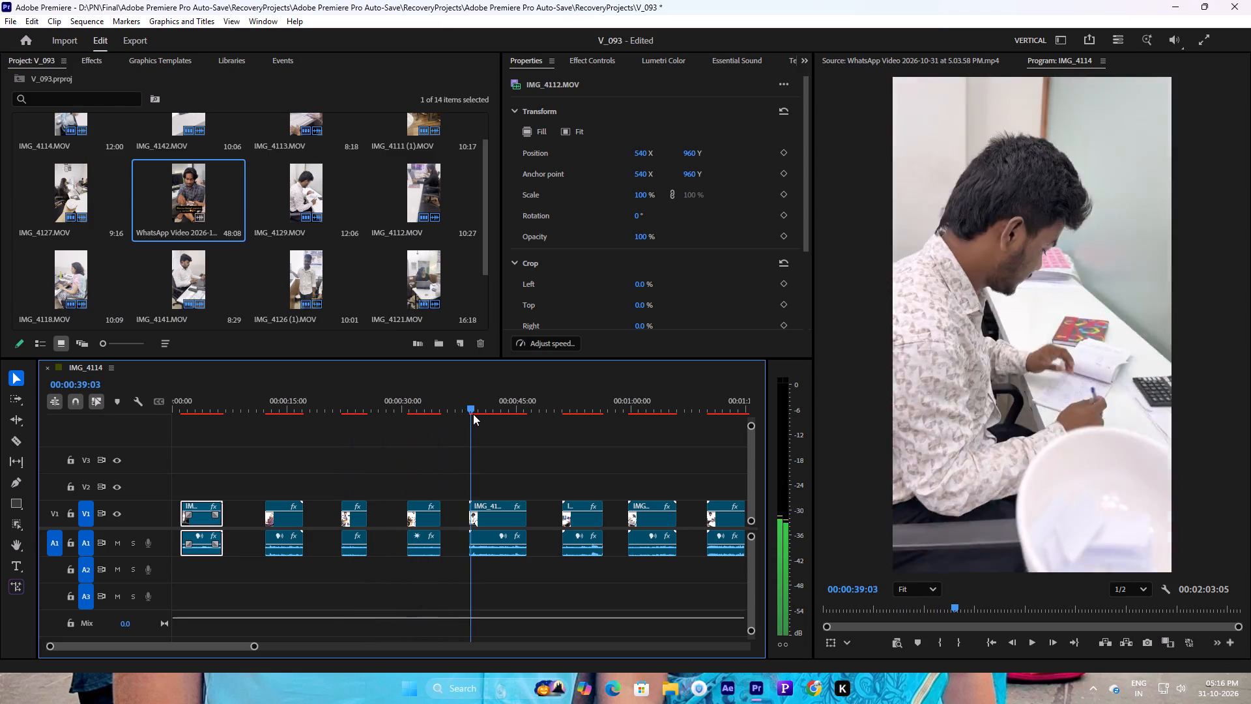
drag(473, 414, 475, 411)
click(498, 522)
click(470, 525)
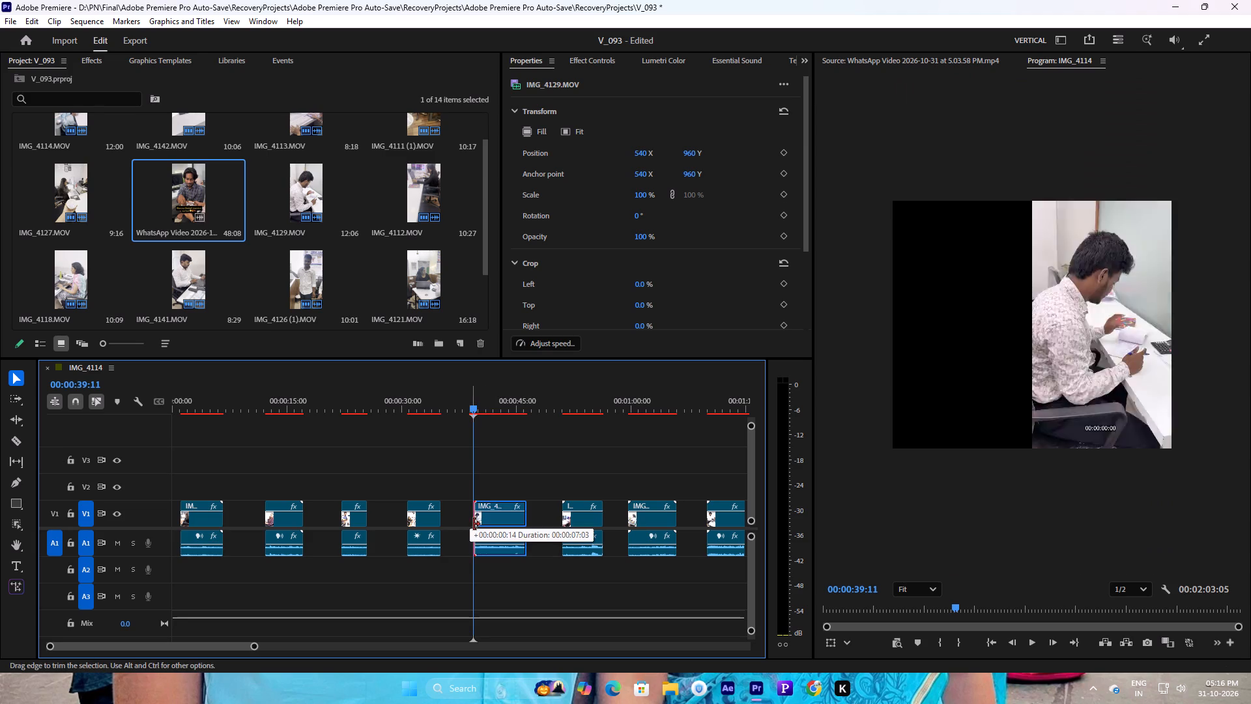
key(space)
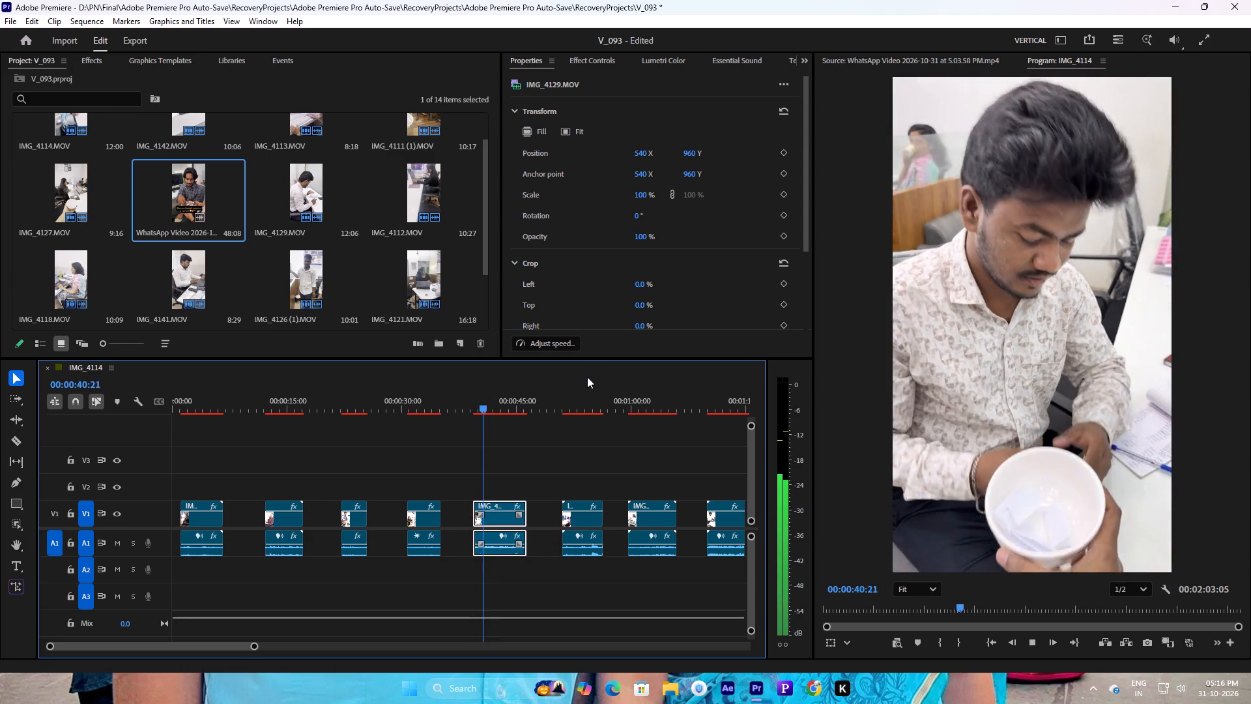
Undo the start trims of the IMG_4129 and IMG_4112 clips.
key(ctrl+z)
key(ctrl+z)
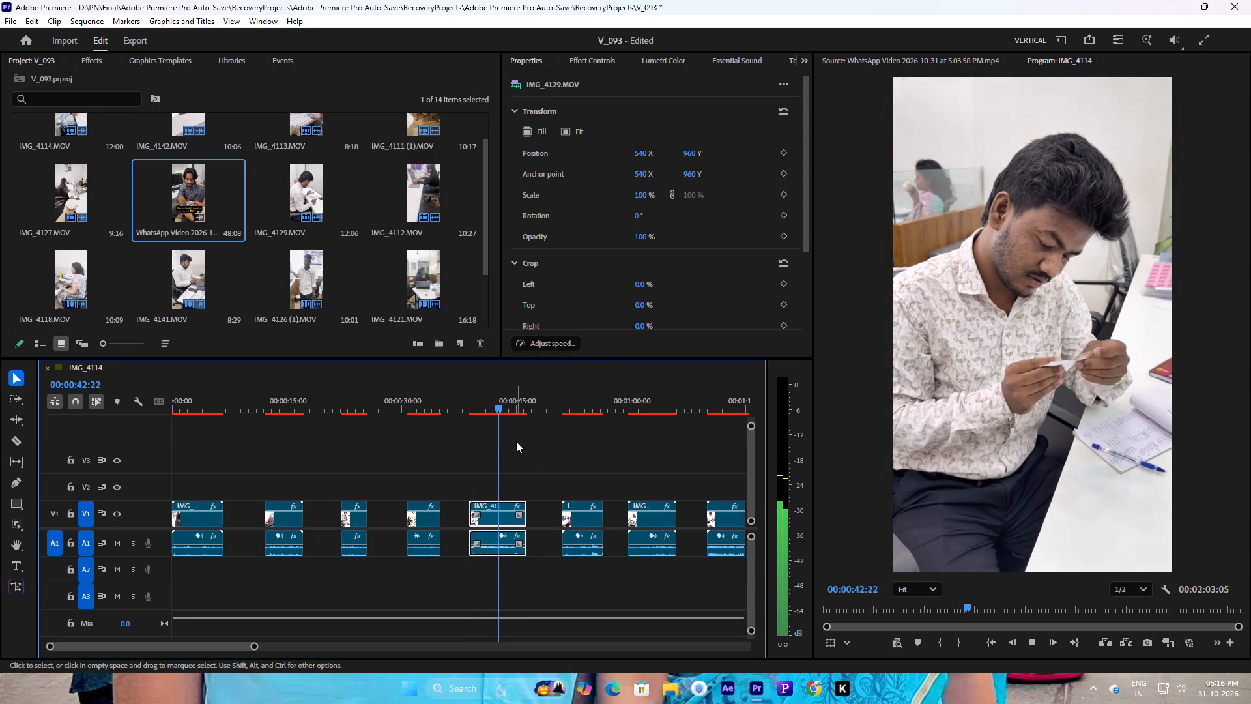
Trim the start of the IMG_4112 clip to 00:00:00:23 and play it from the new in point.
click(209, 518)
drag(169, 407, 175, 407)
drag(175, 407, 162, 409)
key(space)
key(space)
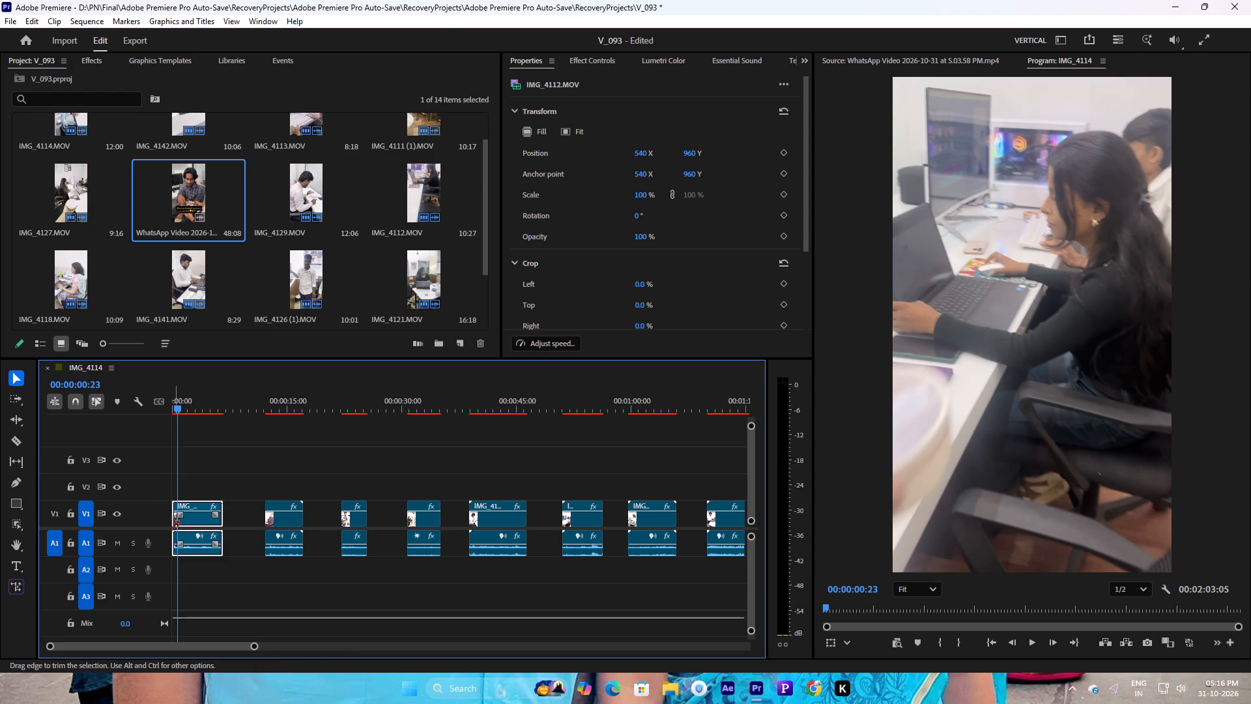
click(174, 524)
key(space)
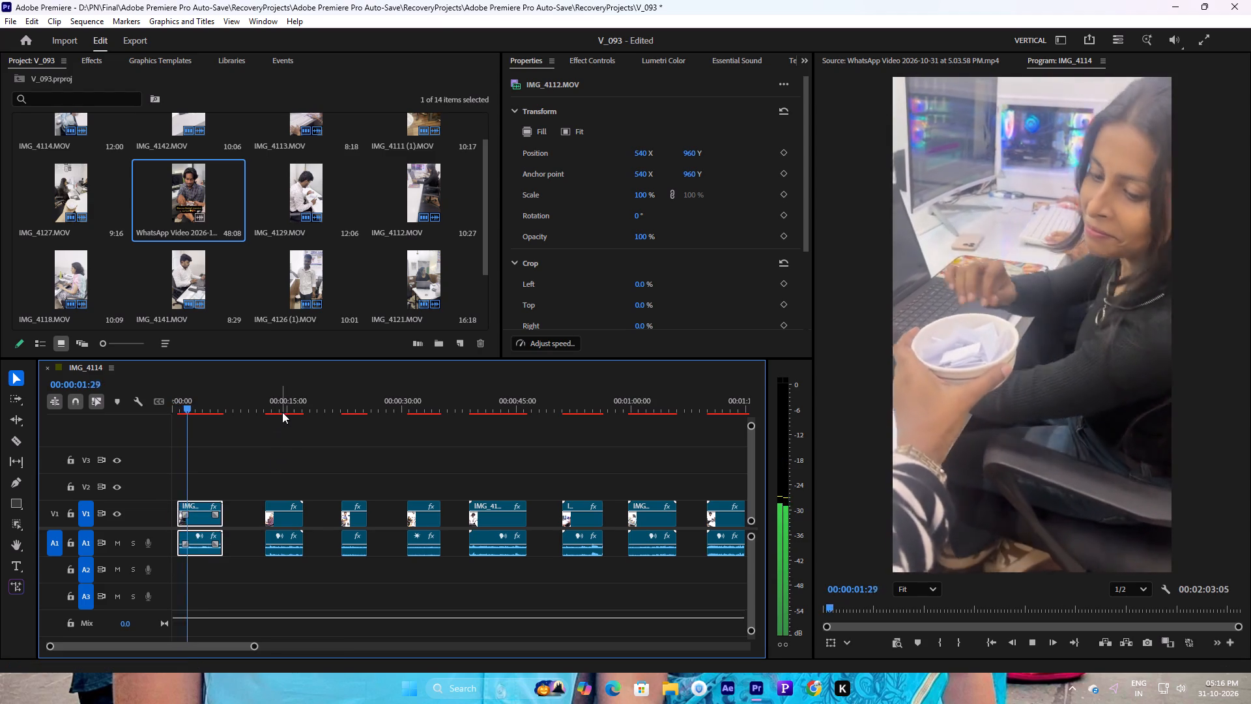
Scrub and play through the clips between about 00:00:51 and 00:01:11 to examine where each person picks and shows a slip.
drag(283, 410, 577, 454)
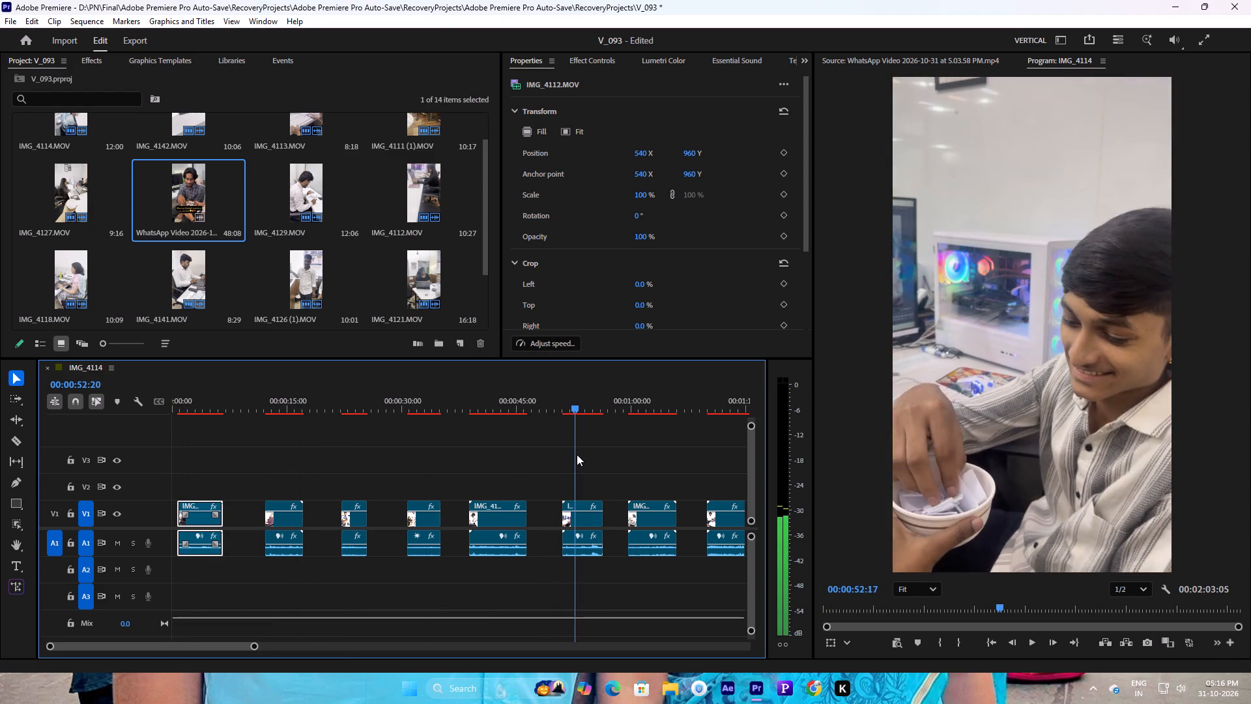
drag(577, 454, 563, 456)
key(space)
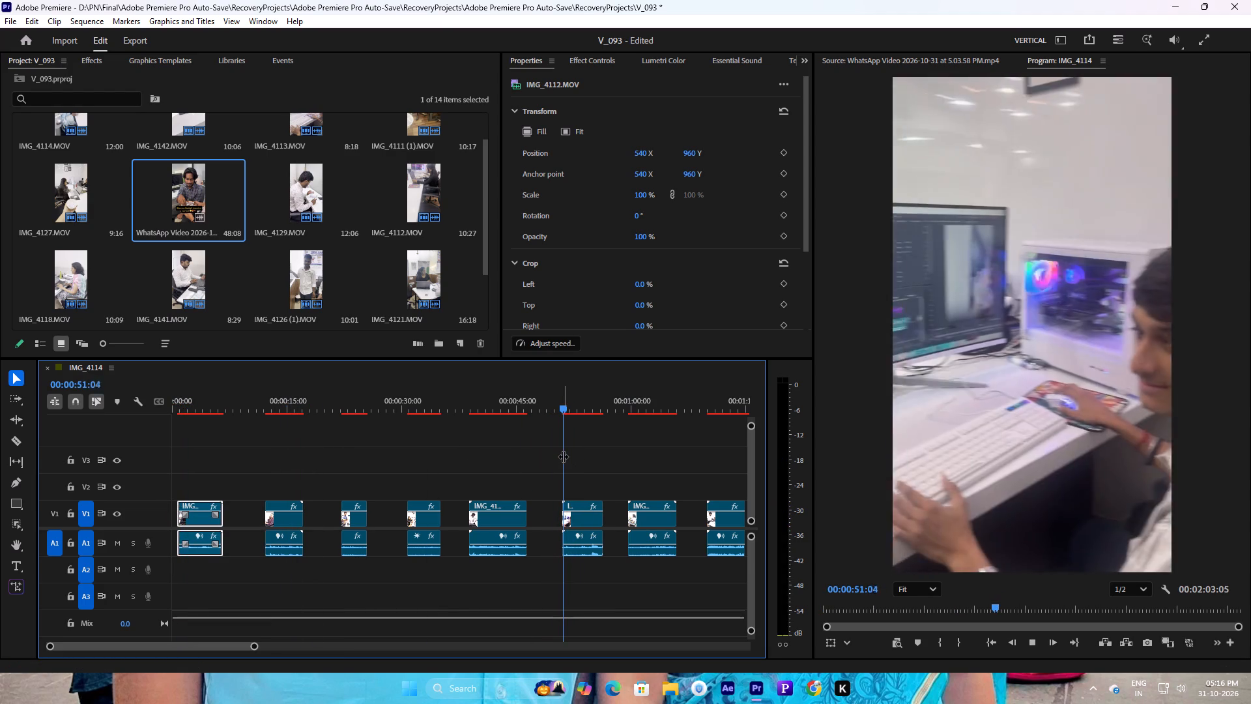
key(space)
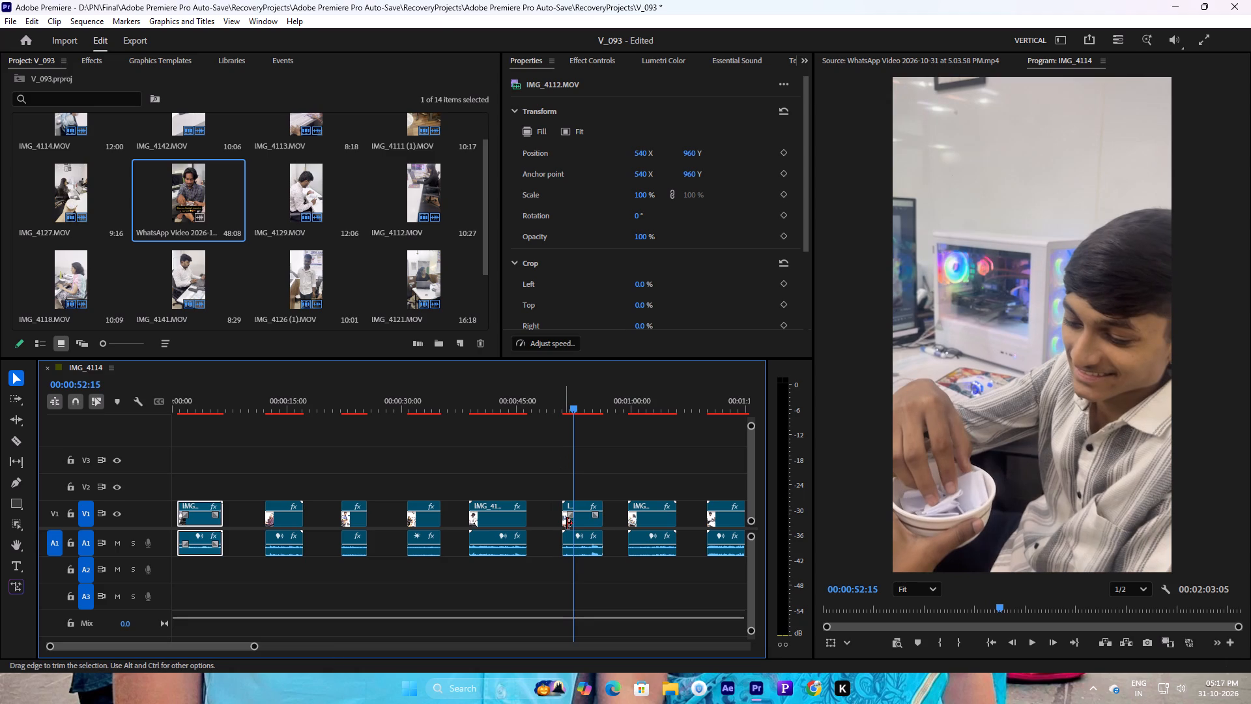
key(space)
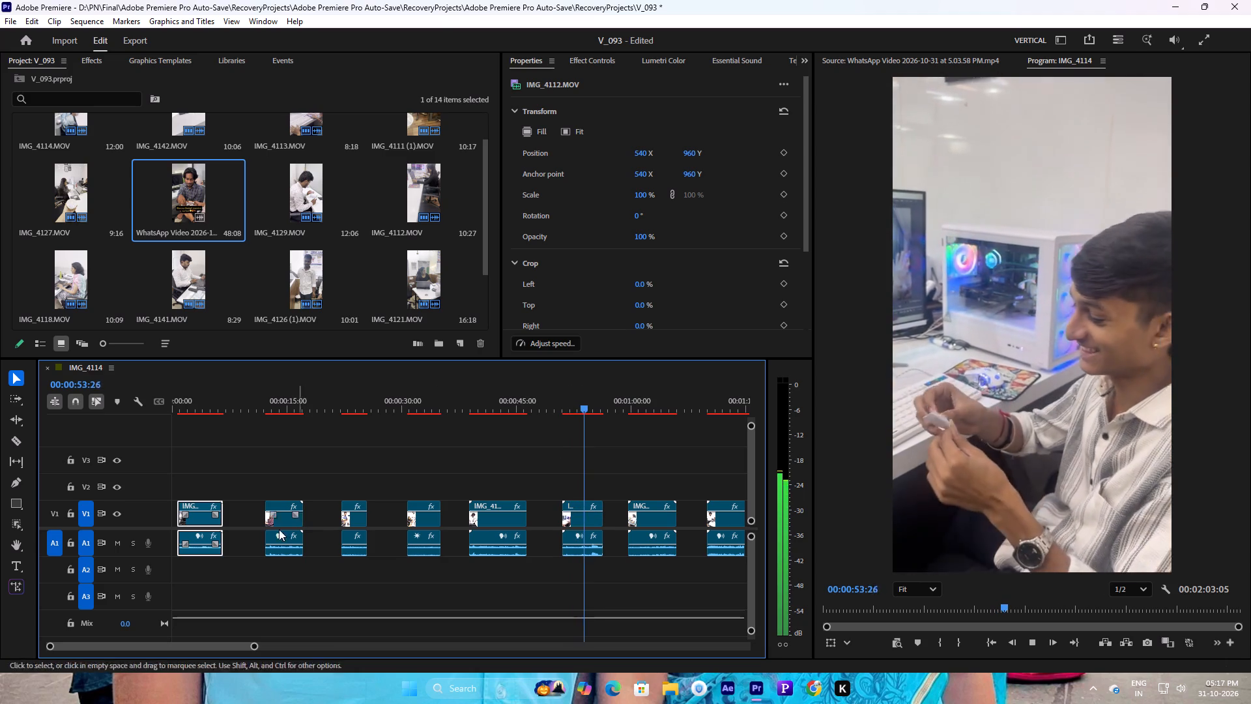
drag(225, 646, 238, 643)
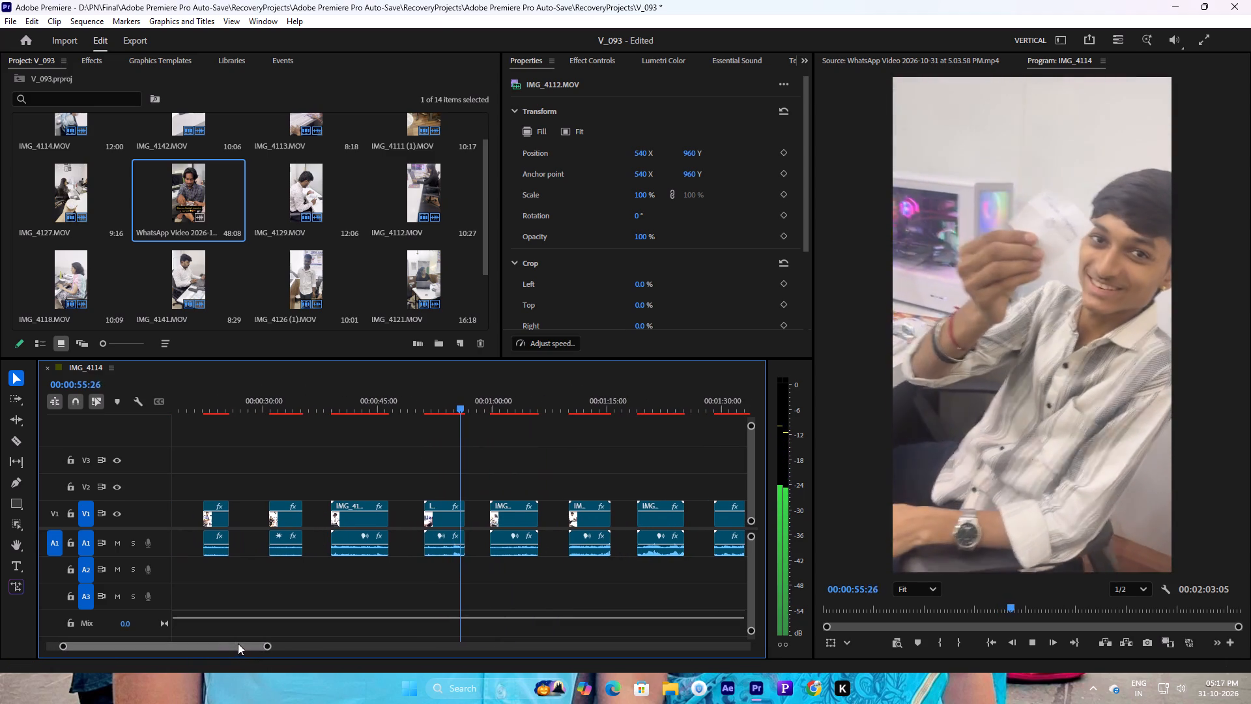
drag(268, 645, 330, 626)
key(space)
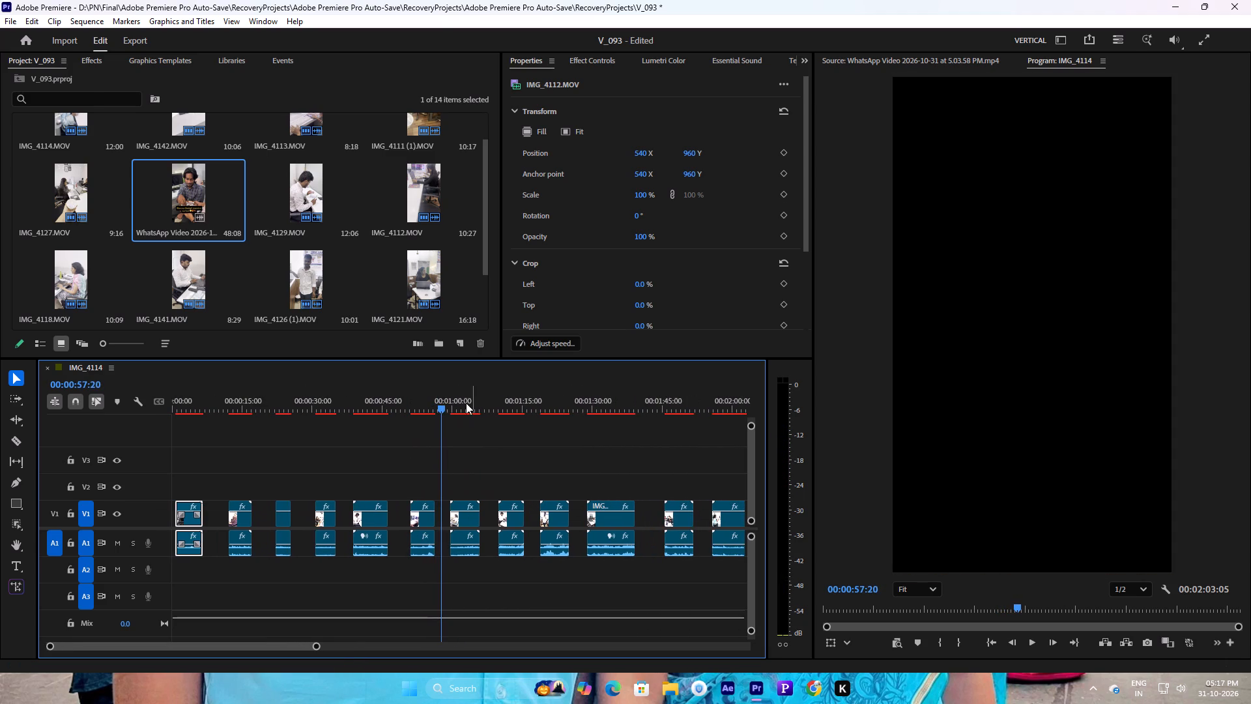
drag(440, 410, 453, 409)
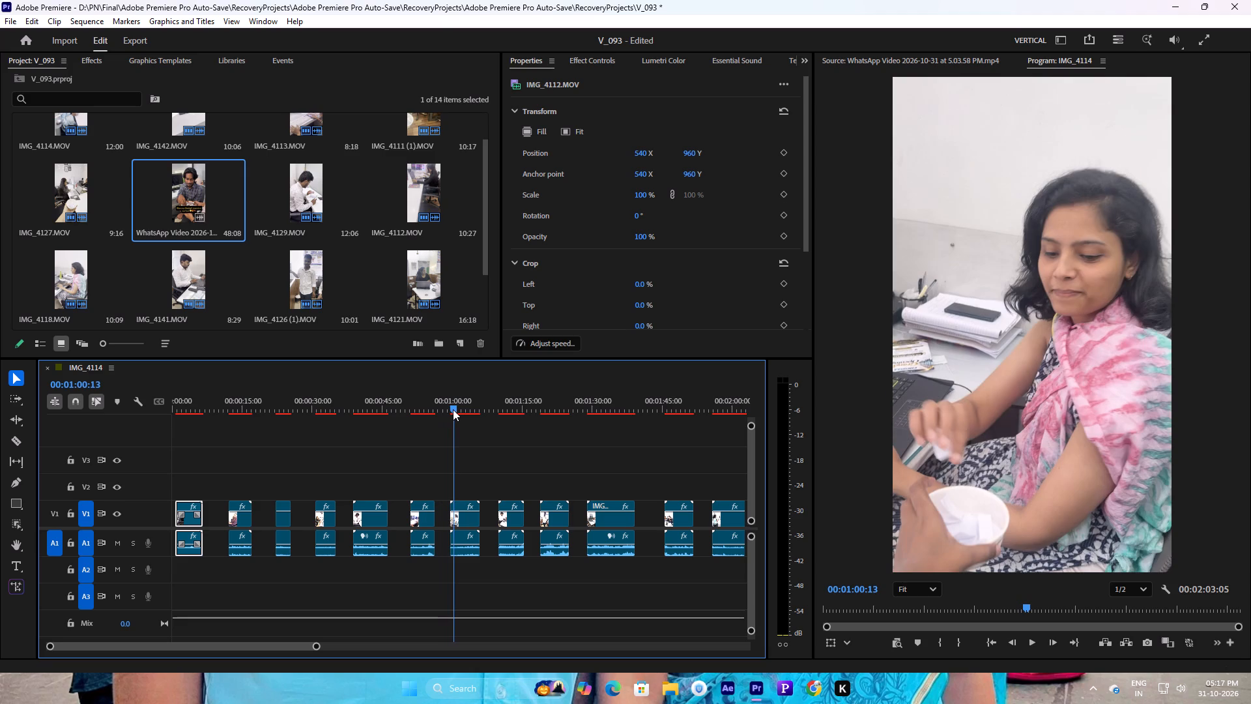
drag(453, 409, 449, 409)
key(space)
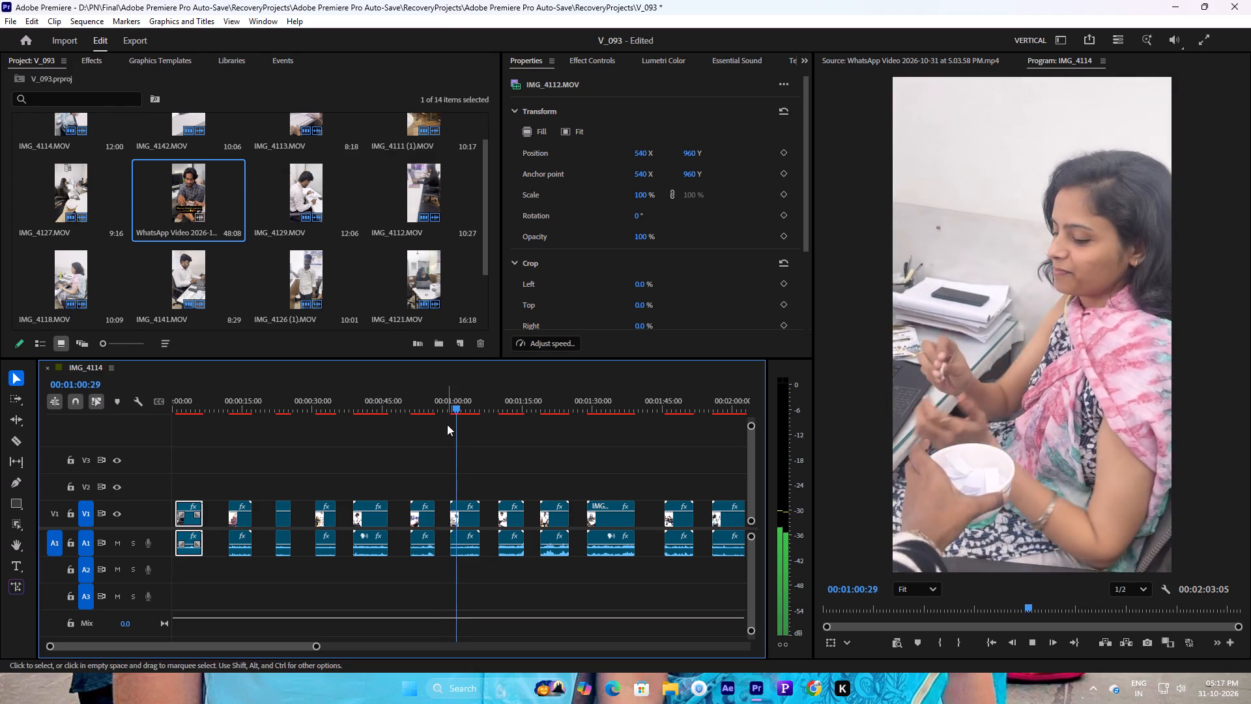
drag(458, 405, 495, 422)
key(space)
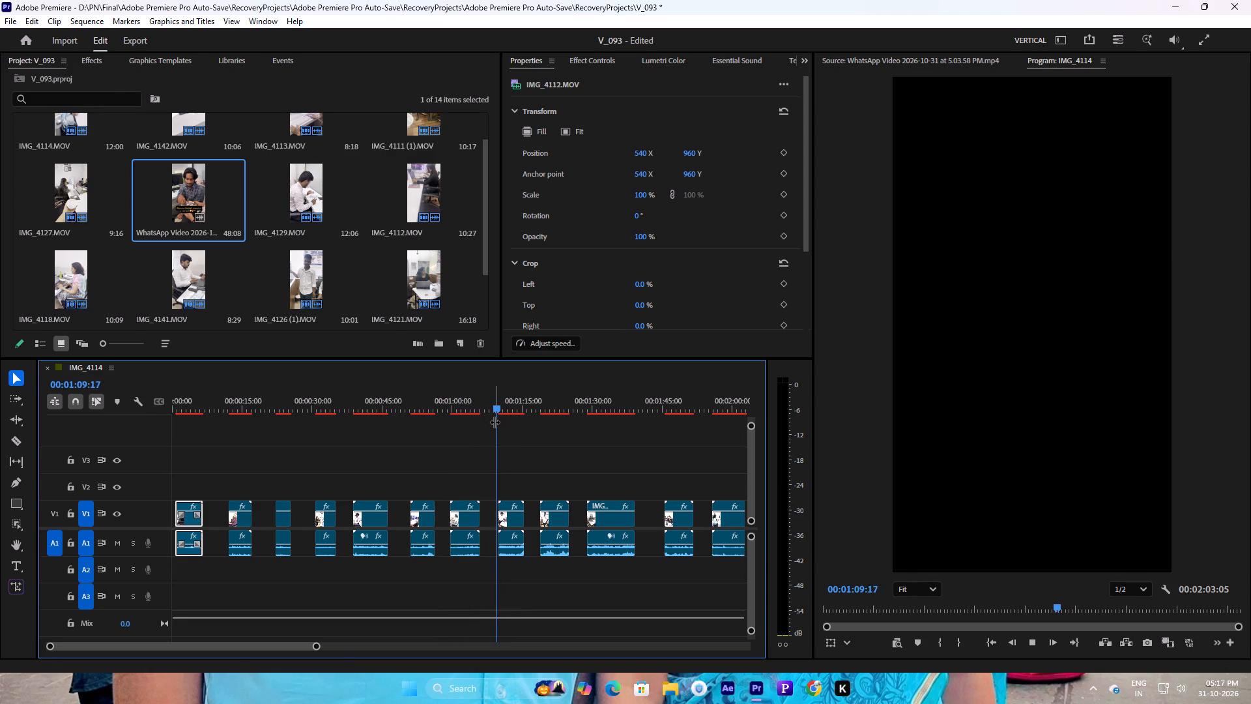
key(space)
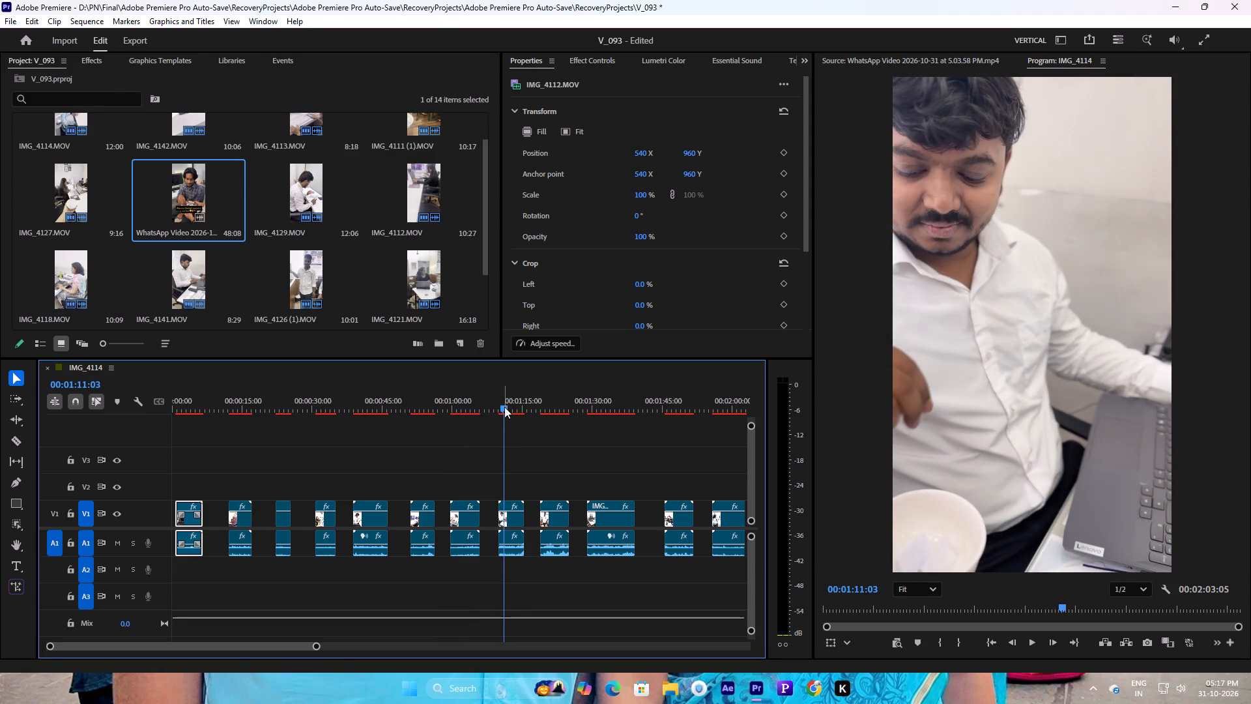
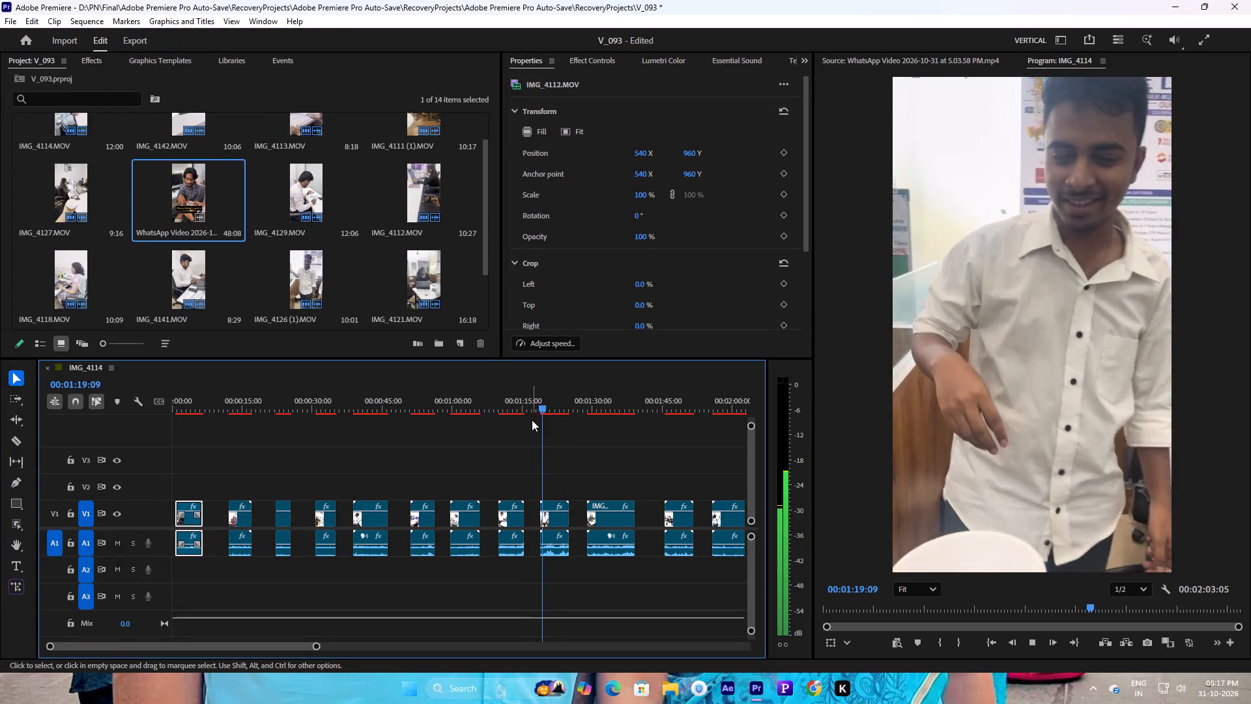
Scrub and play through the clips from about 00:01:19 to 00:01:57, examining how each person picks a slip.
key(space)
drag(91, 643, 93, 643)
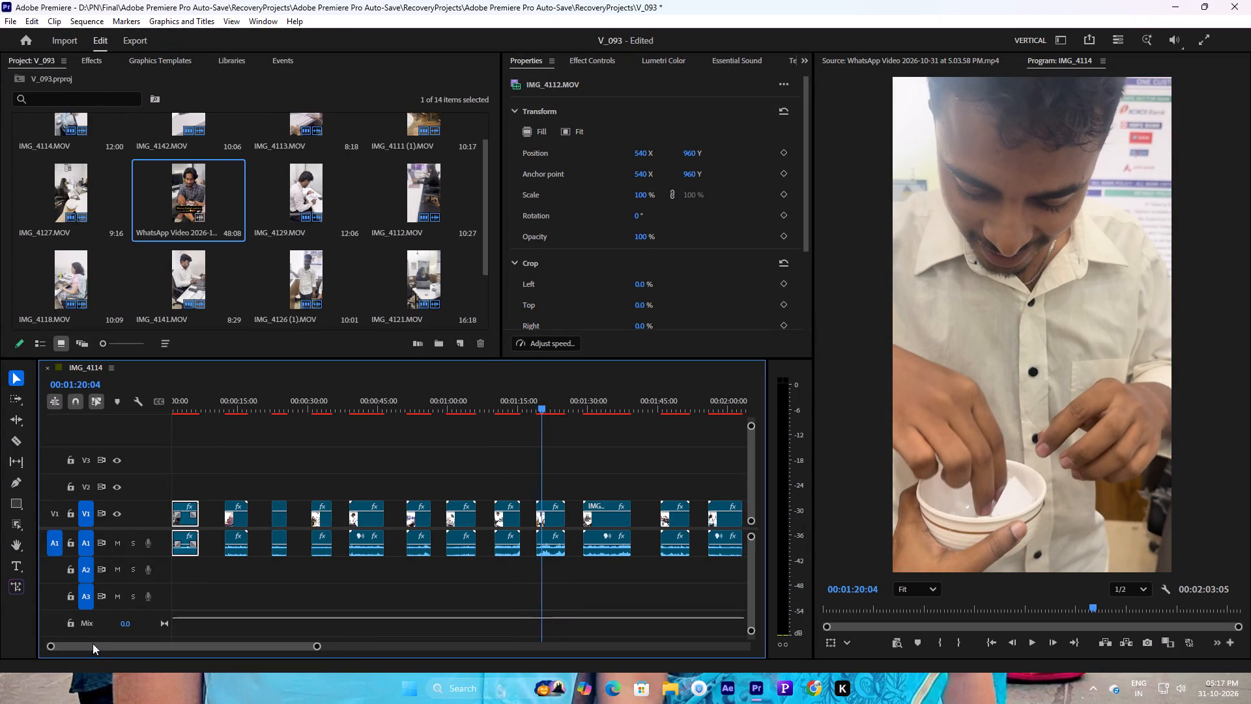
drag(93, 643, 122, 638)
drag(332, 406, 339, 405)
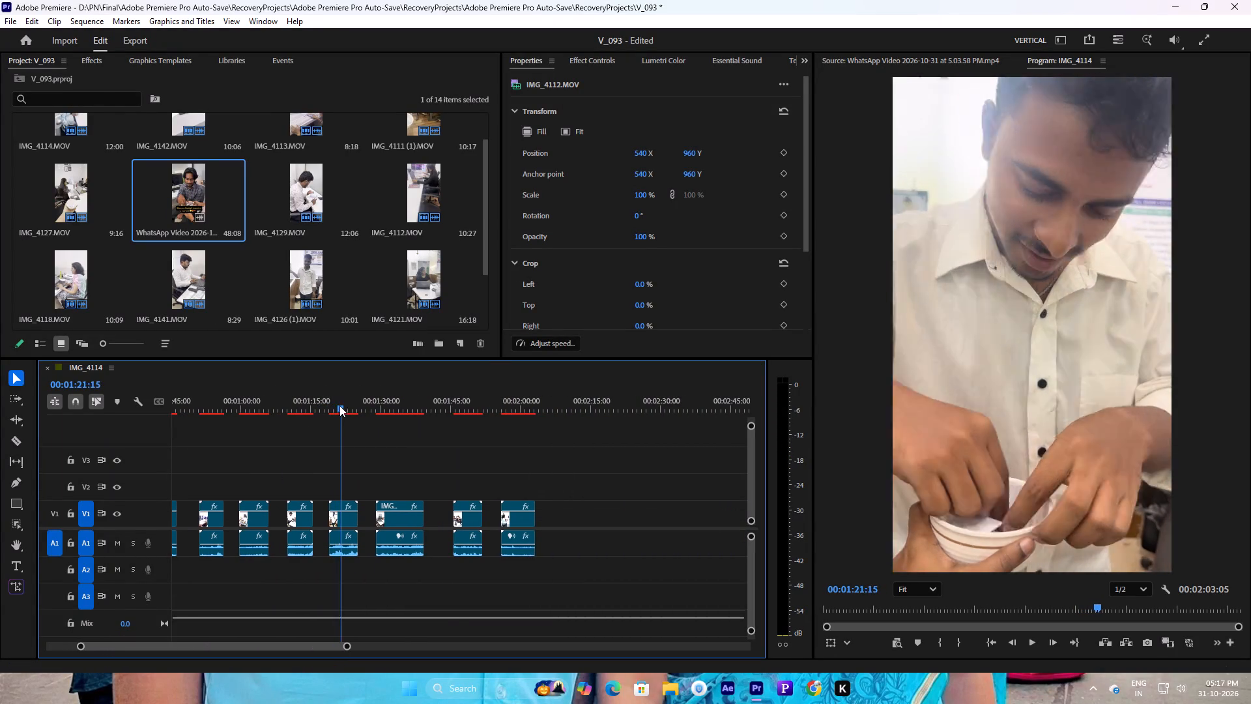
drag(339, 405, 375, 408)
key(space)
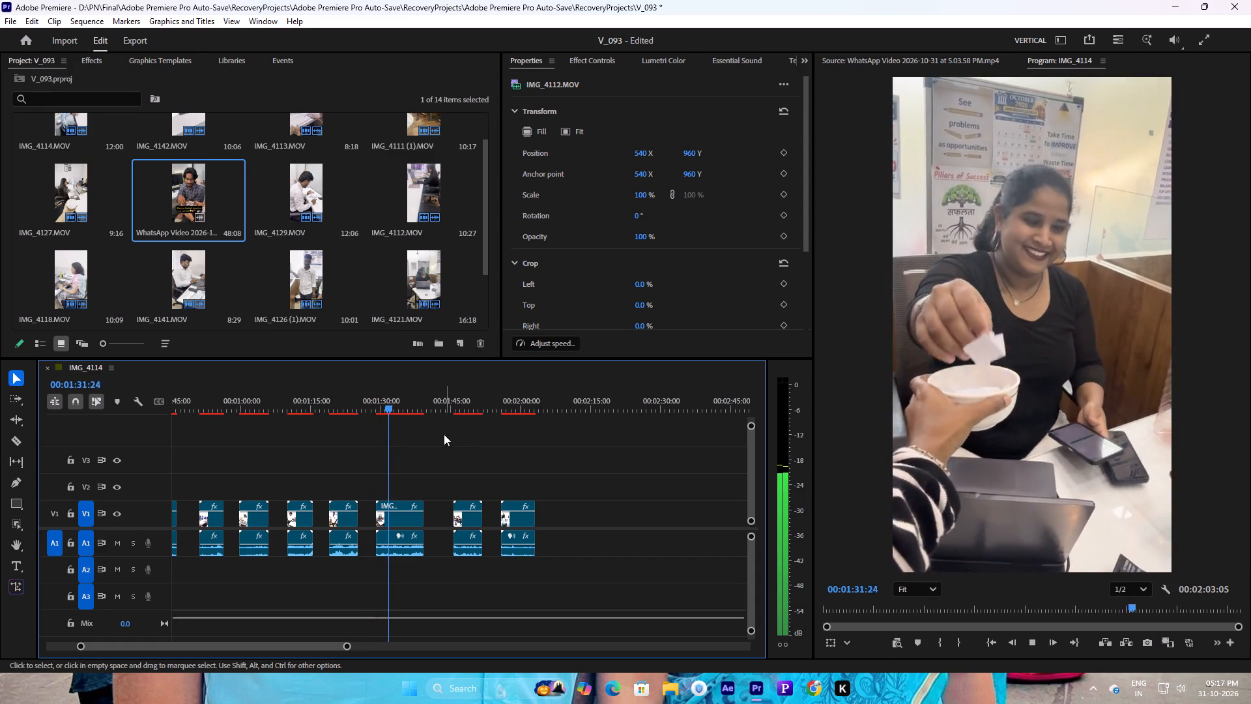
key(space)
drag(393, 405, 462, 416)
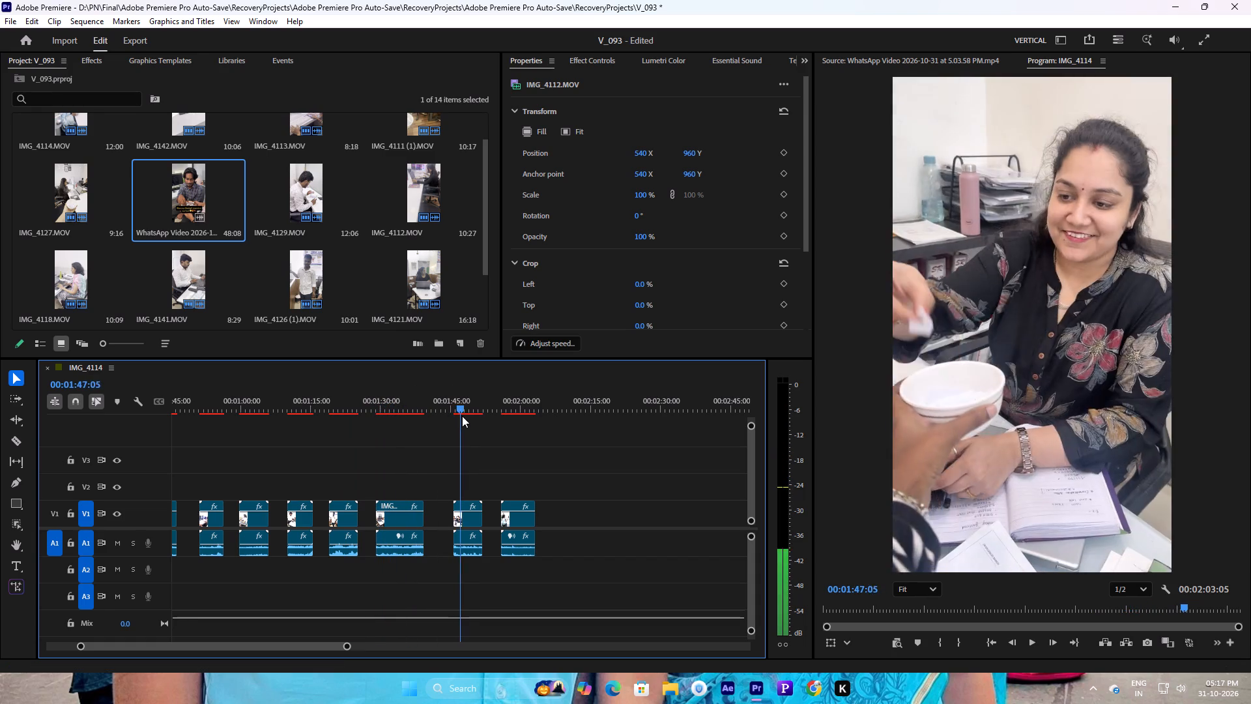
drag(462, 416, 510, 423)
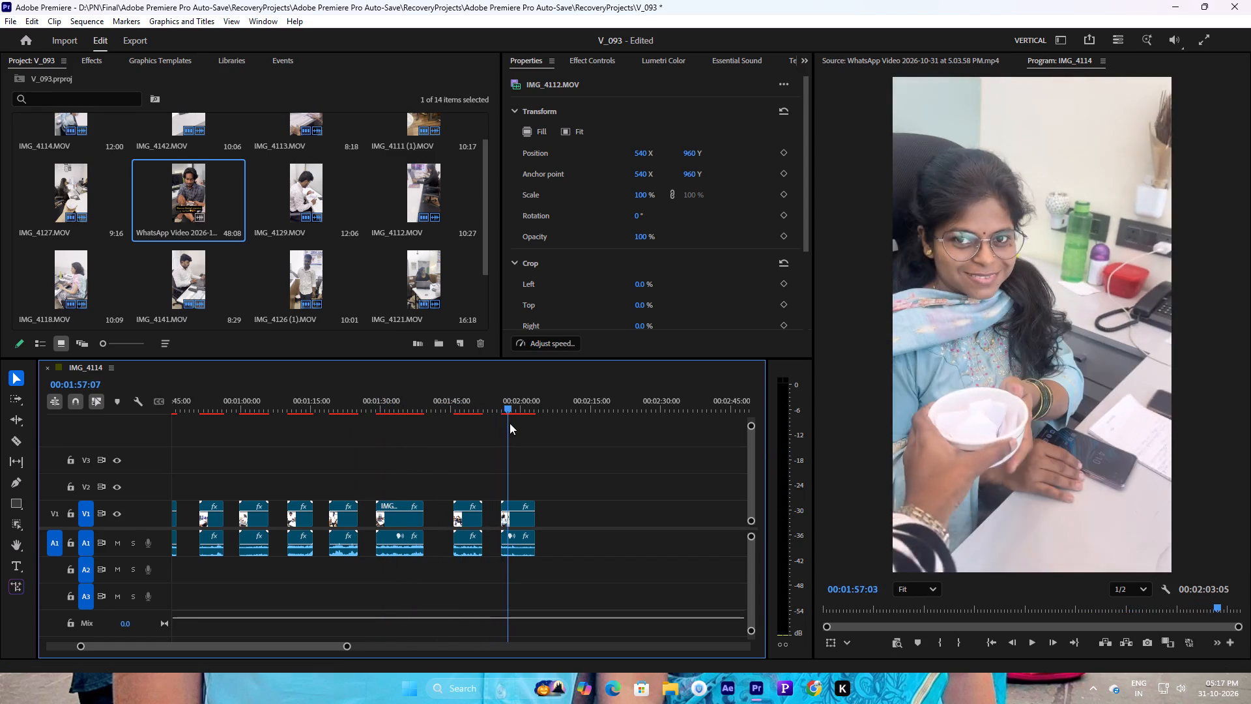
Play into the last clip, IMG_4114, and trim its start to 00:01:56:18.
drag(510, 423, 491, 426)
key(space)
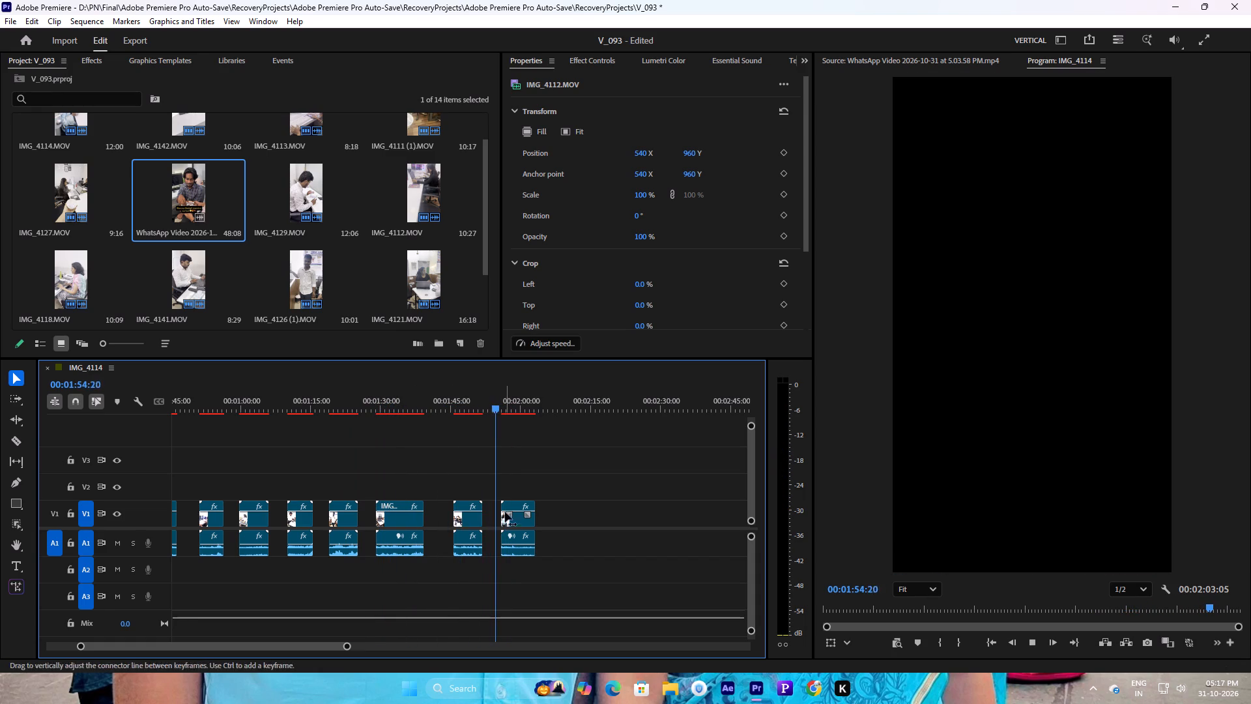
key(space)
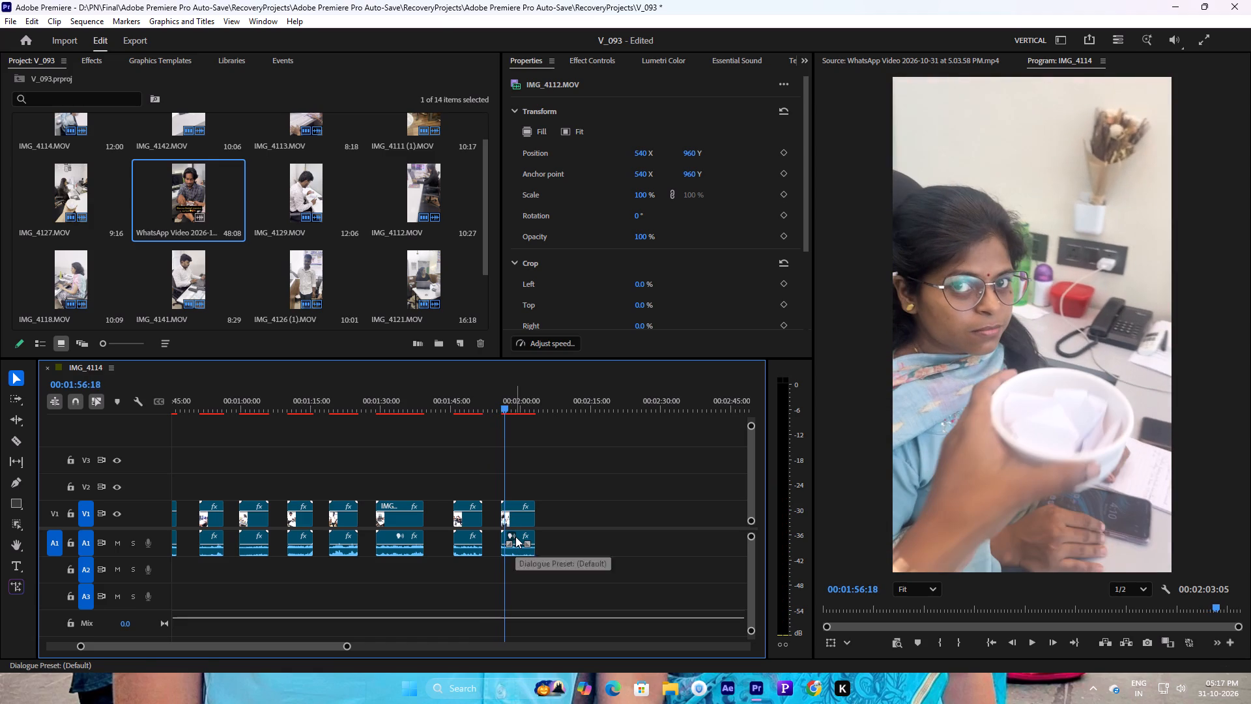
click(511, 527)
click(502, 516)
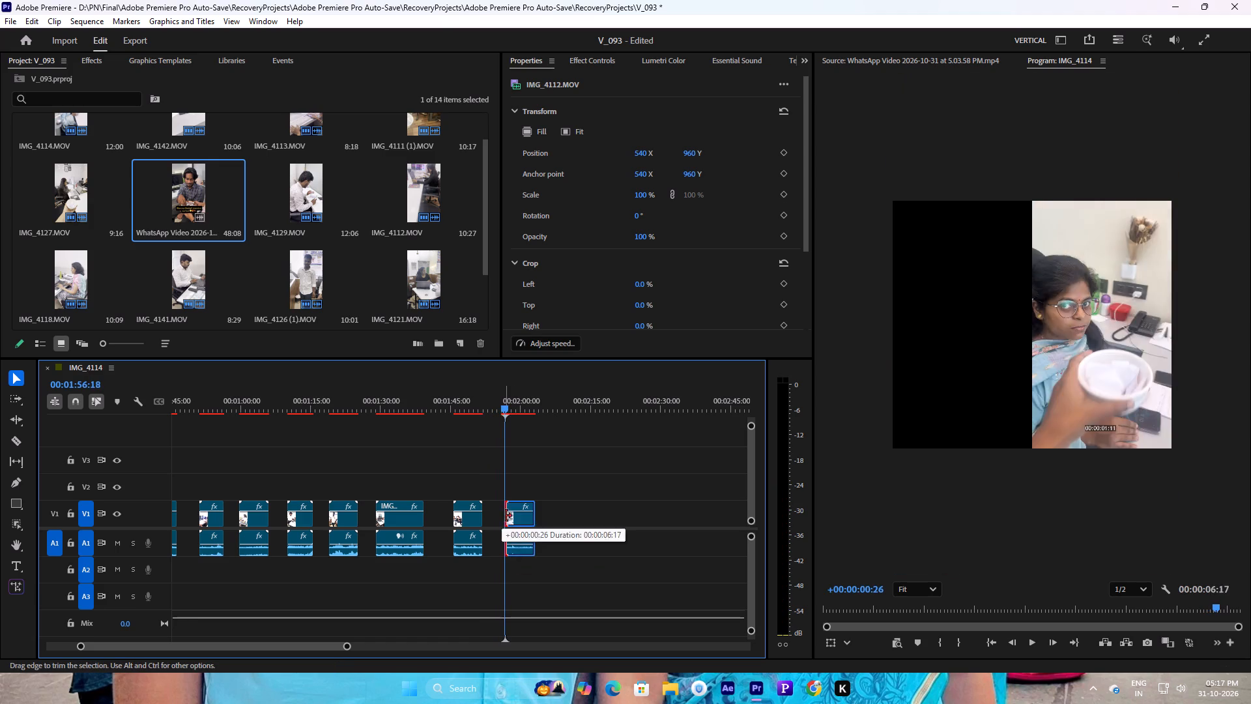
Replay the trimmed last clip from its new in point through to where the slip is shown.
key(space)
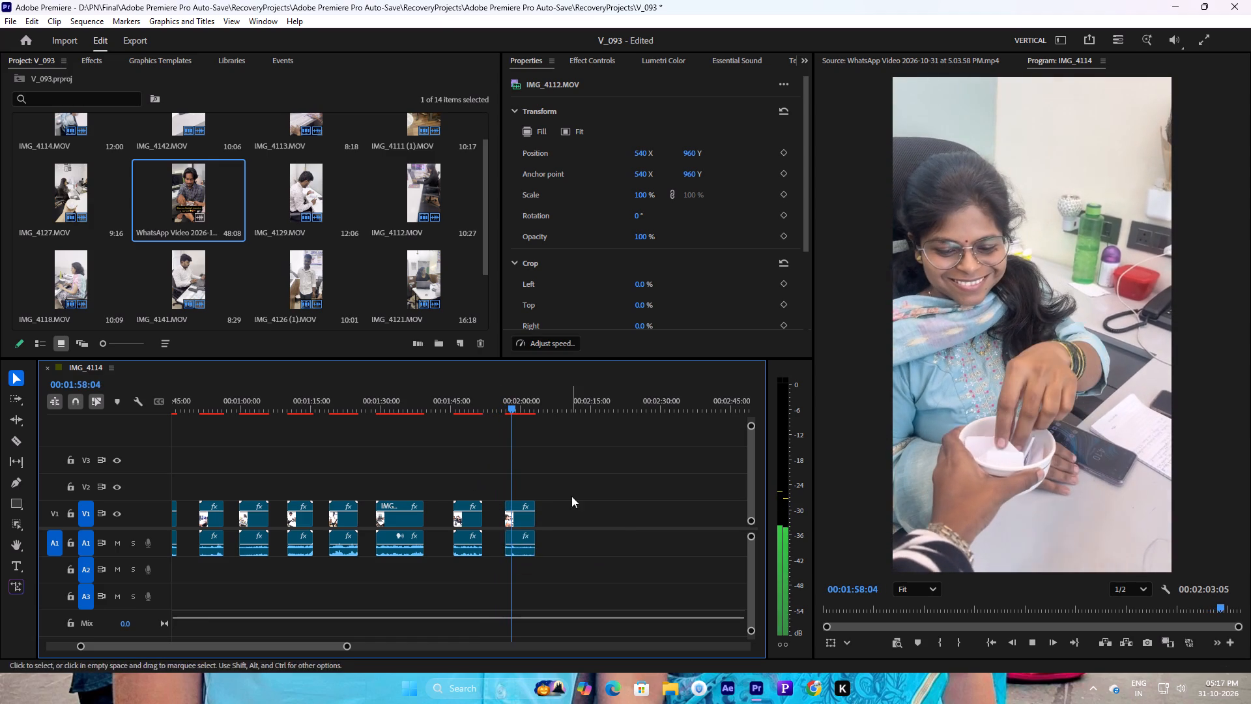
key(space)
drag(513, 408, 506, 409)
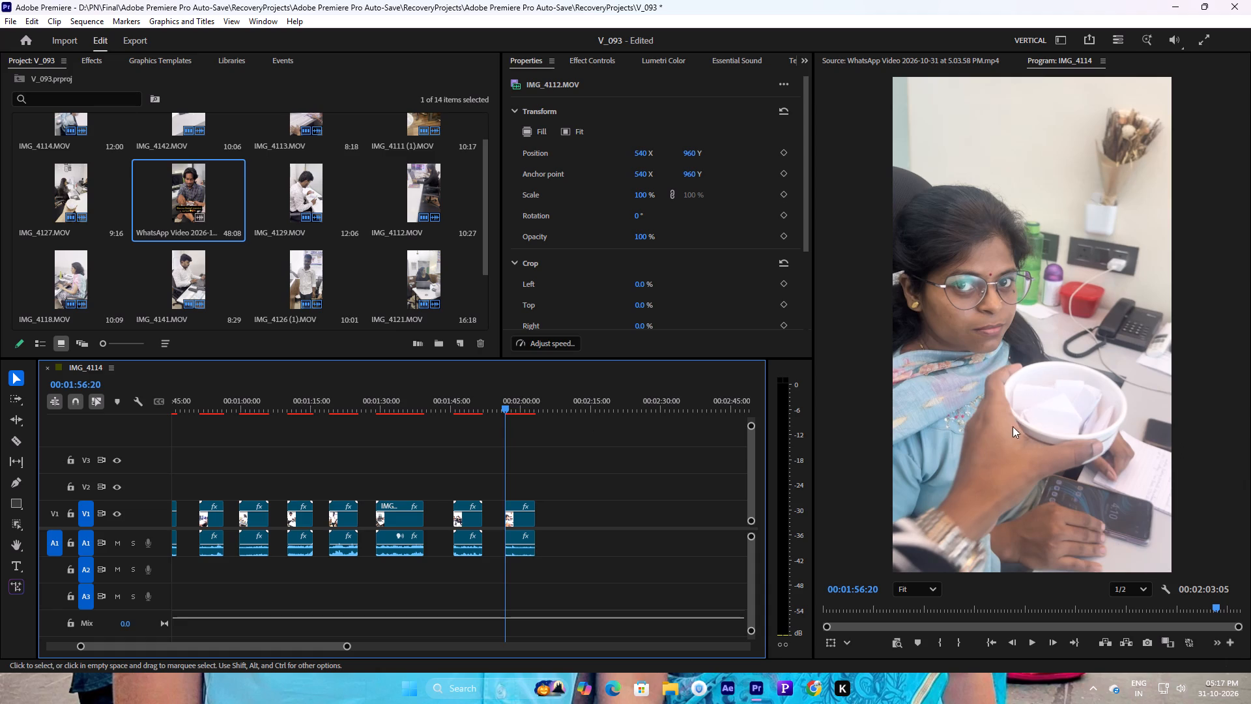
key(space)
key(space)
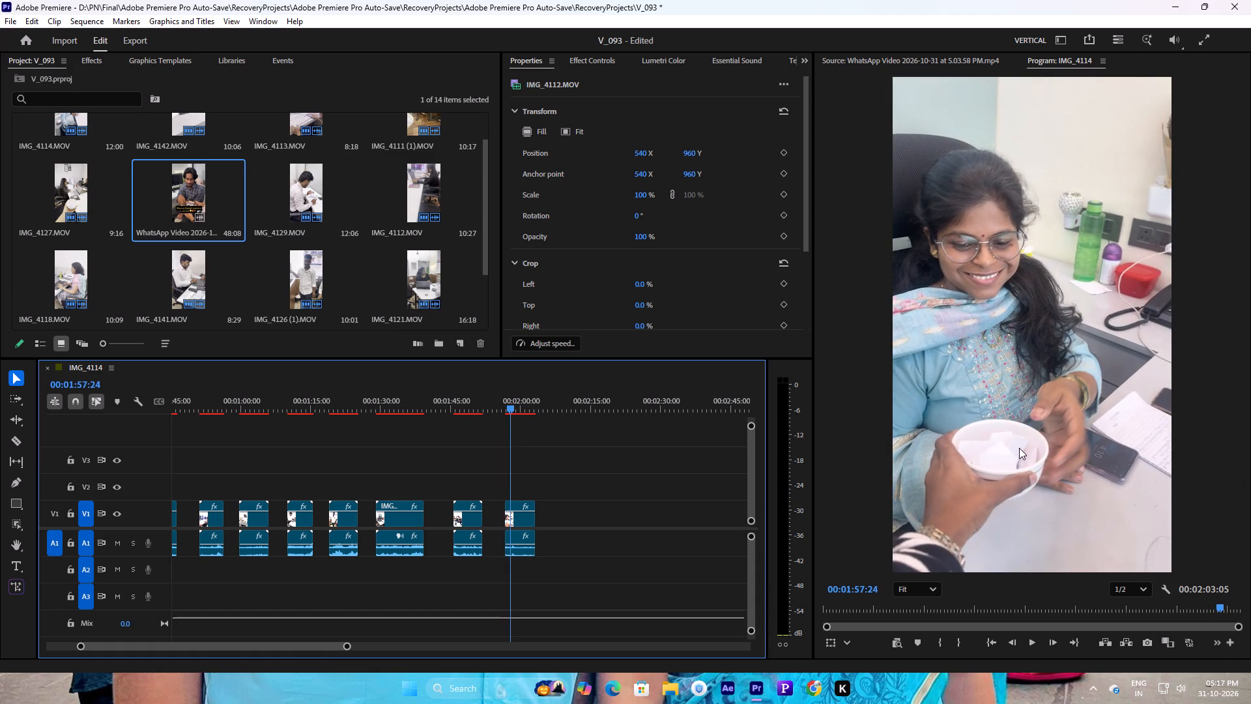
click(498, 403)
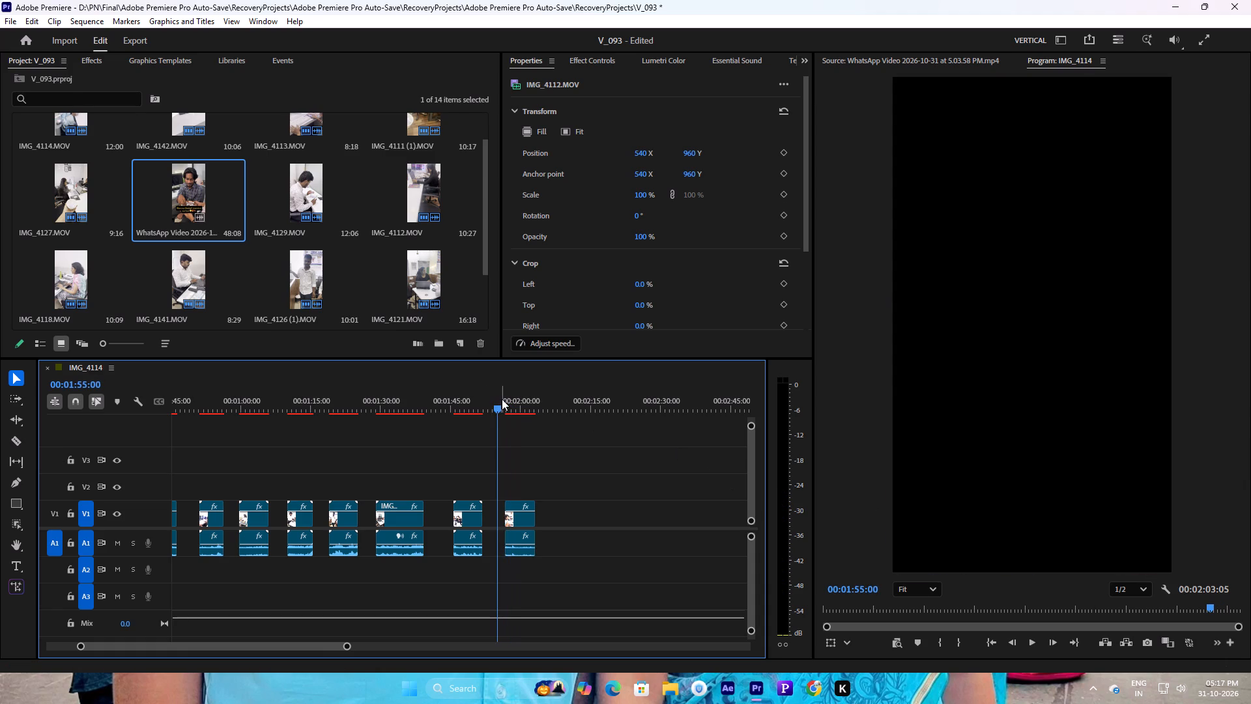
key(space)
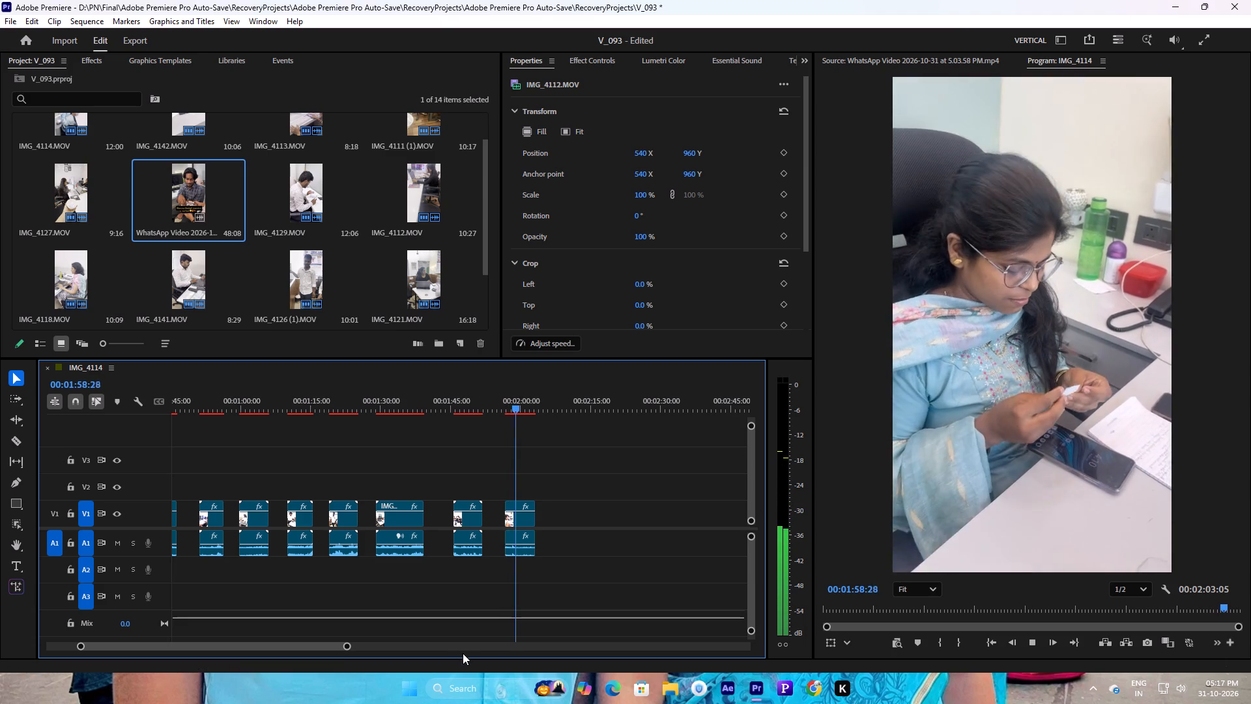
drag(350, 645, 369, 626)
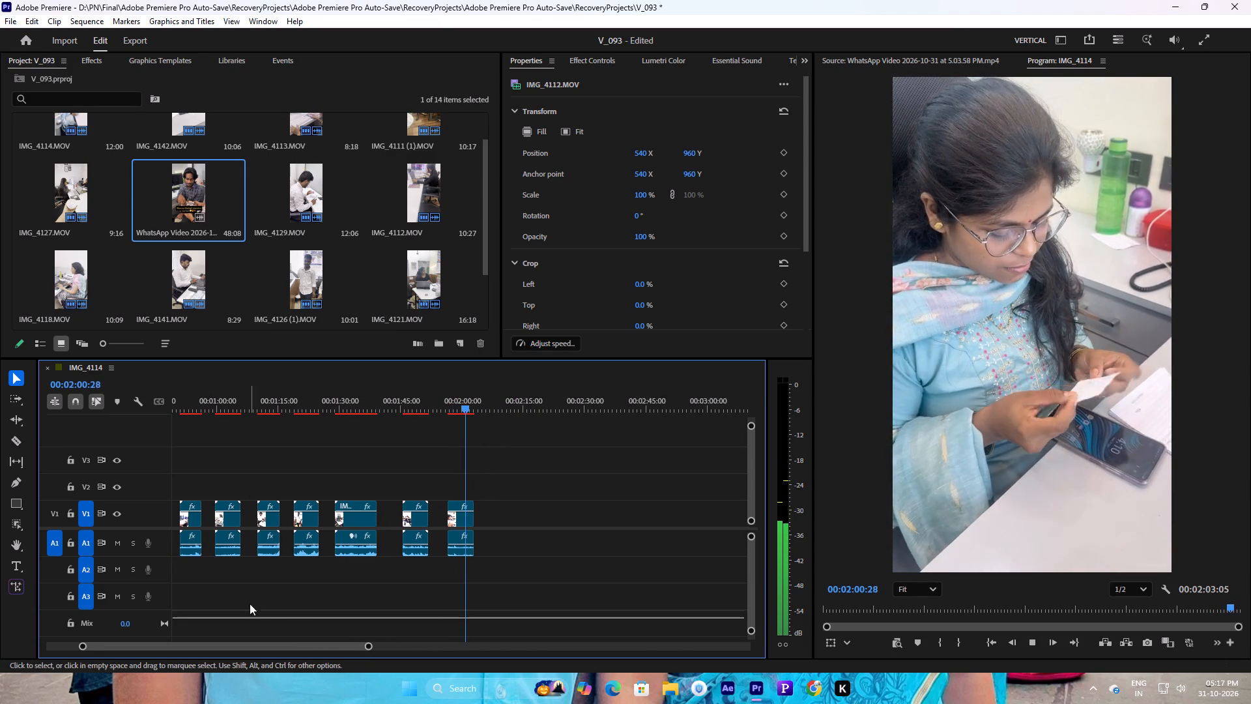
drag(203, 644, 138, 634)
key(space)
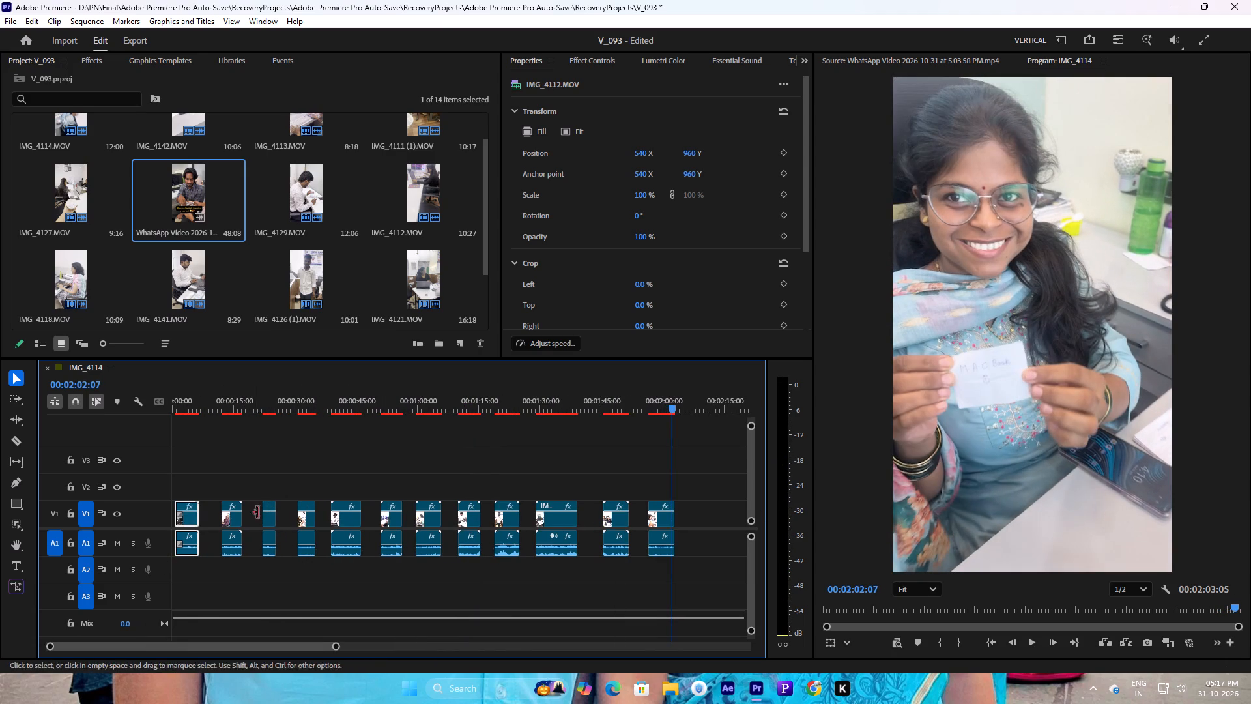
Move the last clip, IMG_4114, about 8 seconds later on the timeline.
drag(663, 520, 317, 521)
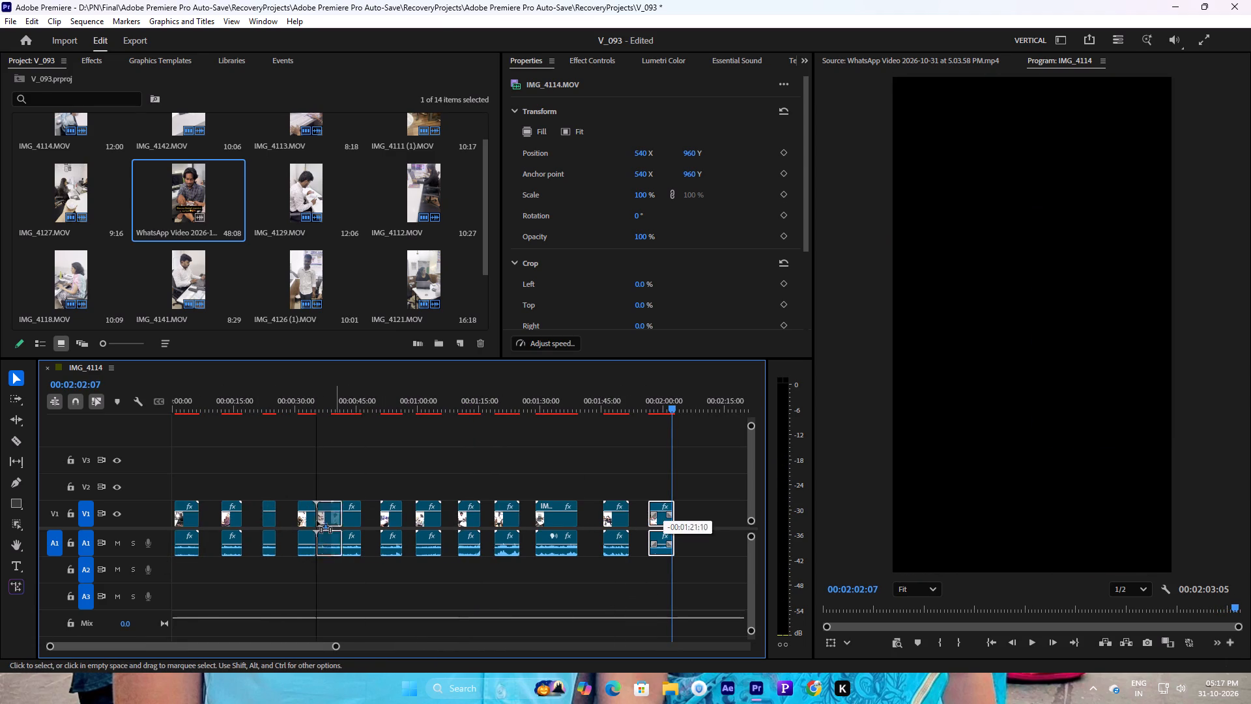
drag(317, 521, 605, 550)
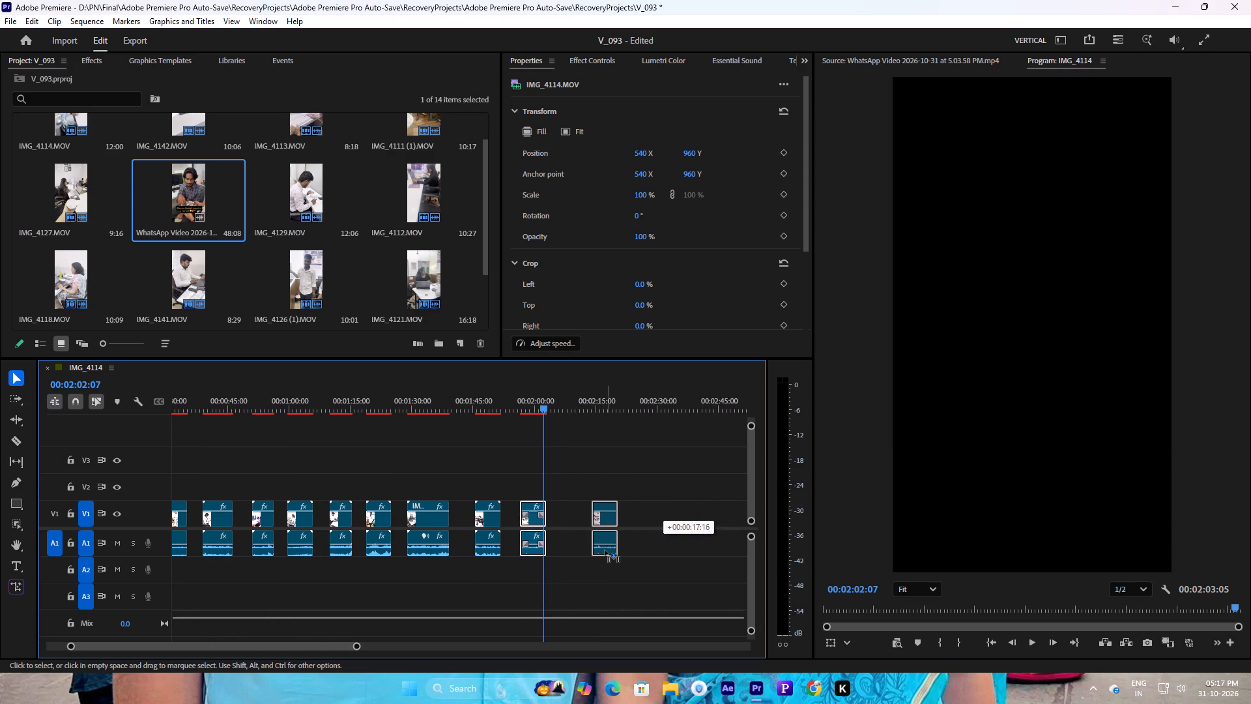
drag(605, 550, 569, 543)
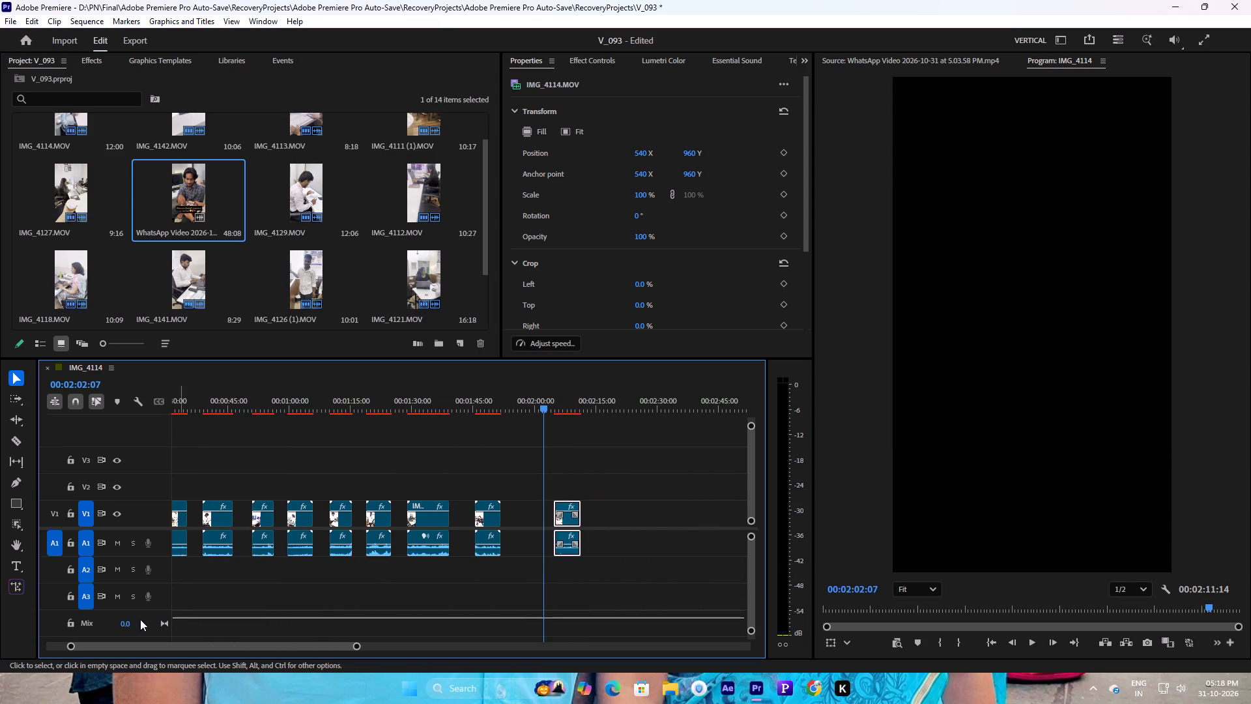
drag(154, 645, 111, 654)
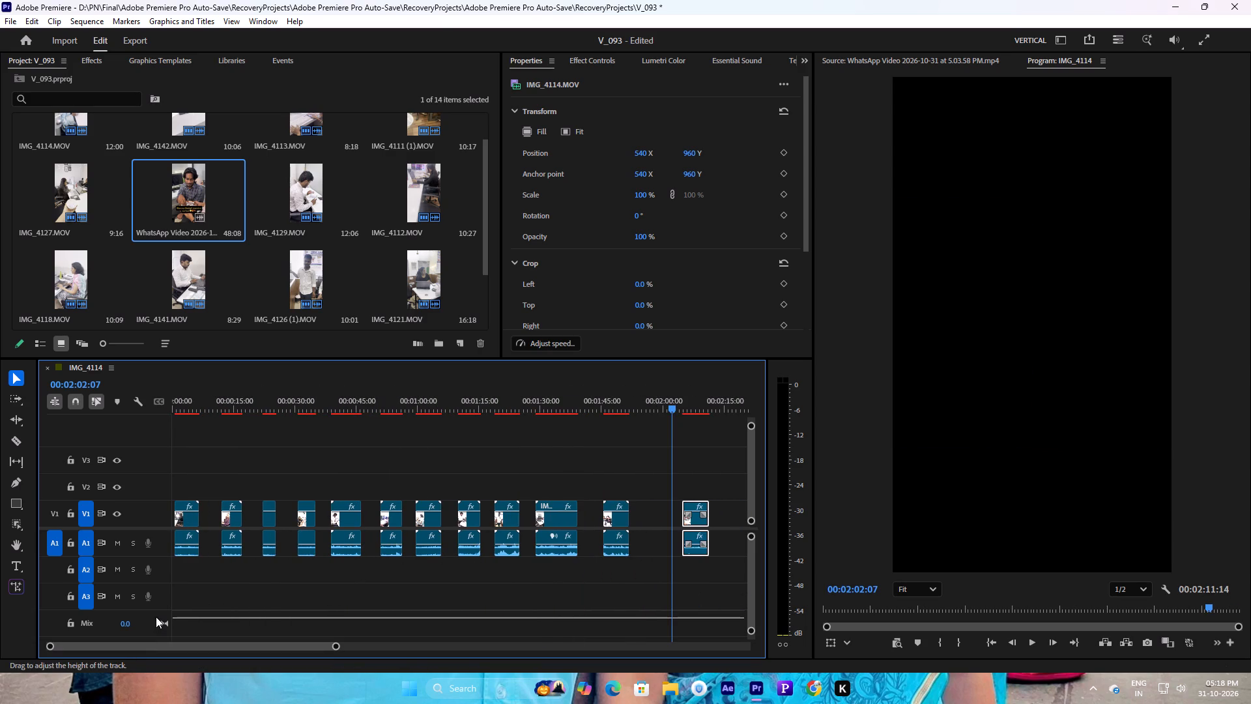
Shift the IMG_4111 (1) clip later against its following clip, and place the last clip, IMG_4114, directly after the second clip.
drag(268, 486, 266, 571)
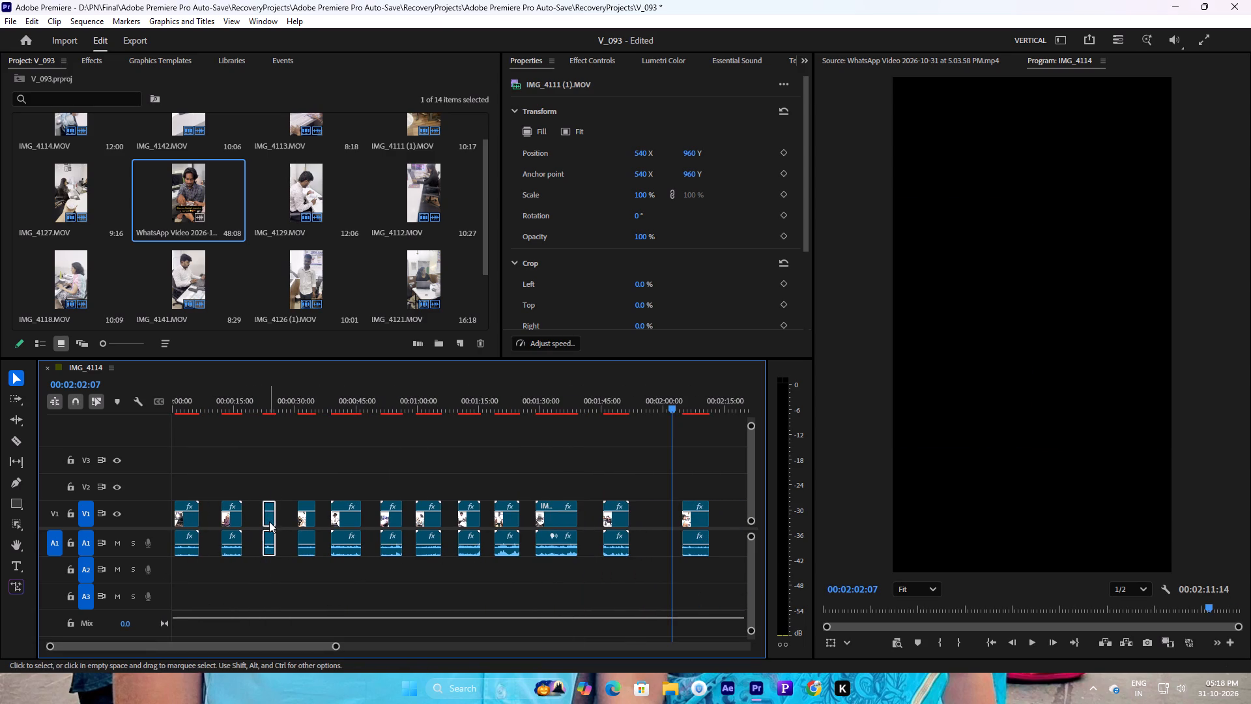
click(270, 521)
drag(276, 520, 289, 517)
drag(697, 519, 259, 510)
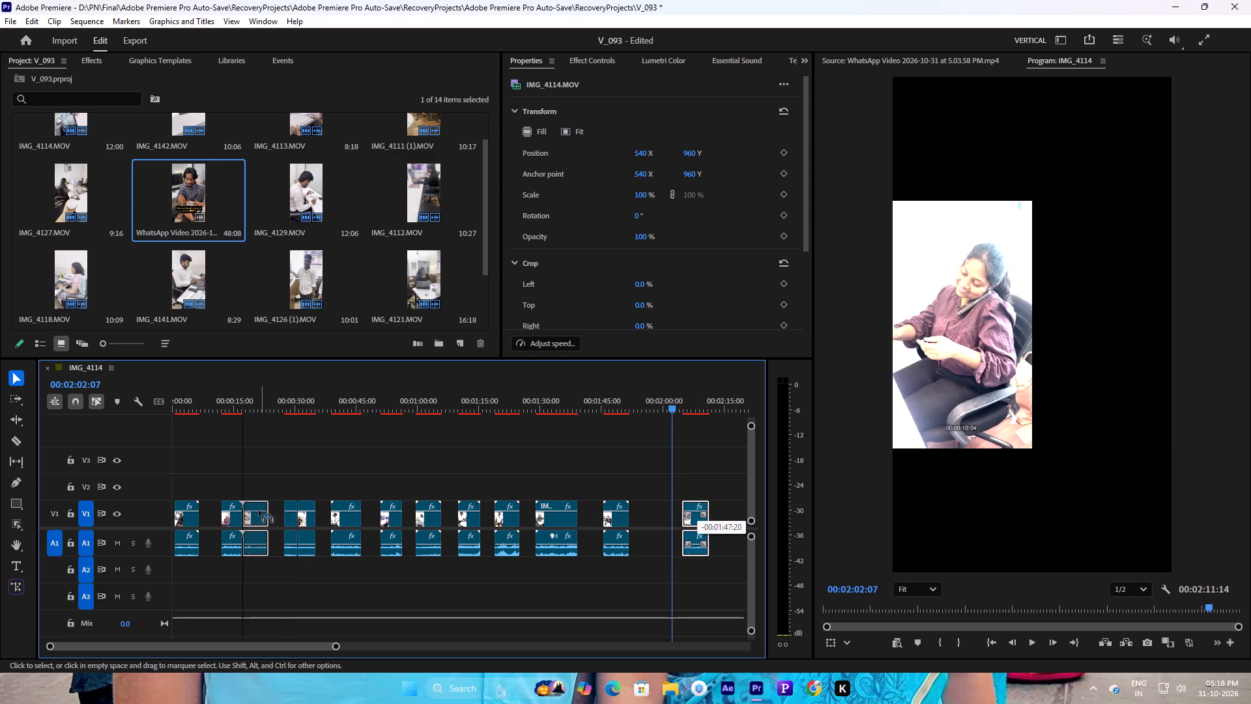
drag(259, 510, 256, 511)
Close the three gaps between the first six clips in the sequence.
click(212, 512)
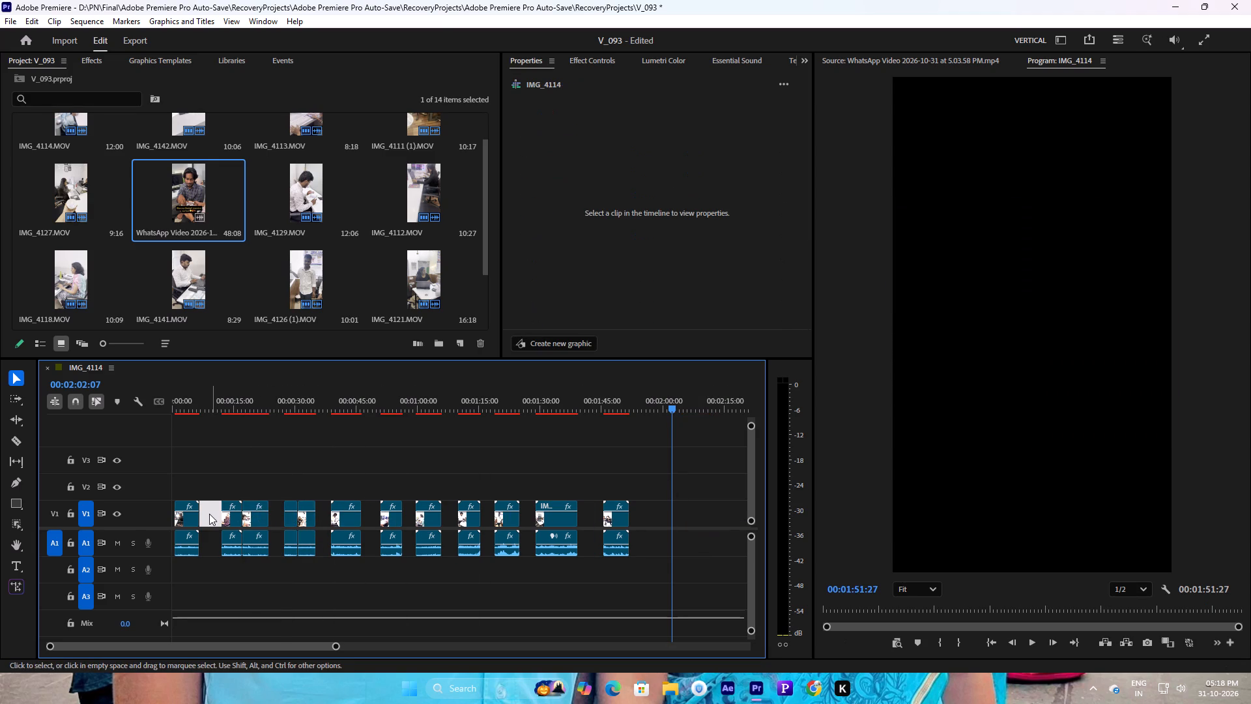
key(Delete)
click(255, 517)
key(Delete)
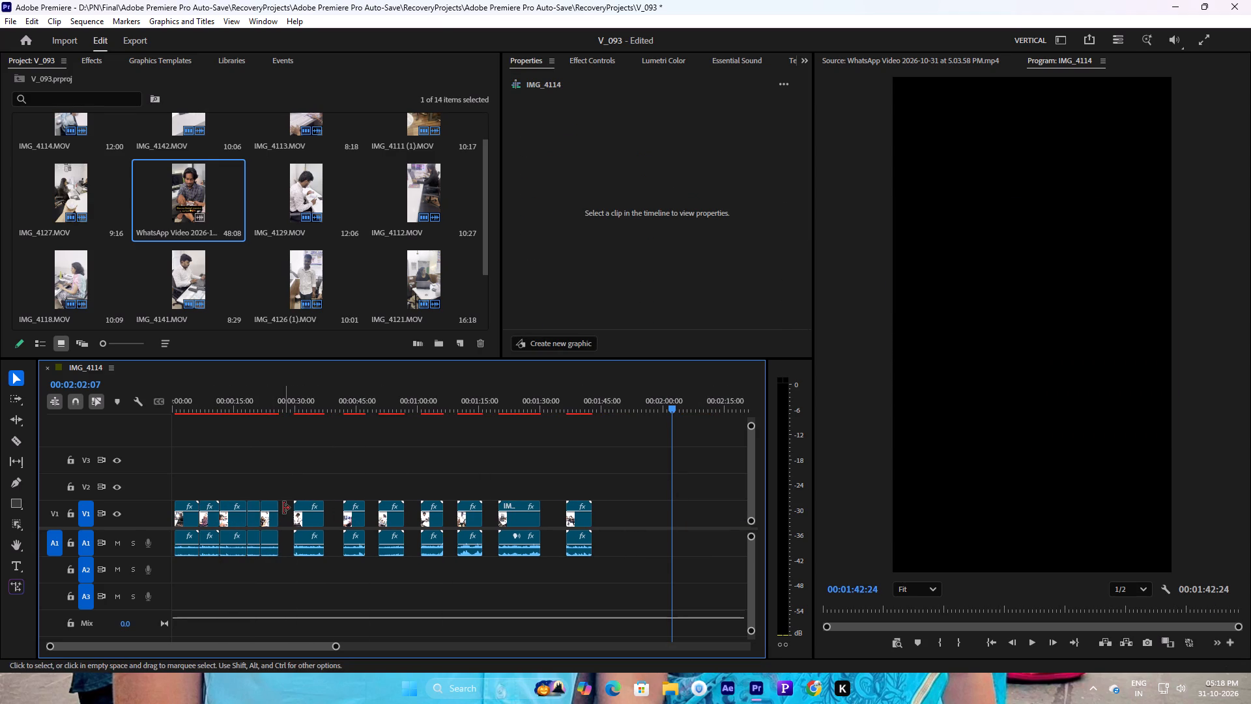
click(288, 518)
key(Delete)
click(323, 517)
click(321, 517)
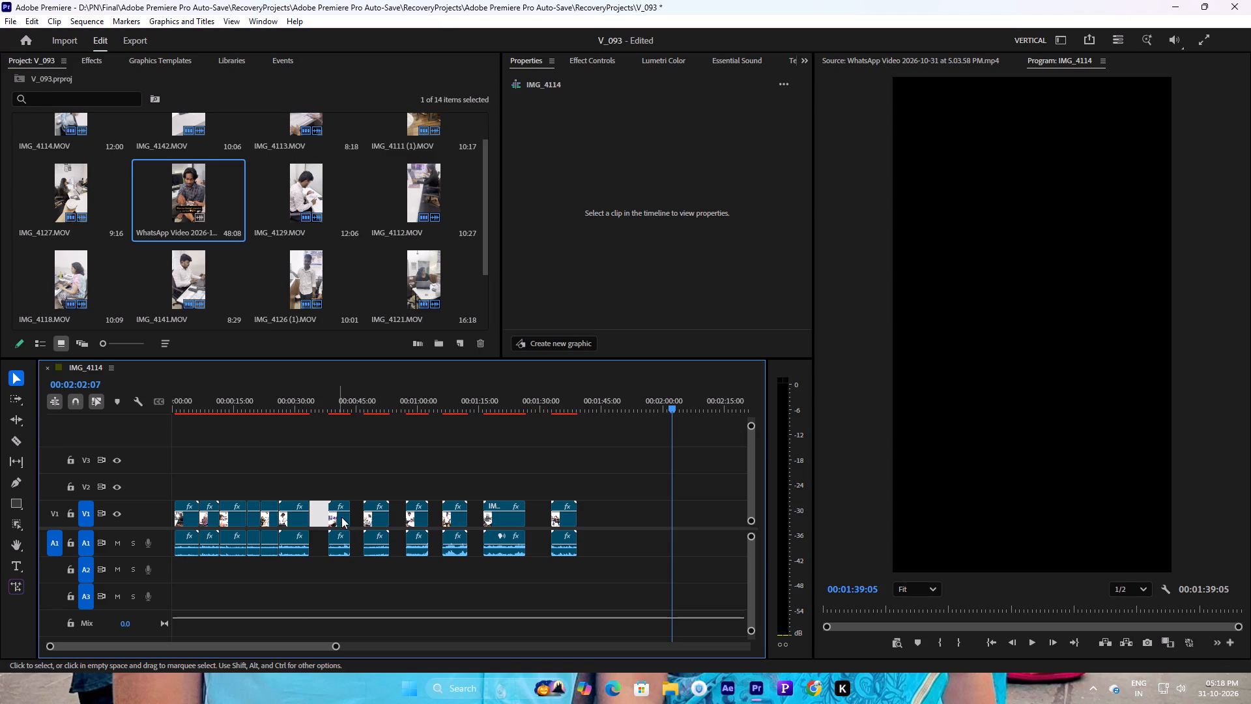
Set the speed of all the clips in the sequence to 191.2% and play briefly from the beginning.
click(659, 526)
drag(612, 517, 151, 507)
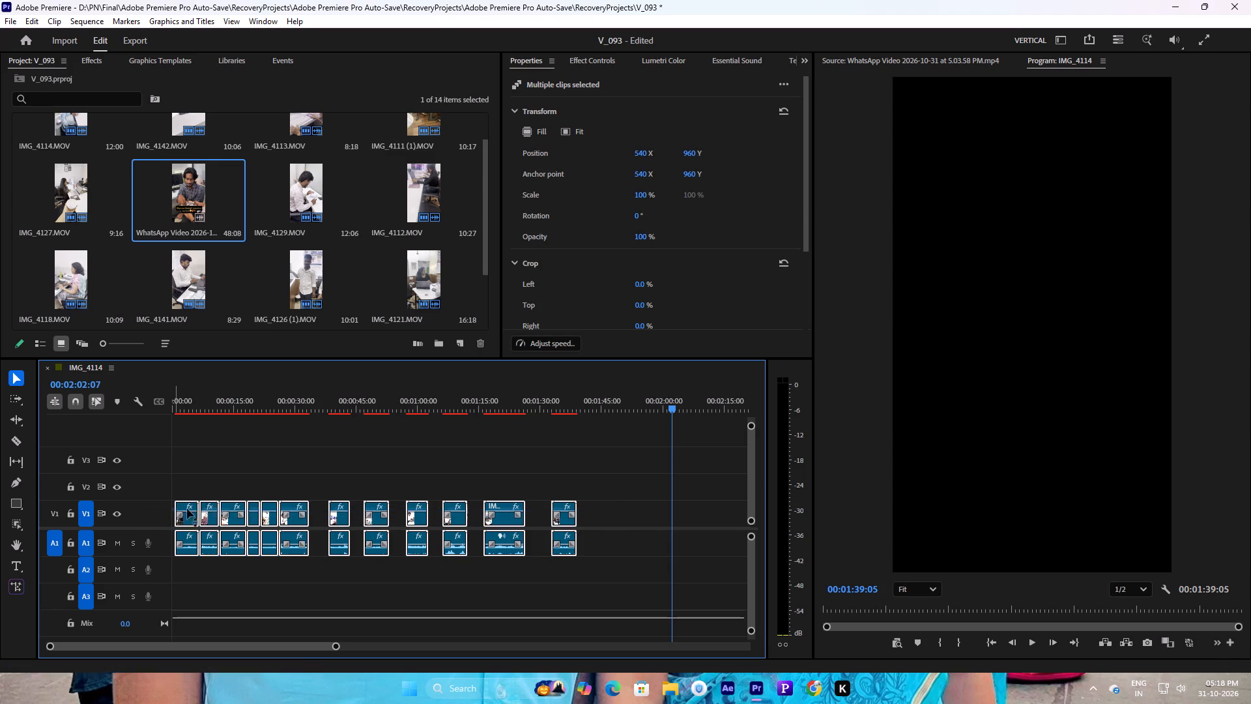
right_click(256, 516)
click(326, 387)
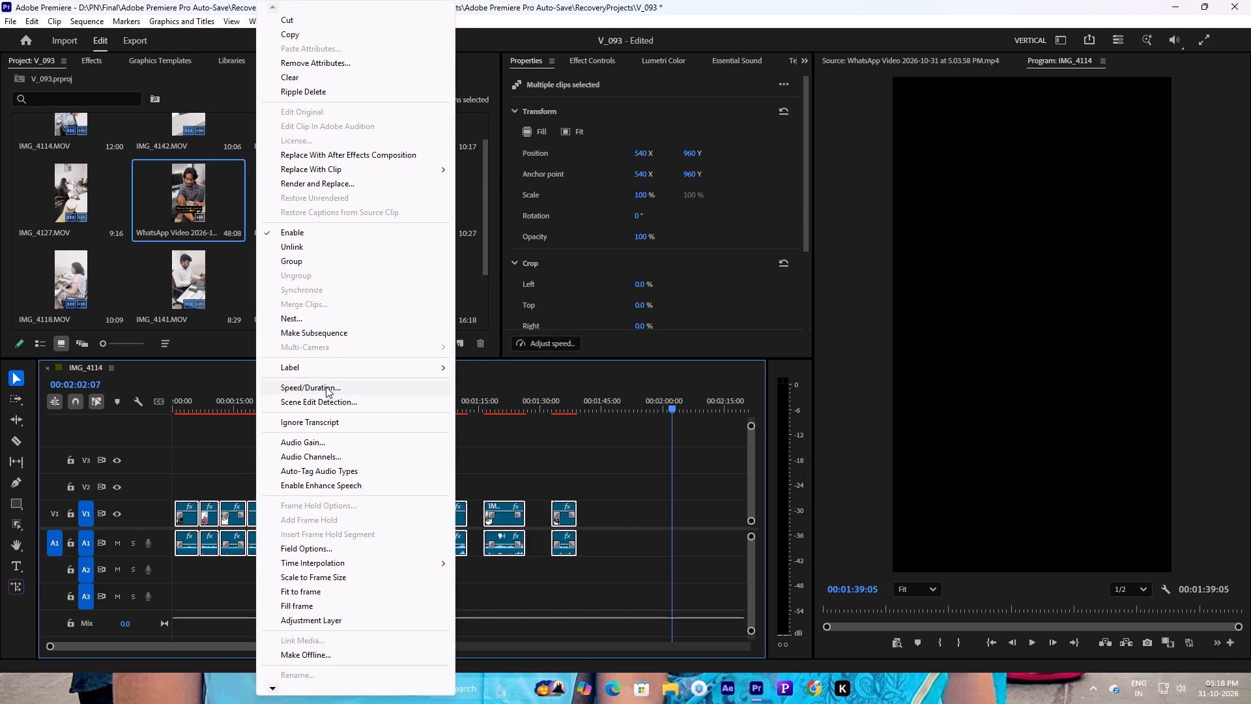
click(560, 283)
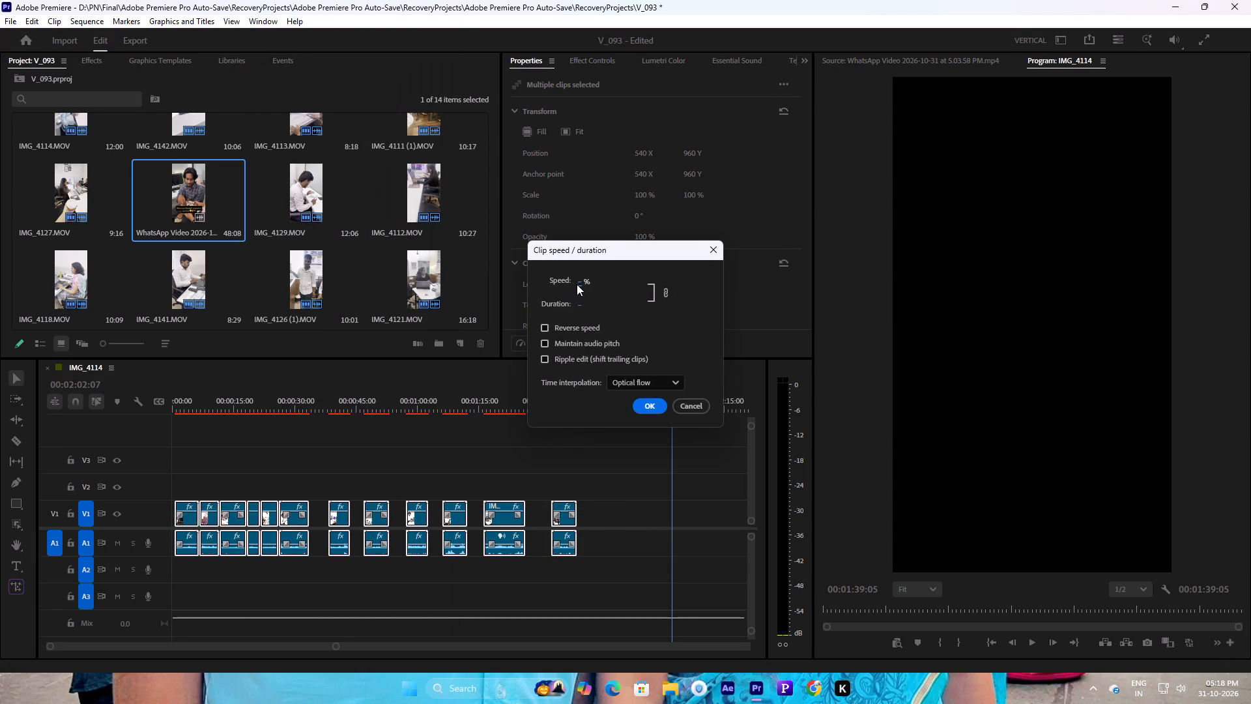
drag(579, 282, 778, 314)
drag(778, 314, 807, 312)
click(659, 402)
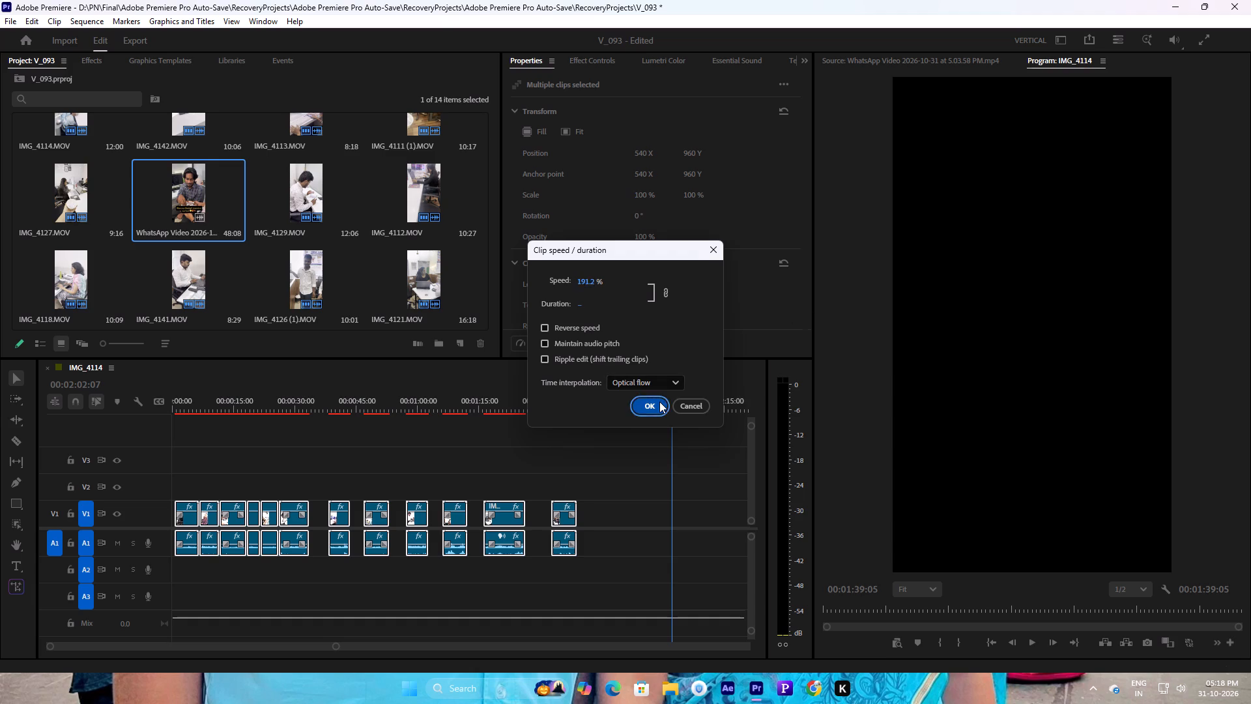
drag(220, 402, 167, 413)
key(space)
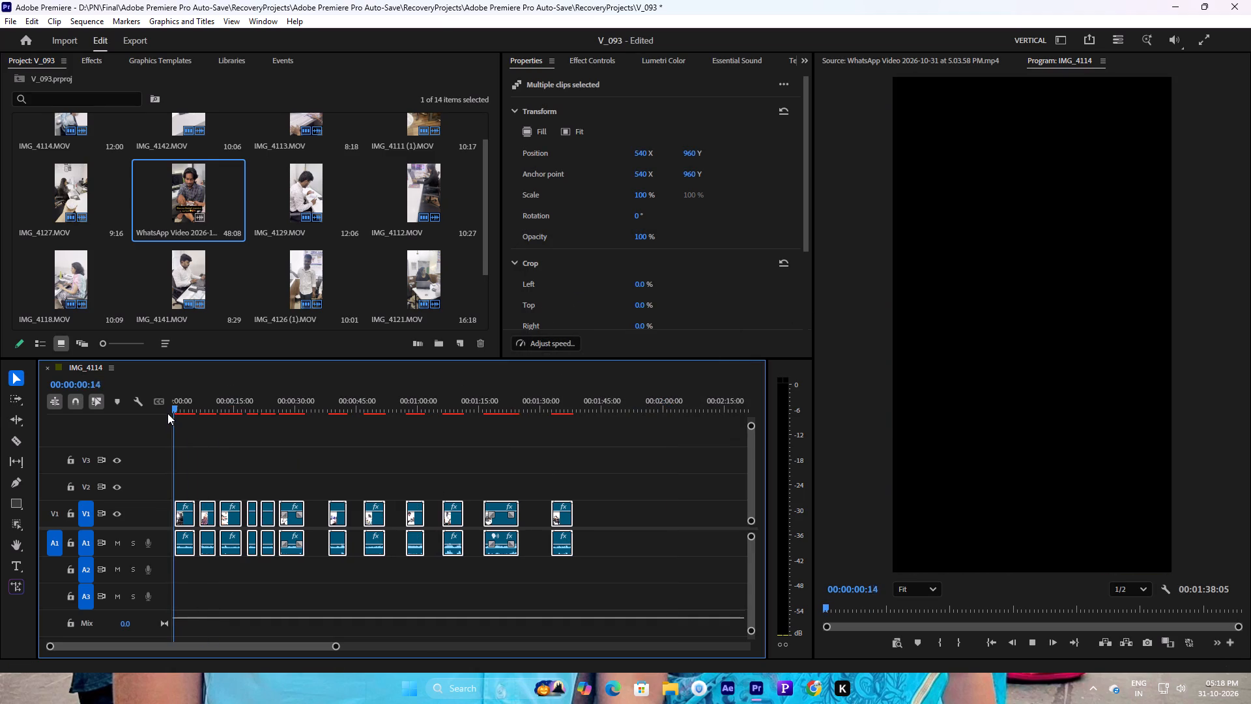
key(space)
Close every gap from the sixth clip through to the last clip in the sequence.
drag(338, 646, 281, 651)
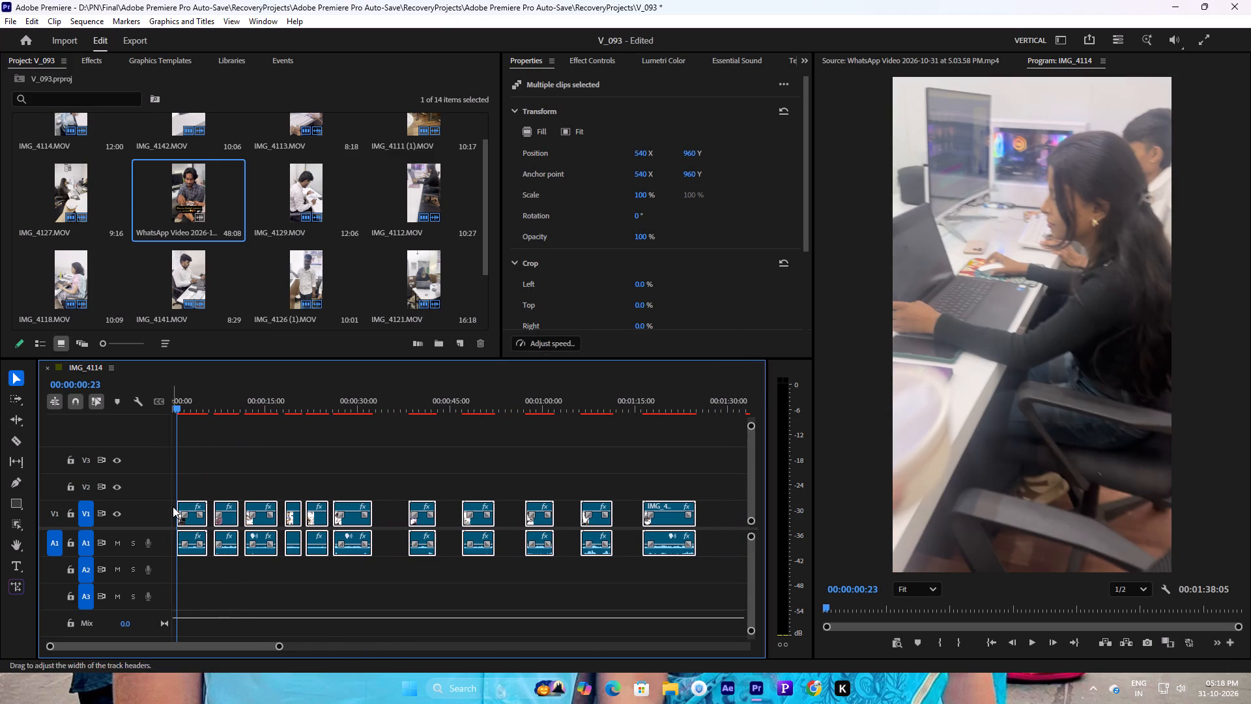
click(384, 515)
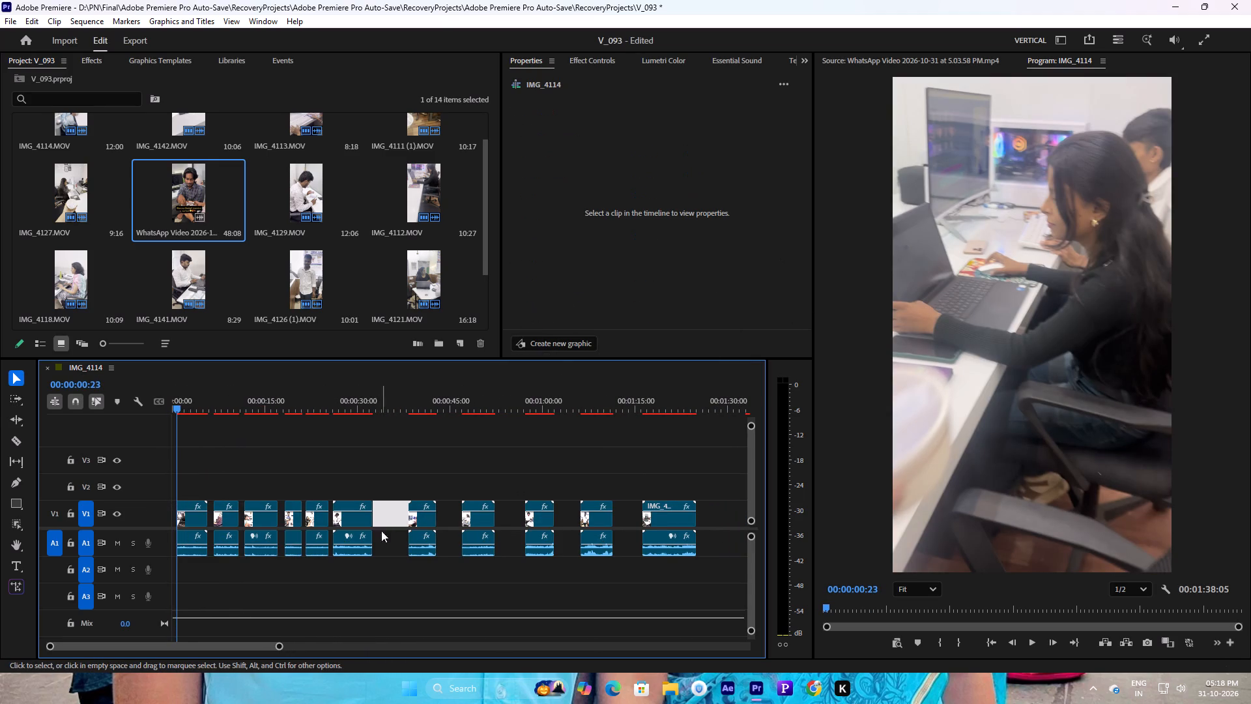
key(Delete)
click(410, 516)
key(Delete)
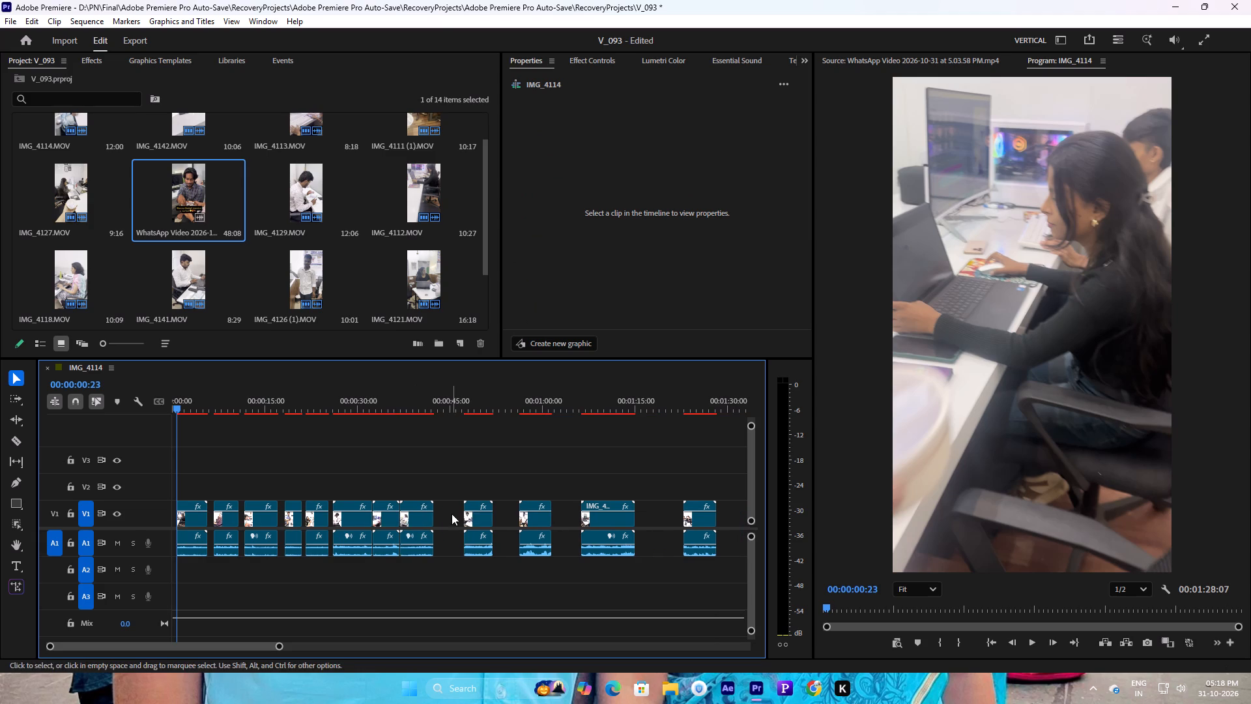
click(452, 514)
key(Delete)
click(478, 515)
key(Delete)
click(512, 518)
key(Delete)
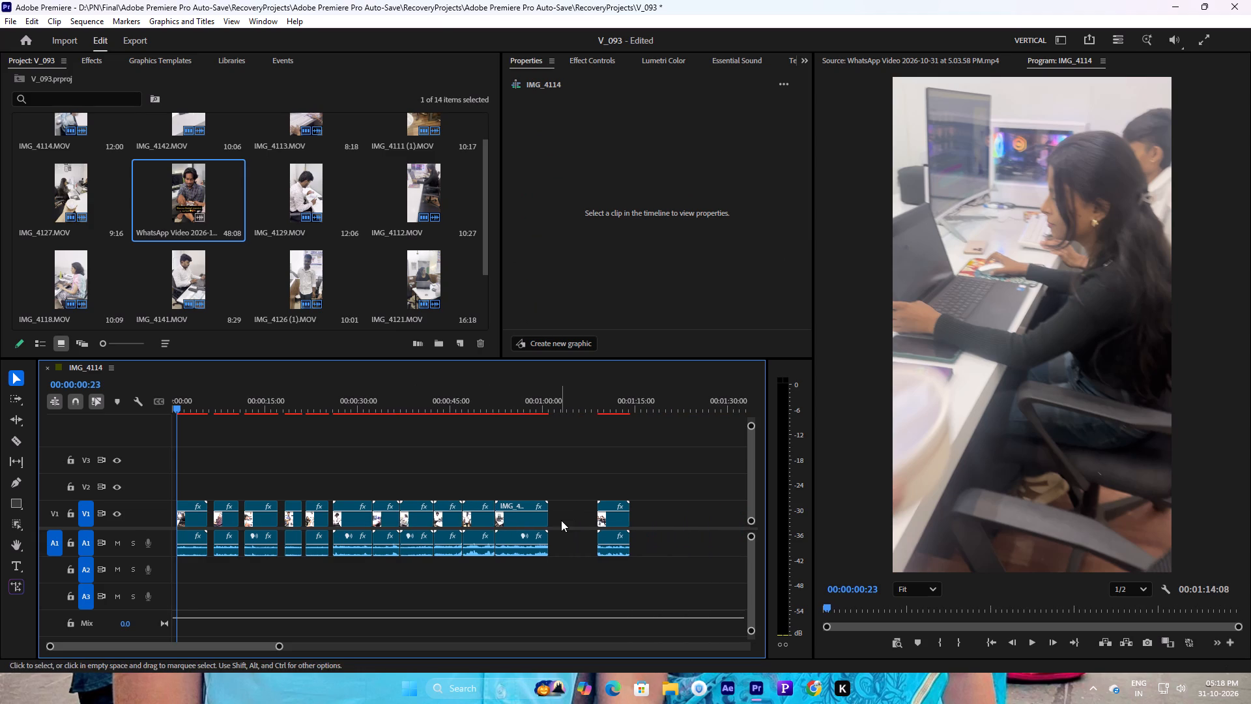
click(561, 520)
key(Delete)
Close every remaining gap from the start of the sequence through to the seventh clip, including the gap before the first clip.
click(281, 514)
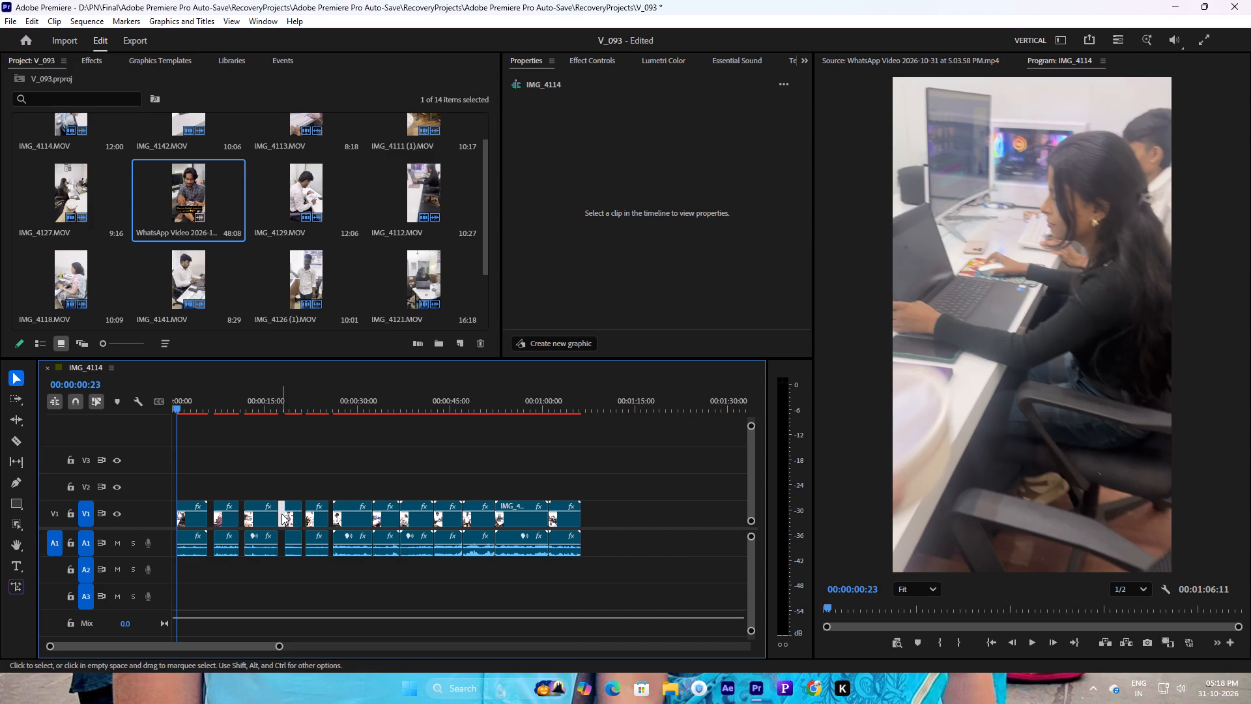
key(Delete)
click(242, 517)
key(Delete)
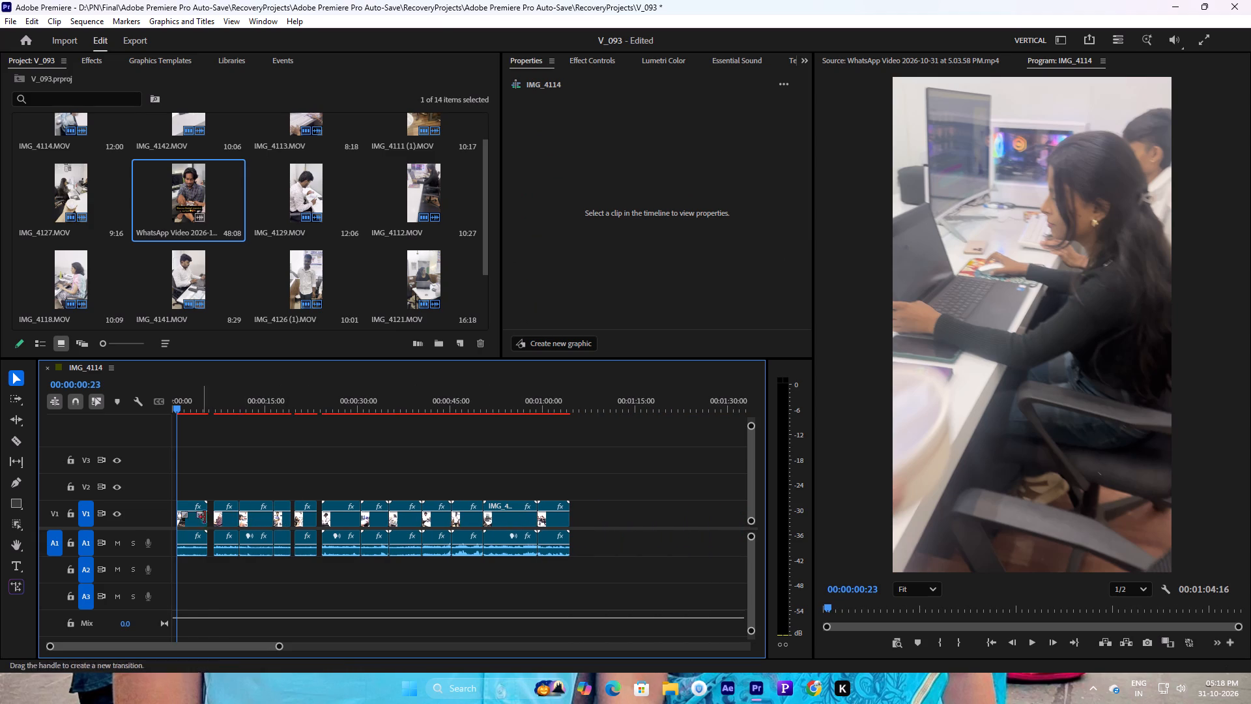
click(211, 516)
key(Delete)
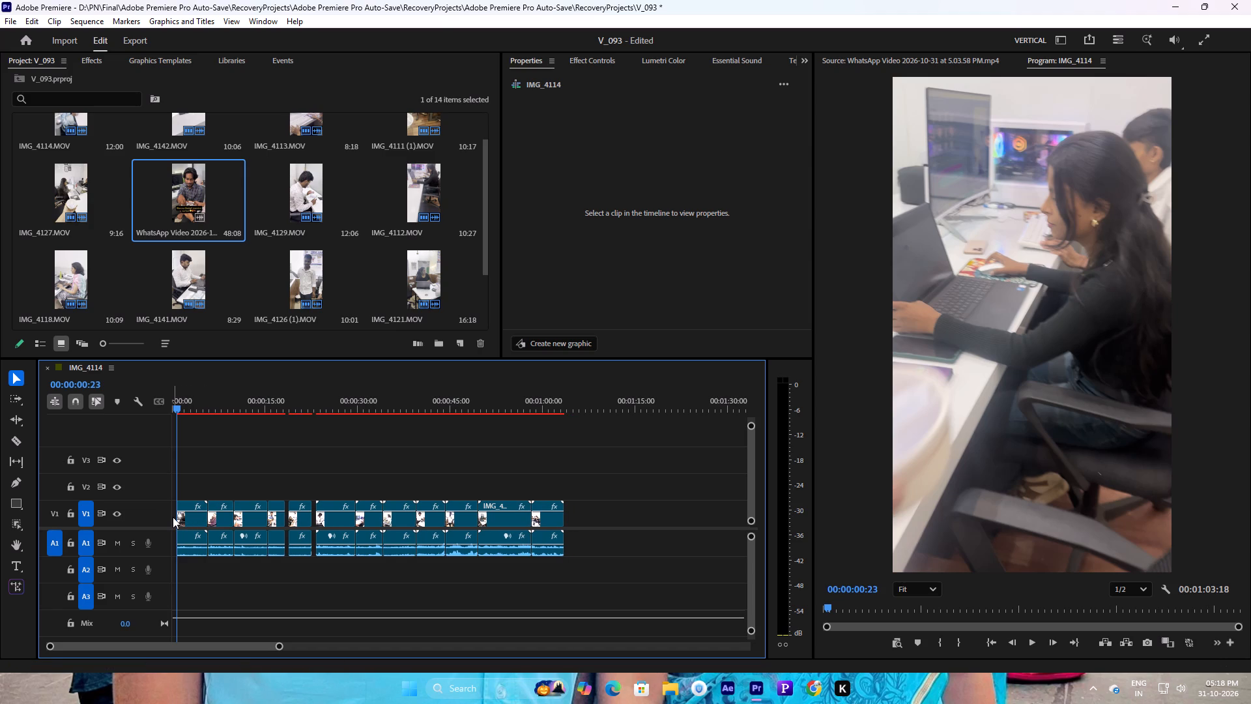
click(173, 517)
key(Delete)
click(281, 516)
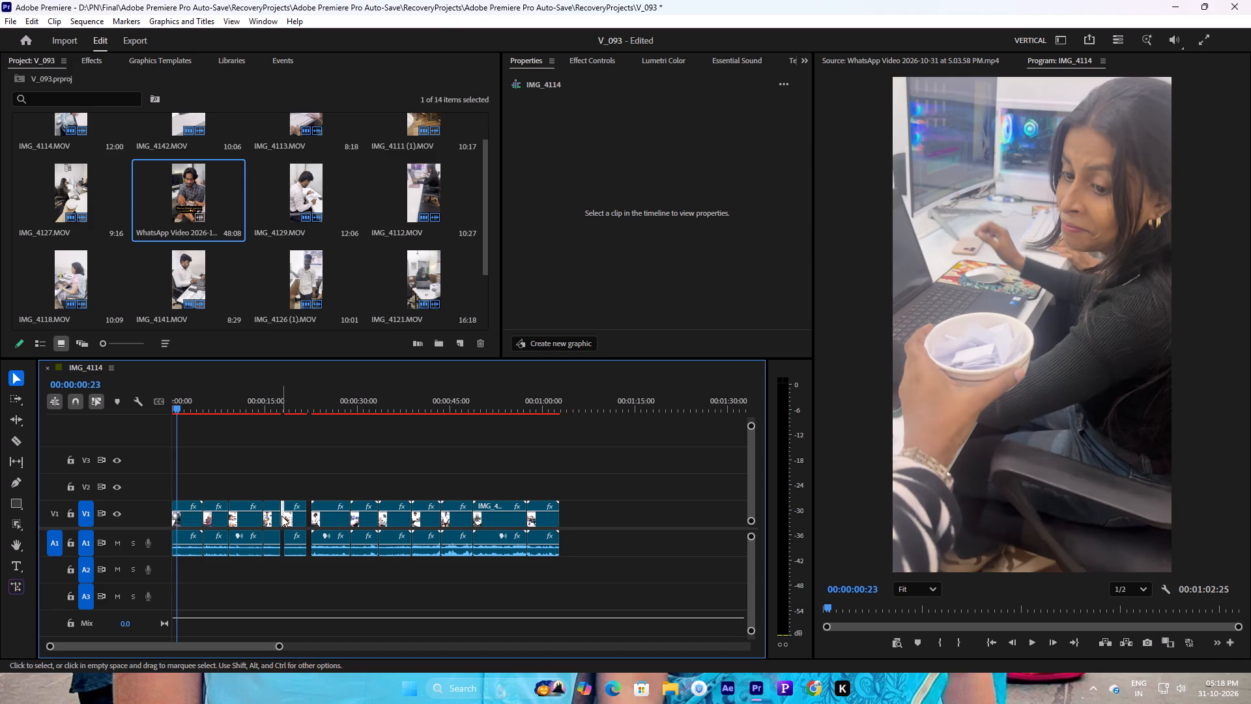
key(Delete)
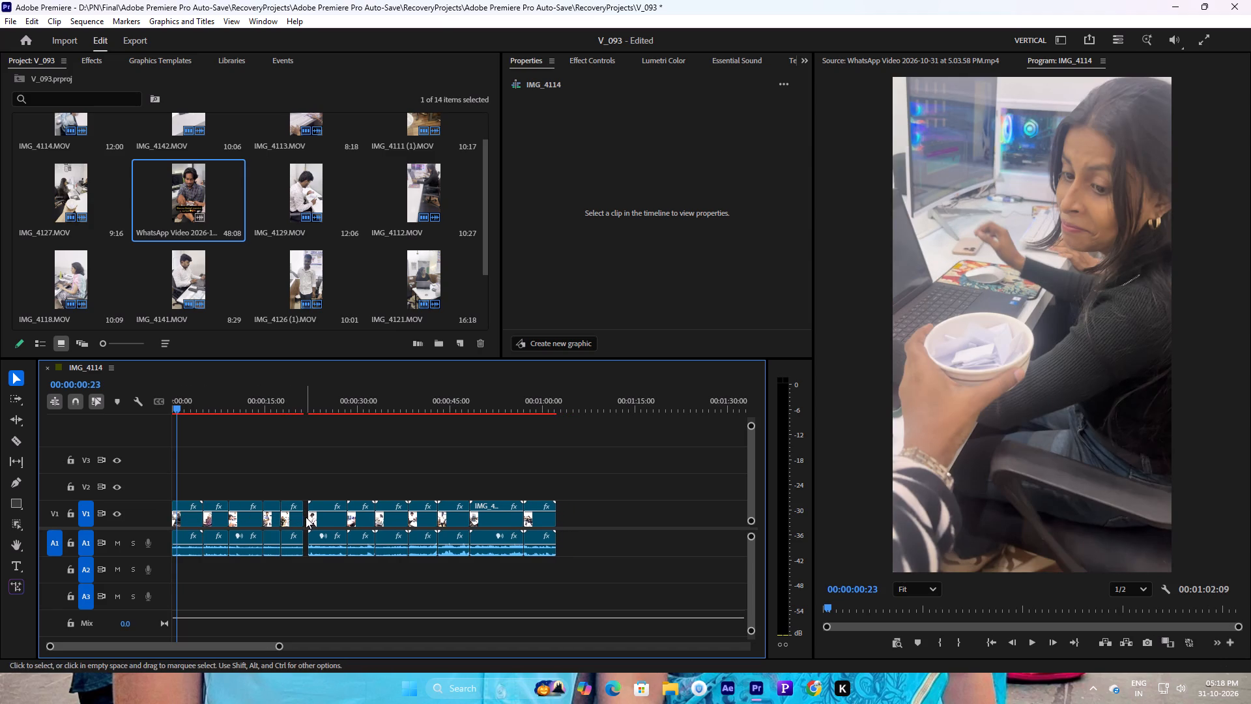
click(306, 517)
key(Delete)
Play through the first half of the closed-up sequence to check the cuts and pacing.
key(space)
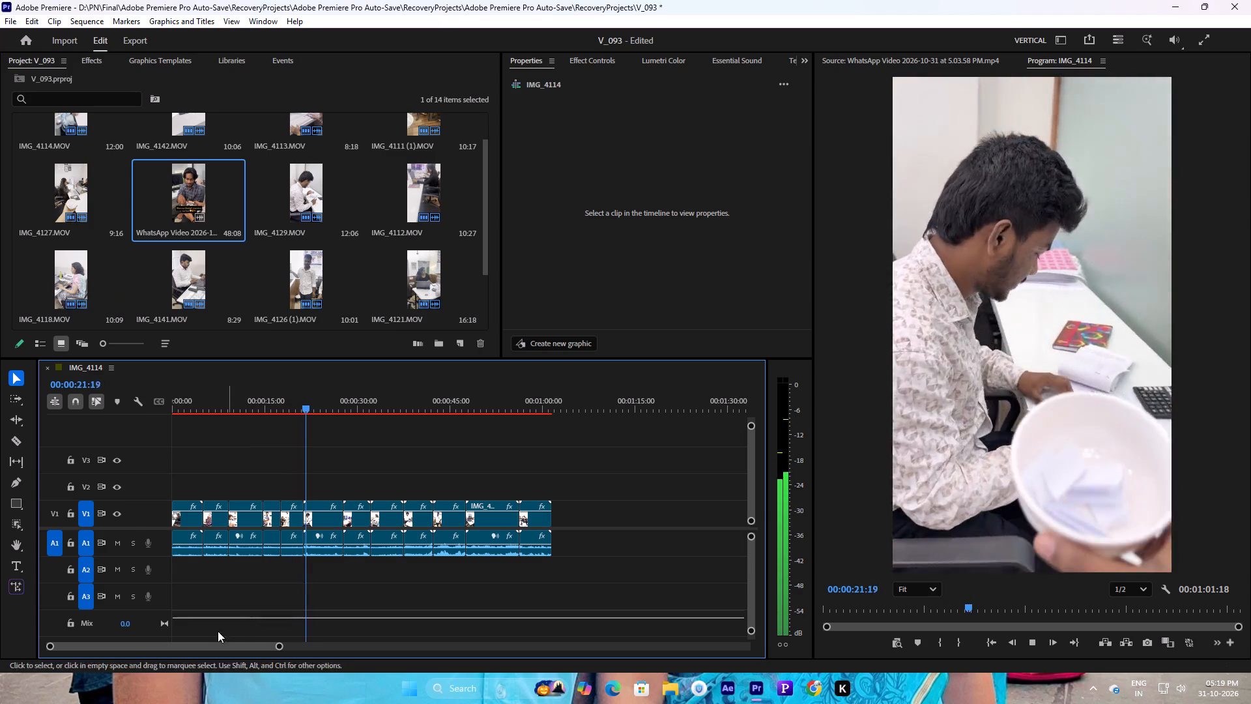
key(space)
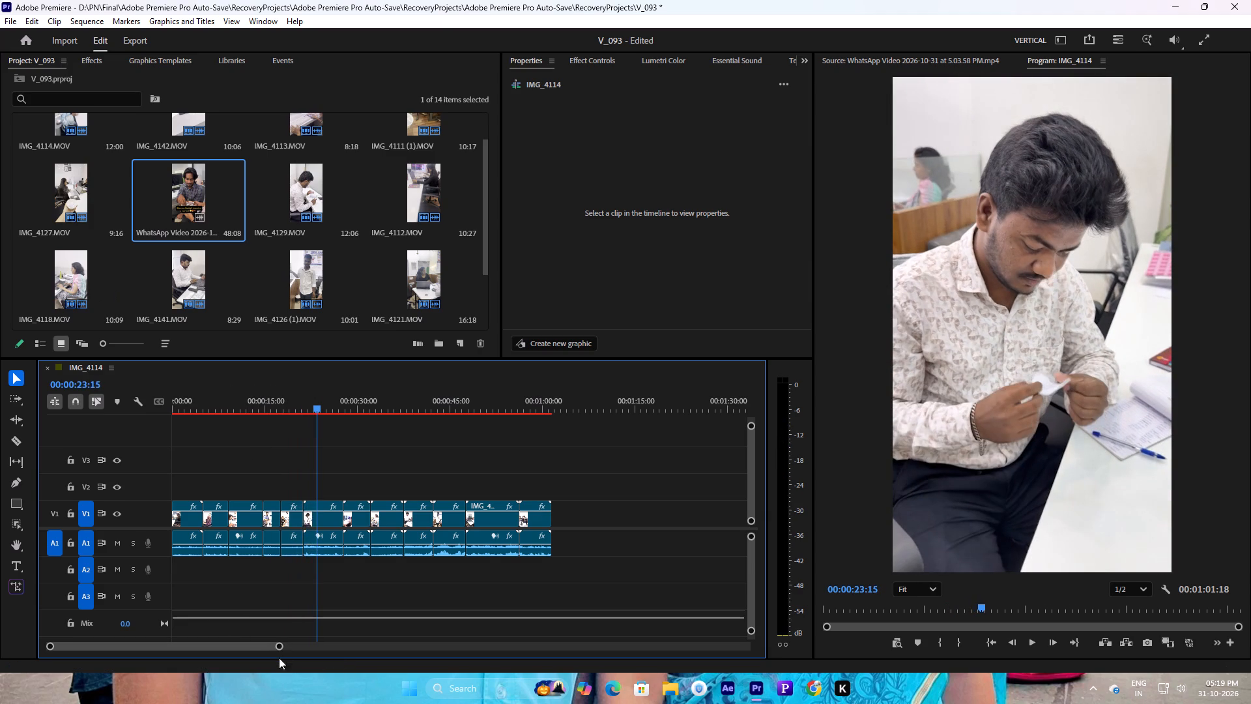
click(280, 645)
key(space)
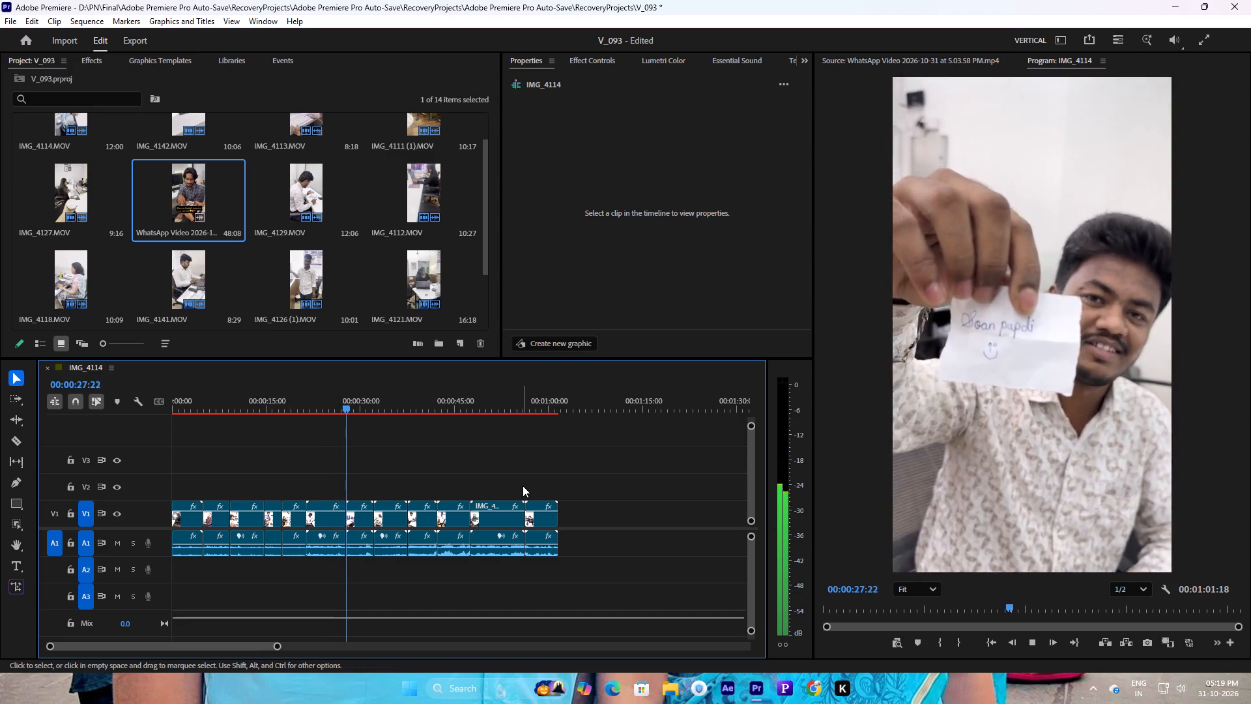
key(space)
drag(606, 519, 593, 516)
key(space)
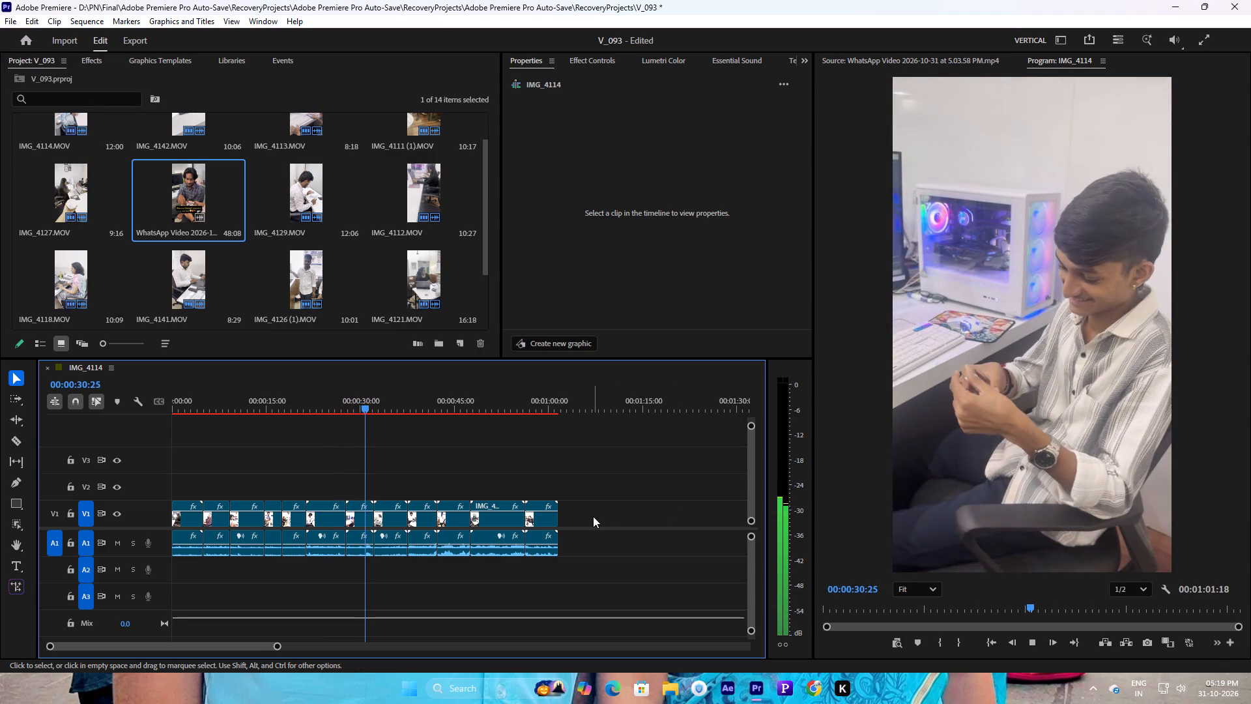
key(space)
key(space)
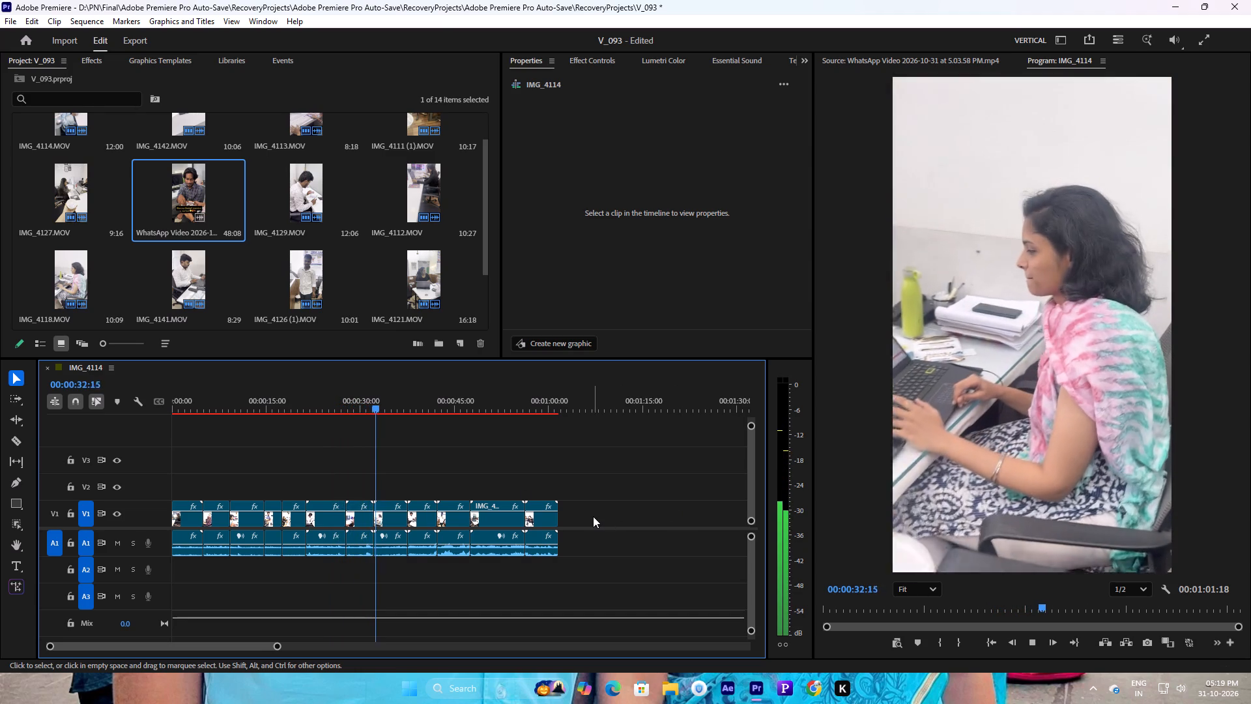
key(space)
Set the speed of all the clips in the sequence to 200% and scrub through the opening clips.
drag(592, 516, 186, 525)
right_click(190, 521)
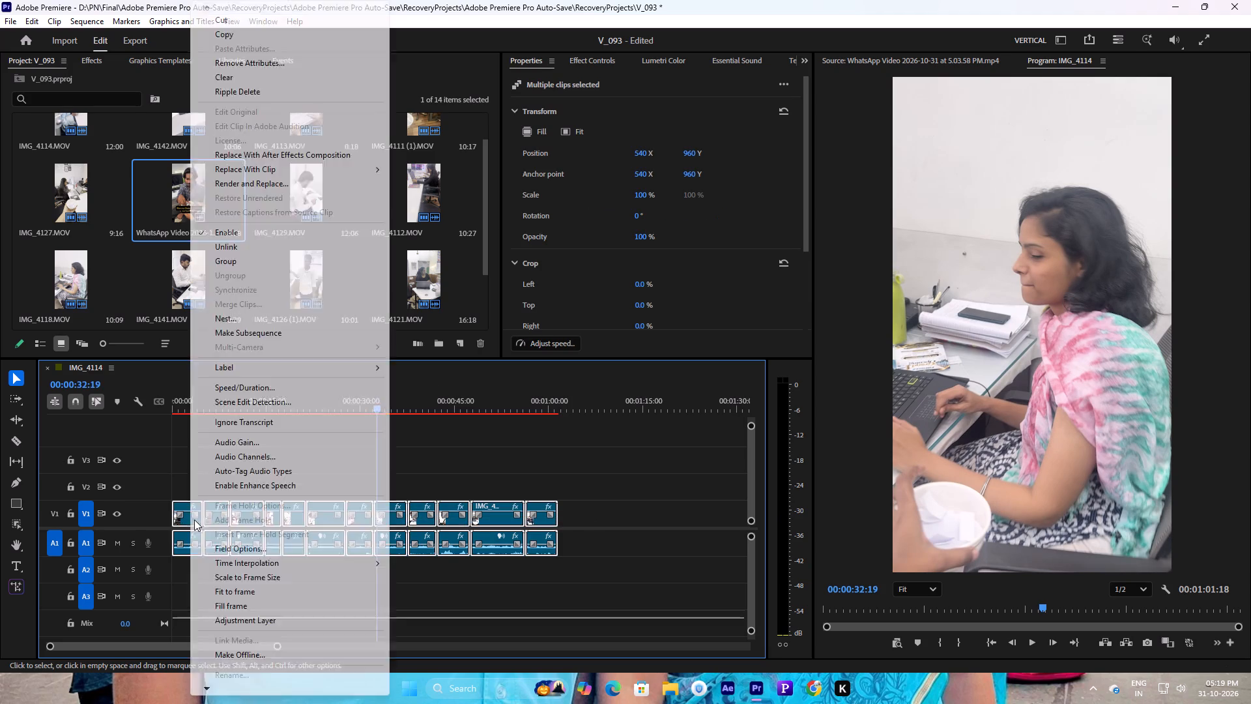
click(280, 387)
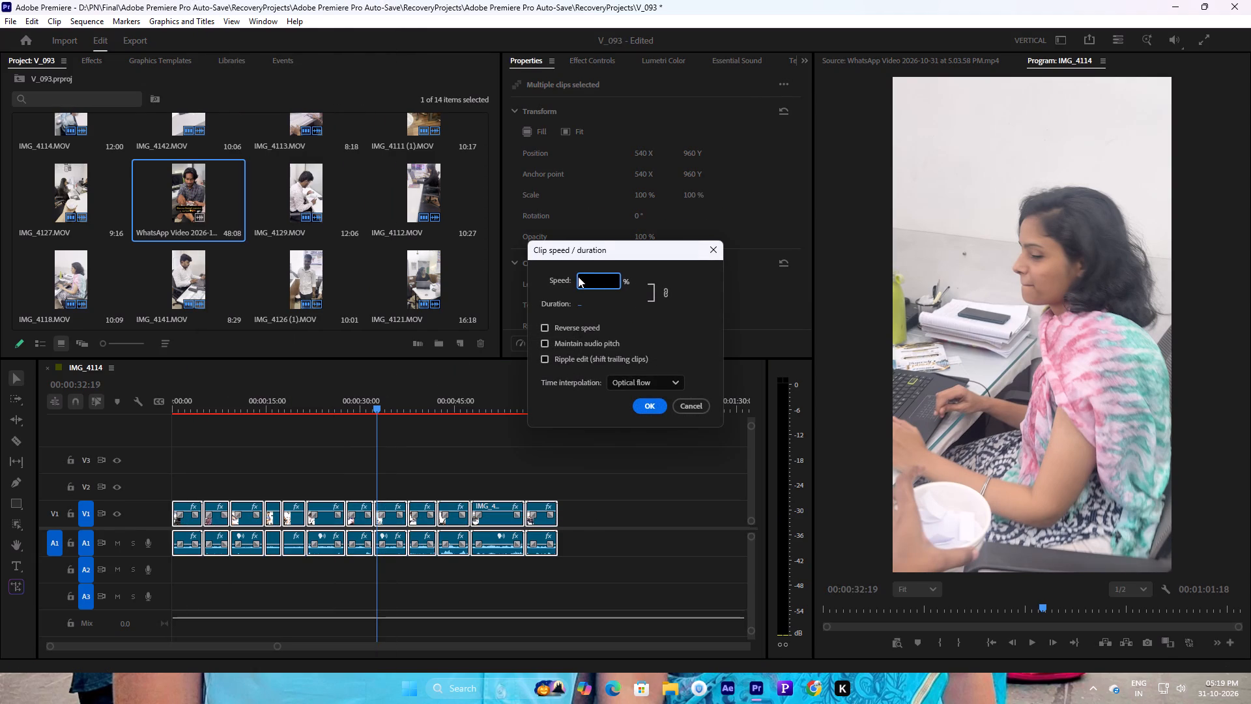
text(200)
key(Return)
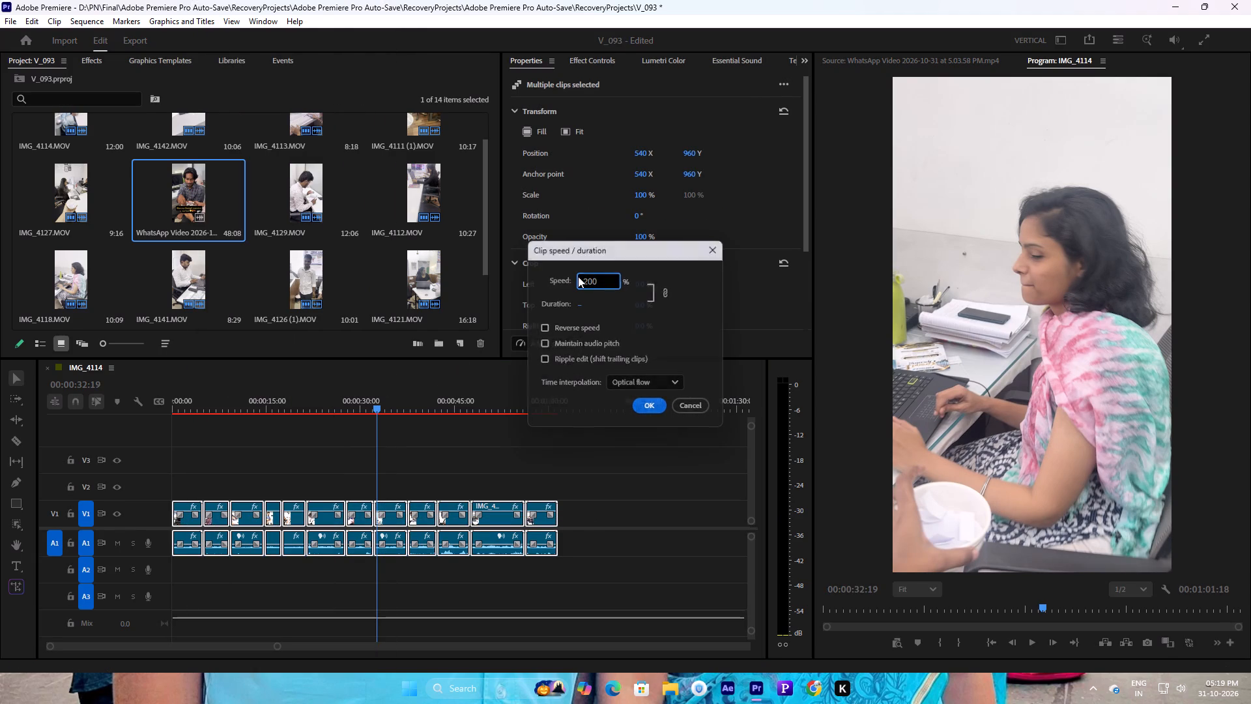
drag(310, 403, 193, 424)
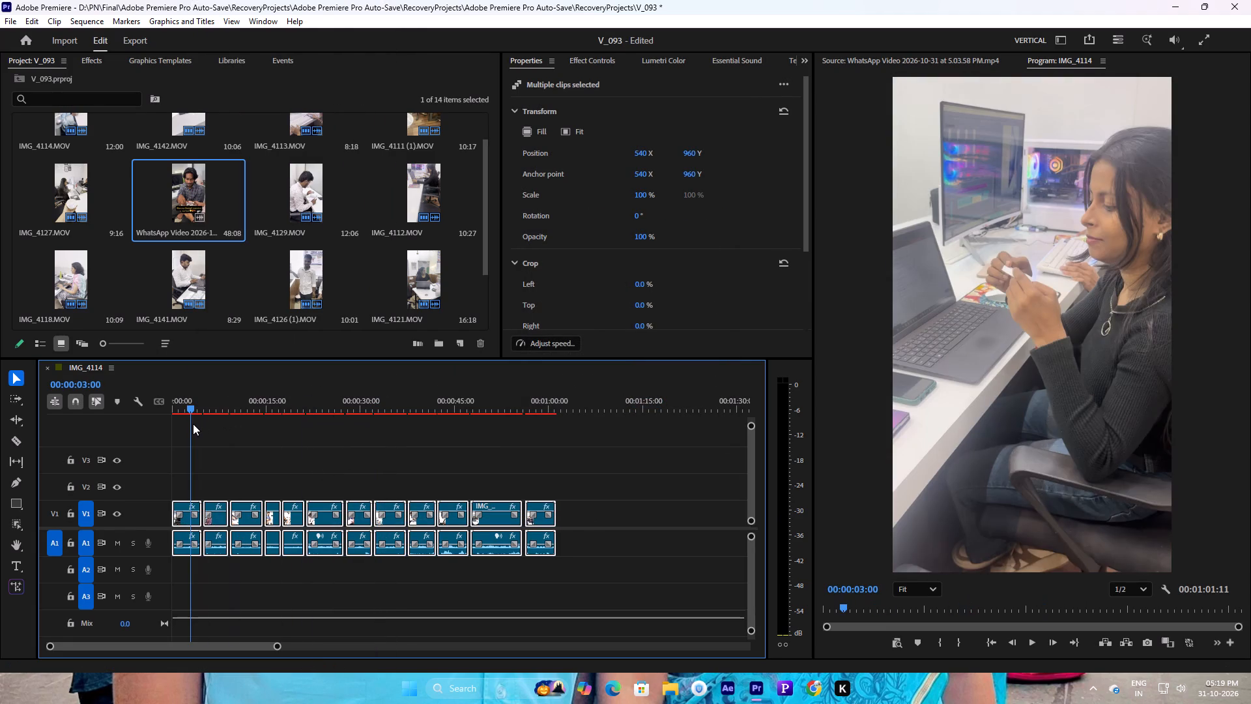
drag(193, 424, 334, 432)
Set the speed of all the clips in the sequence to 215% and play it from the beginning.
drag(573, 510, 145, 515)
right_click(185, 517)
click(257, 388)
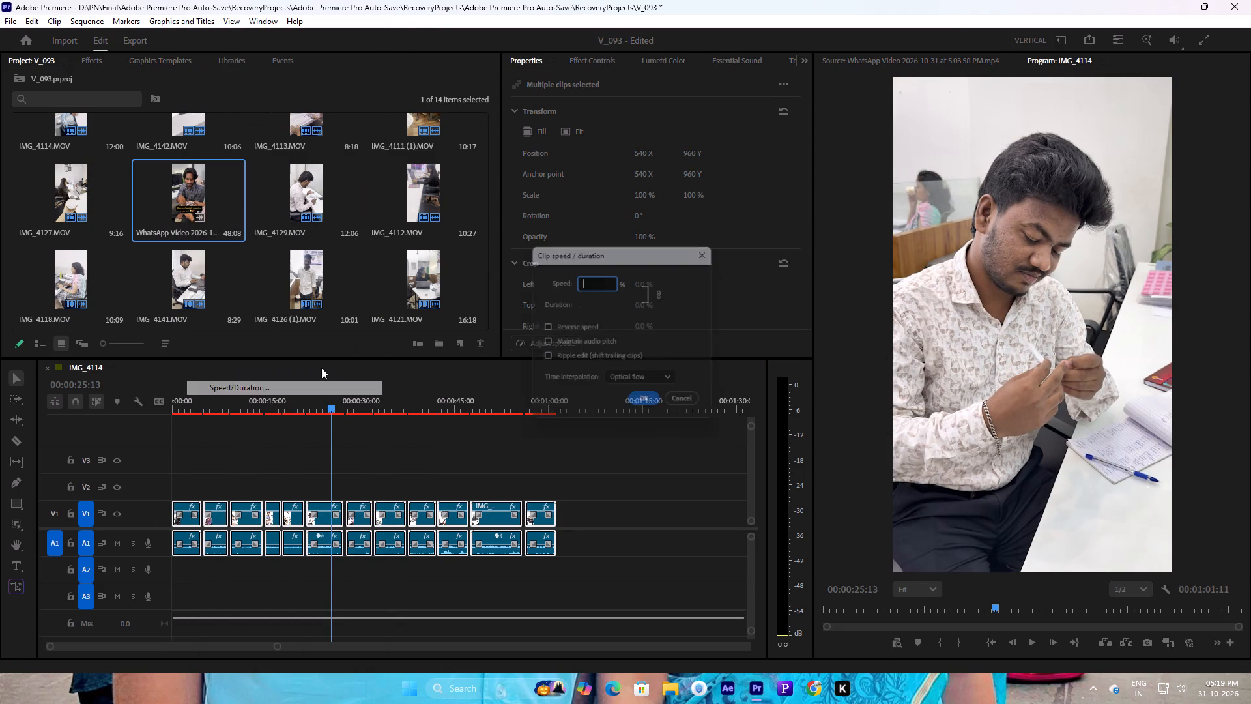
key(2)
text(15)
key(Return)
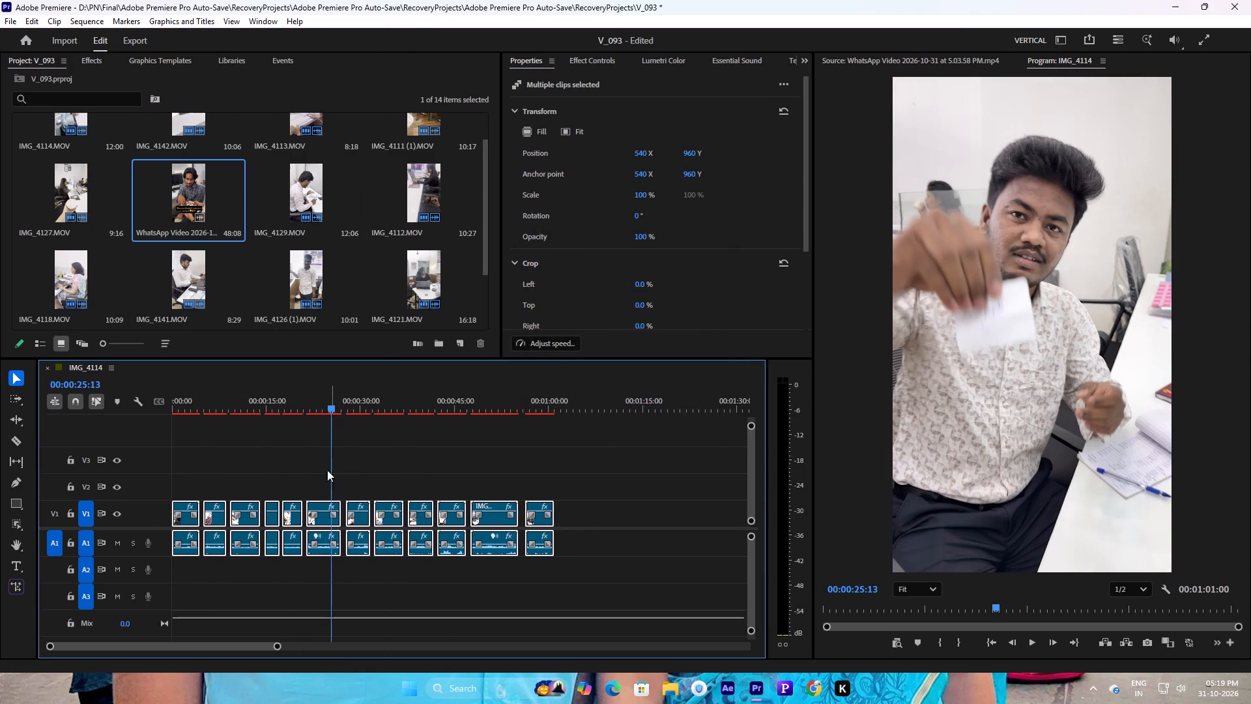
drag(205, 414, 141, 408)
key(space)
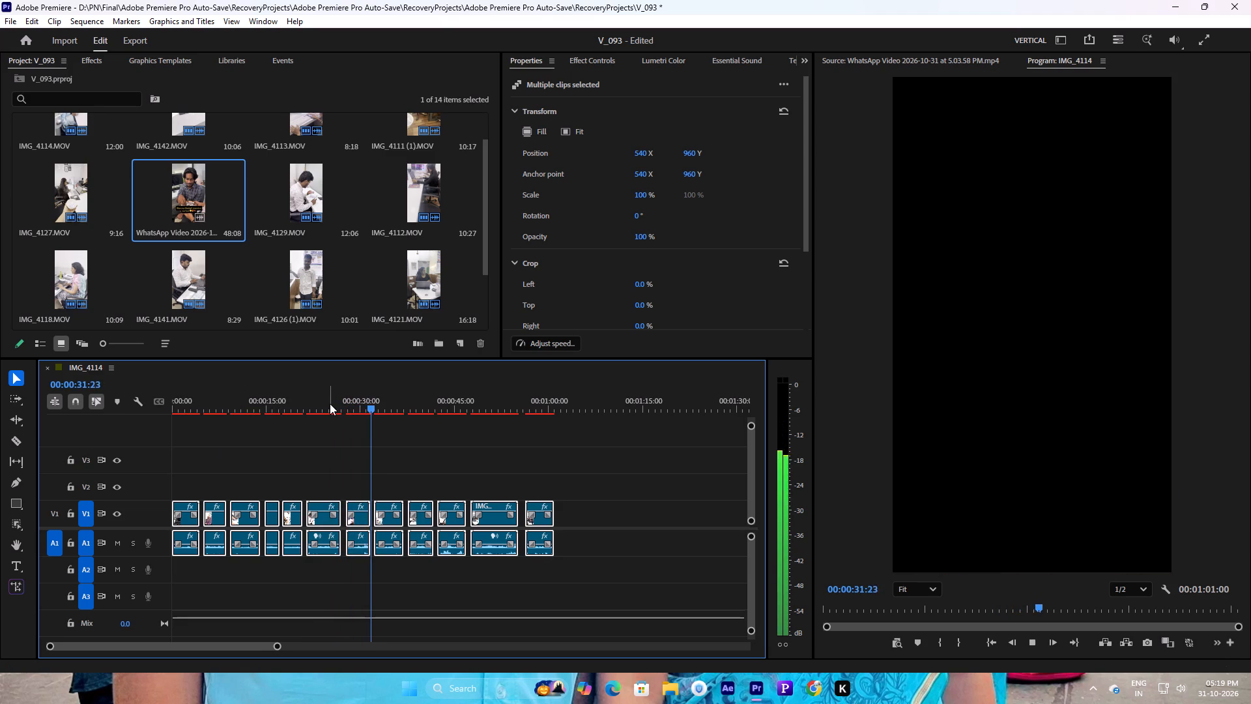
drag(375, 404, 165, 441)
key(space)
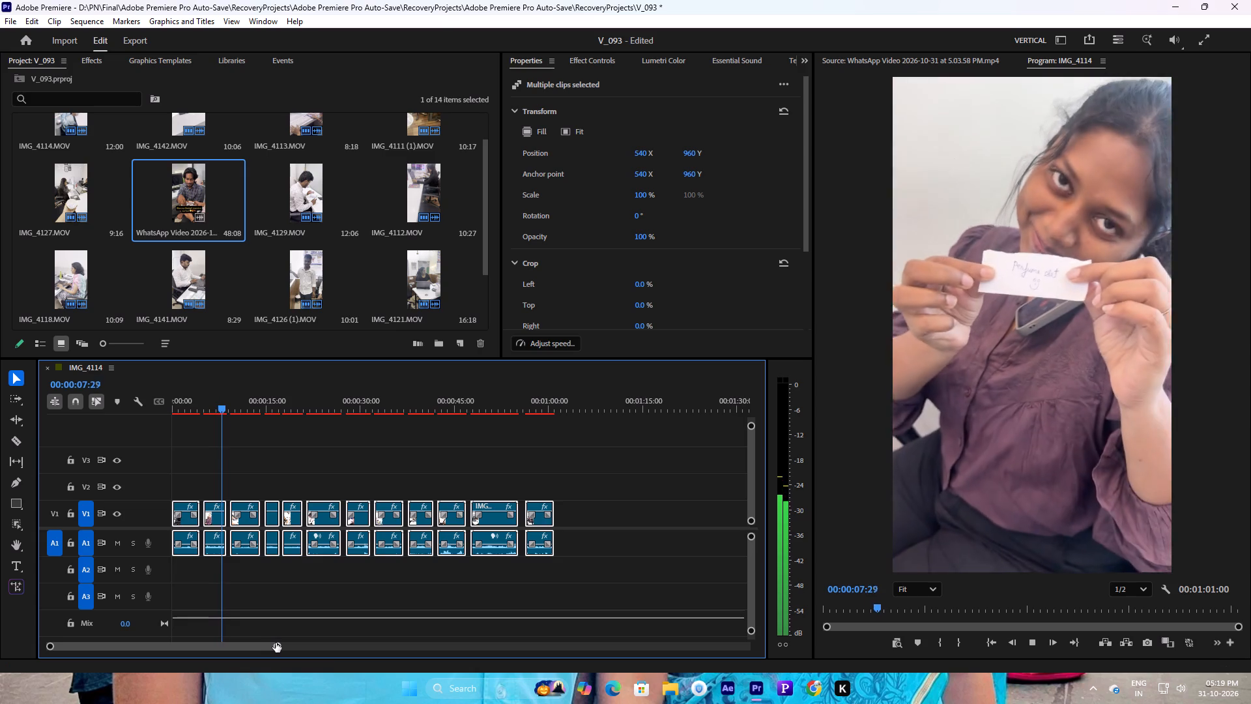
Stop playback and close the five gaps between the first six clips in the sequence.
drag(276, 643, 209, 653)
key(space)
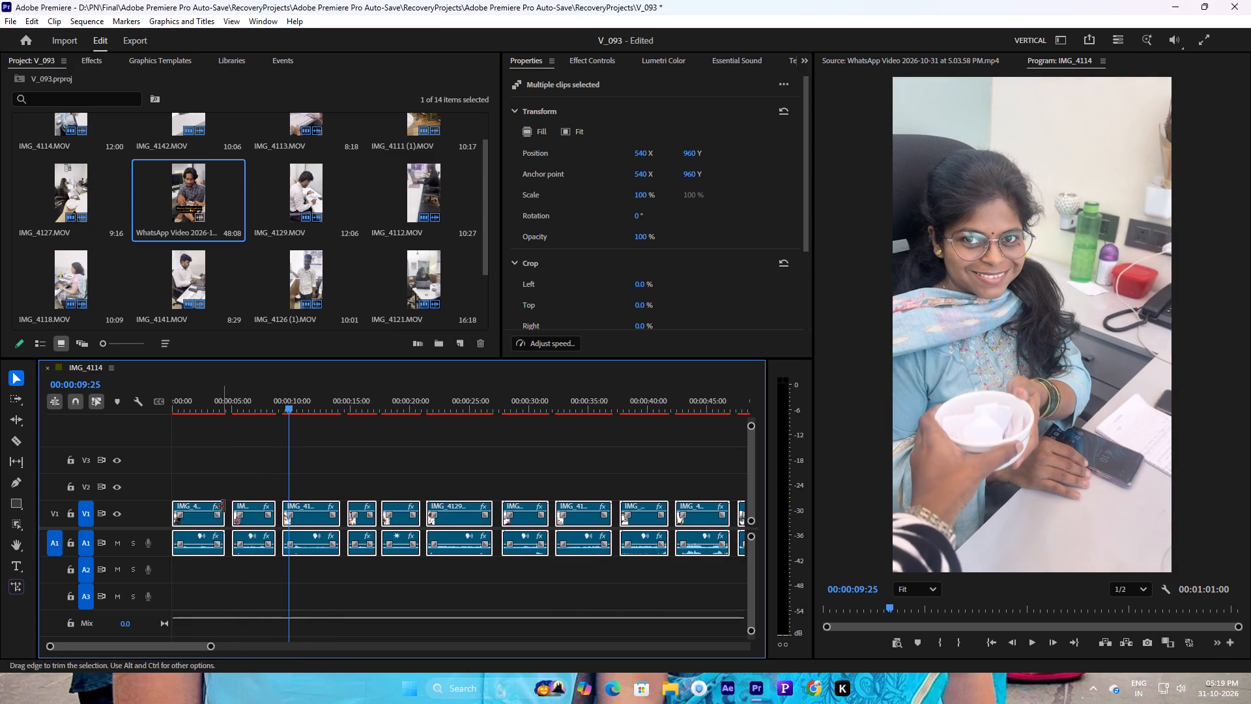
click(228, 514)
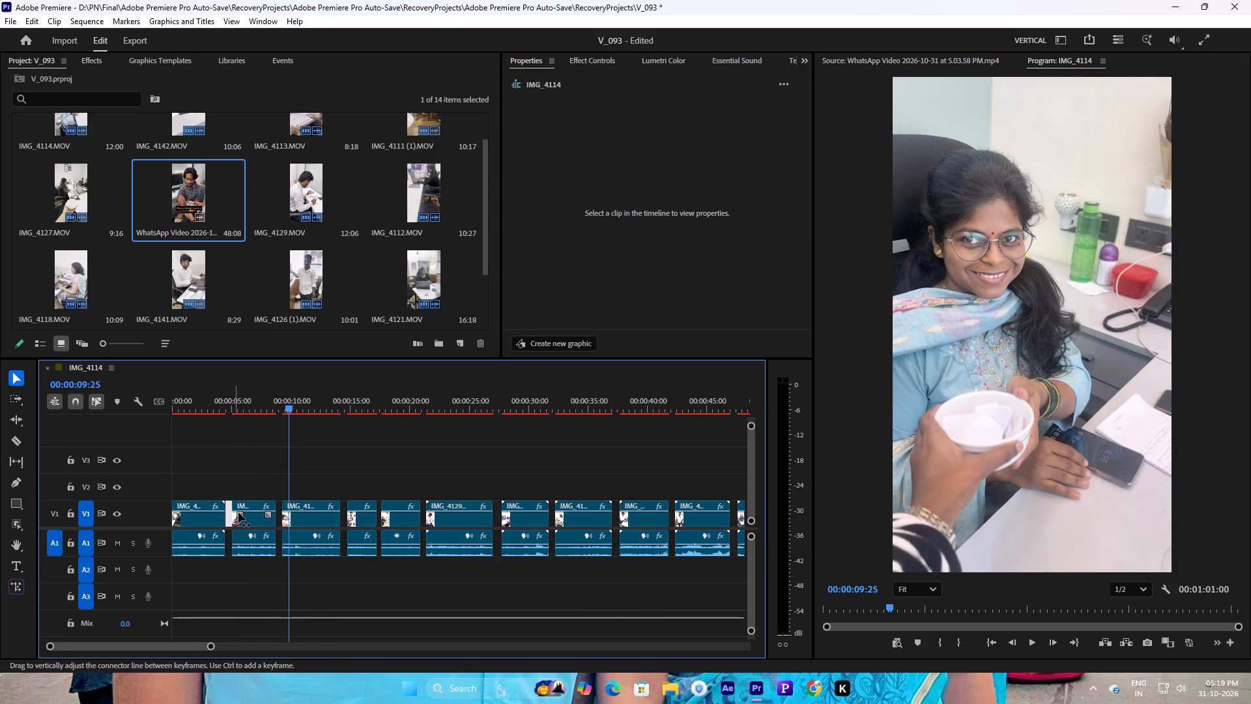
key(Delete)
drag(139, 647, 122, 650)
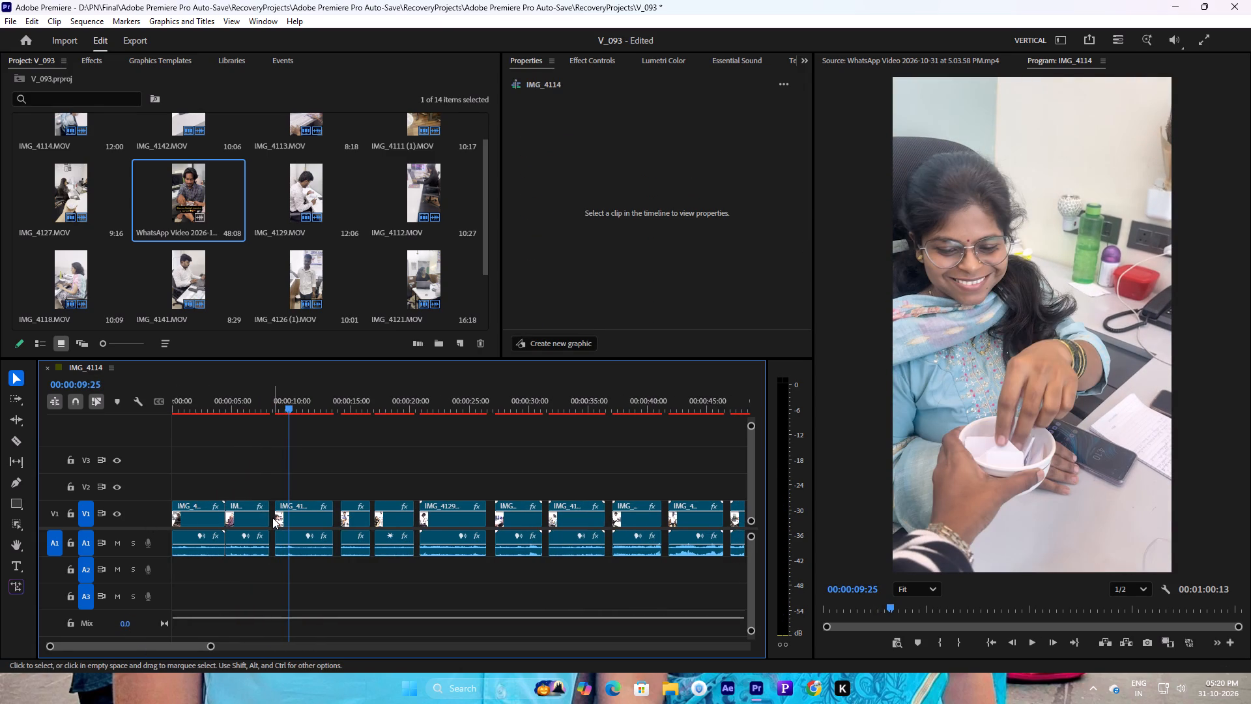
click(272, 518)
key(Delete)
click(332, 514)
key(Delete)
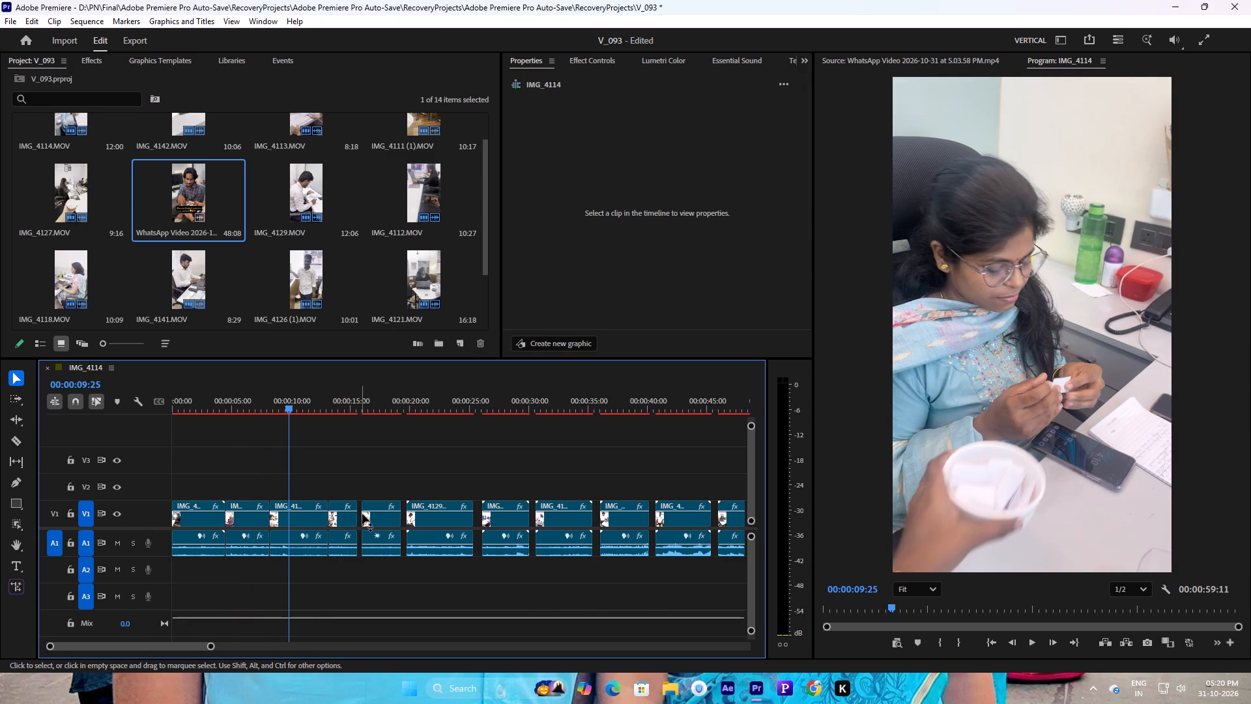
click(360, 514)
key(Delete)
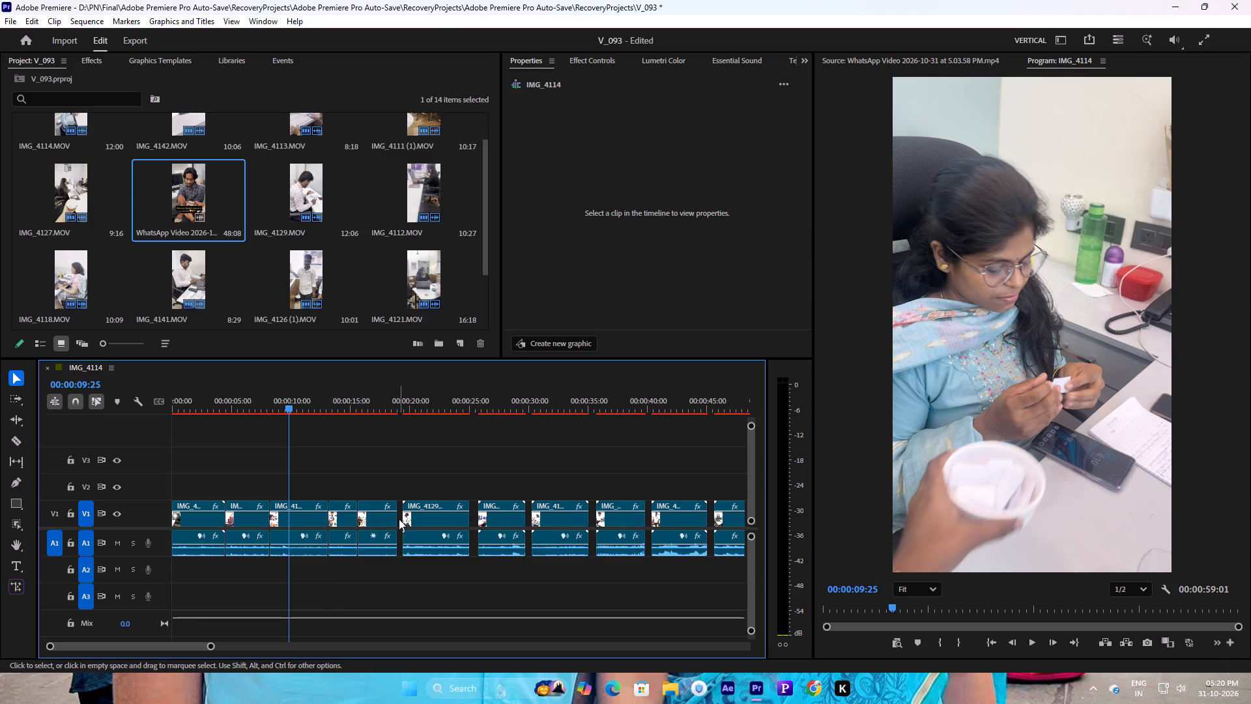
click(399, 519)
key(Delete)
Close every gap from the sixth clip through to the last clip in the sequence.
click(468, 516)
key(Delete)
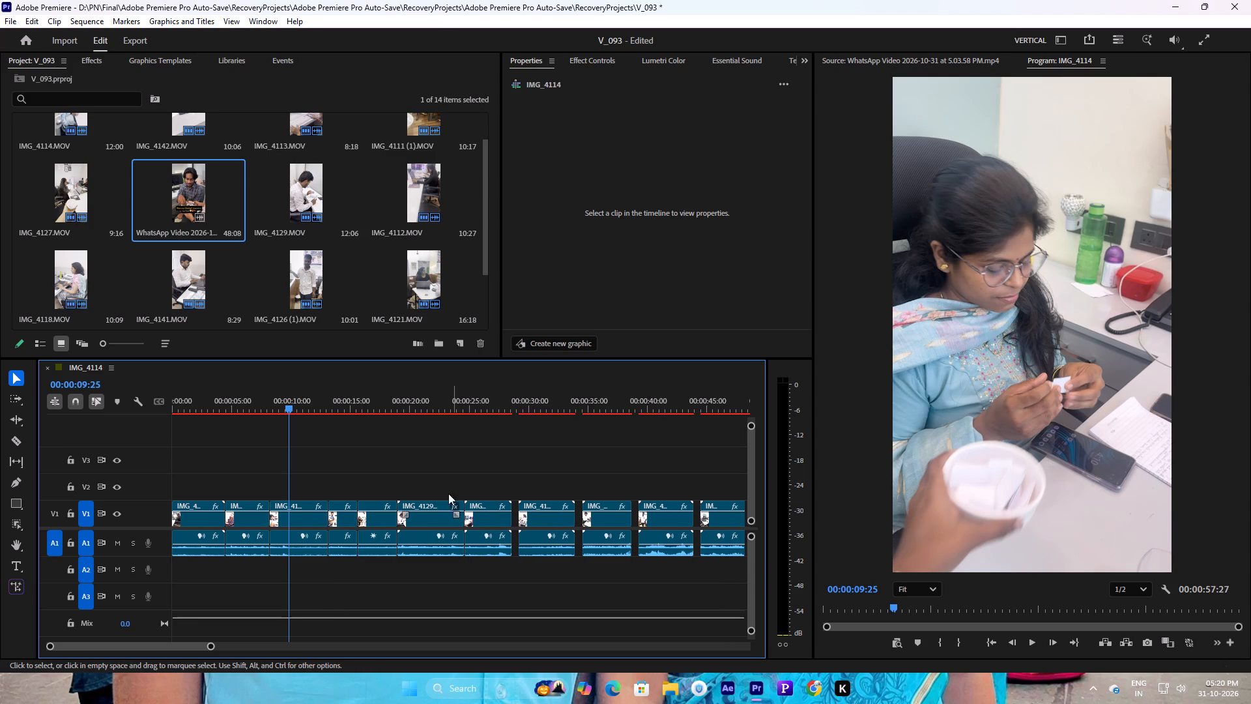
click(513, 521)
key(Delete)
click(574, 514)
key(Delete)
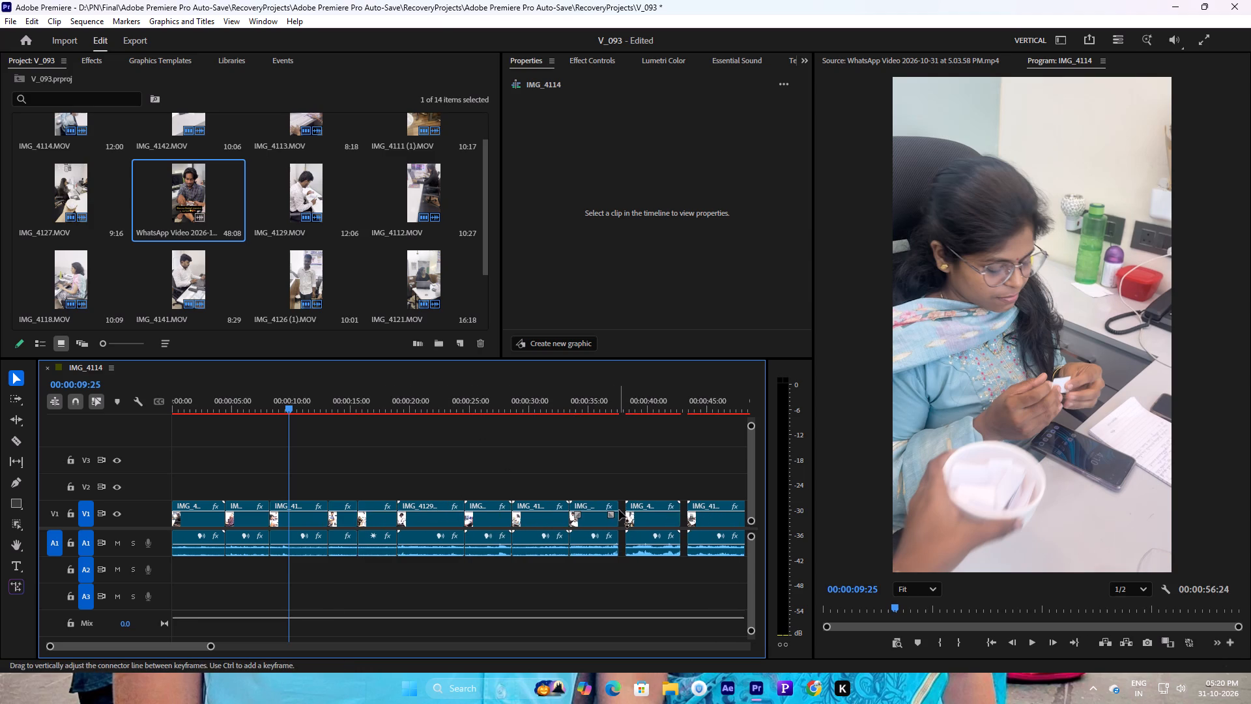
click(622, 509)
key(Delete)
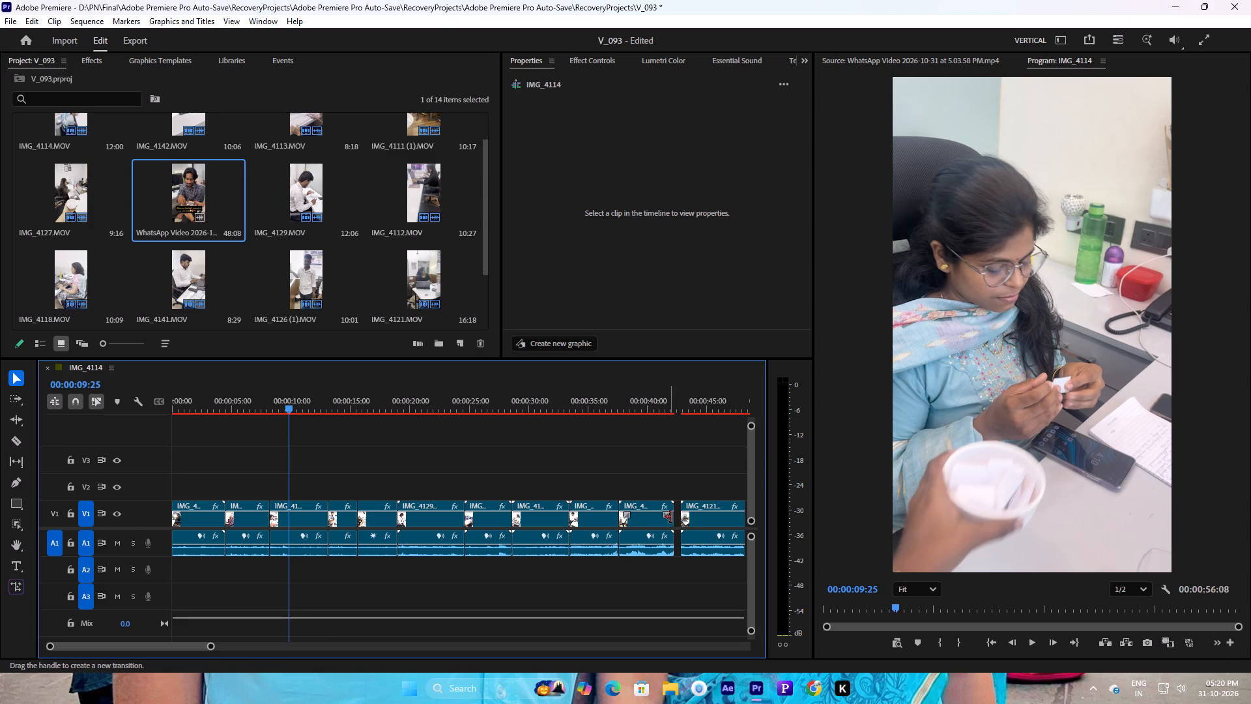
click(677, 517)
key(Delete)
drag(133, 647, 162, 642)
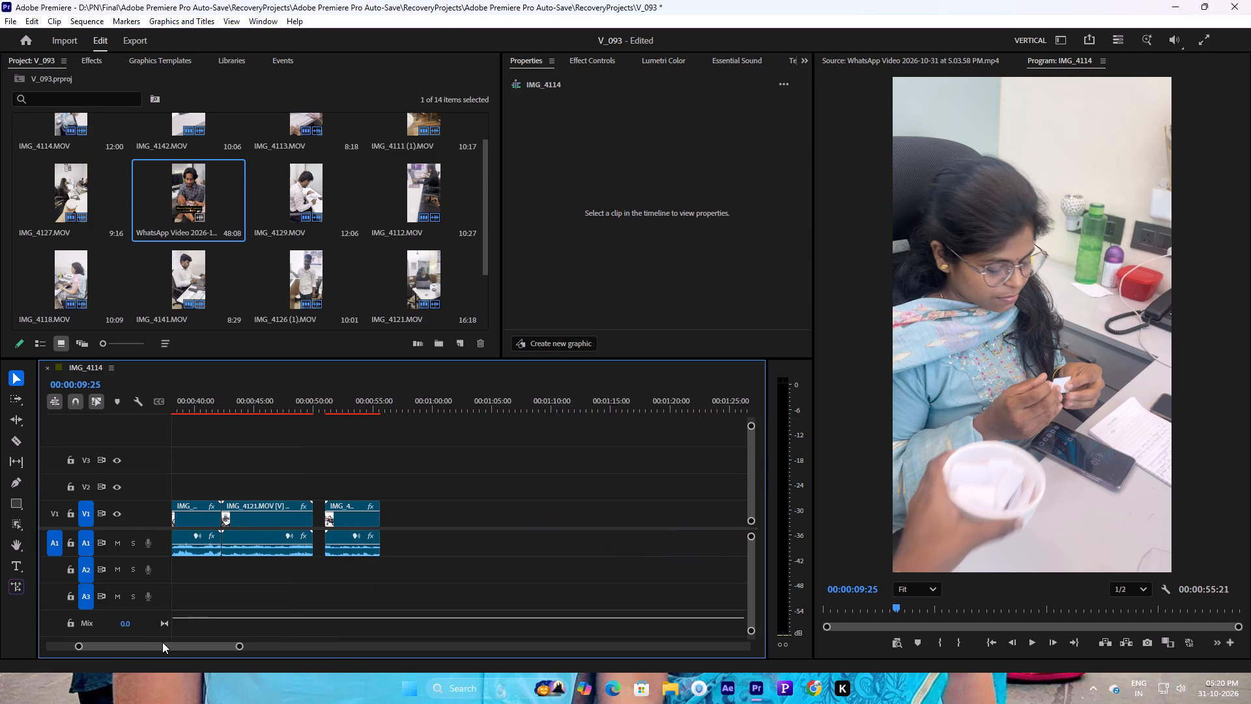
drag(162, 642, 161, 642)
click(332, 516)
key(Delete)
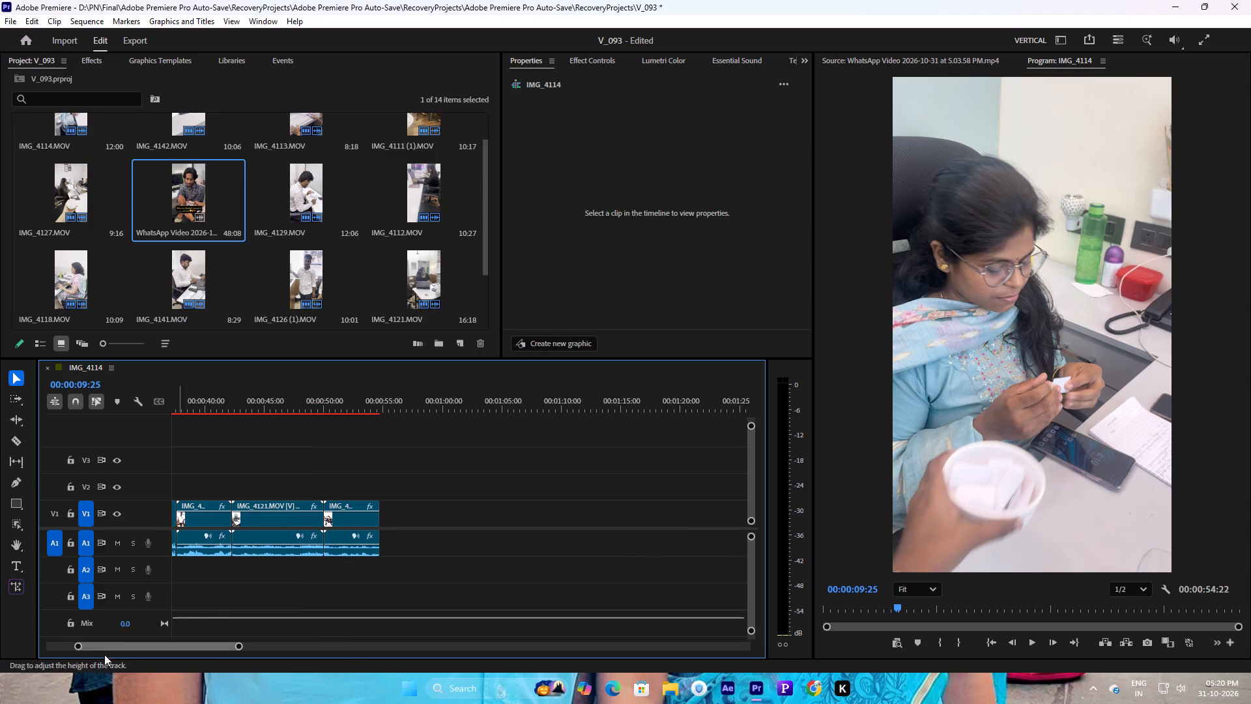
Return the playhead to the beginning and place the WhatsApp video's audio on track A2 from the start of the sequence.
drag(171, 644, 0, 578)
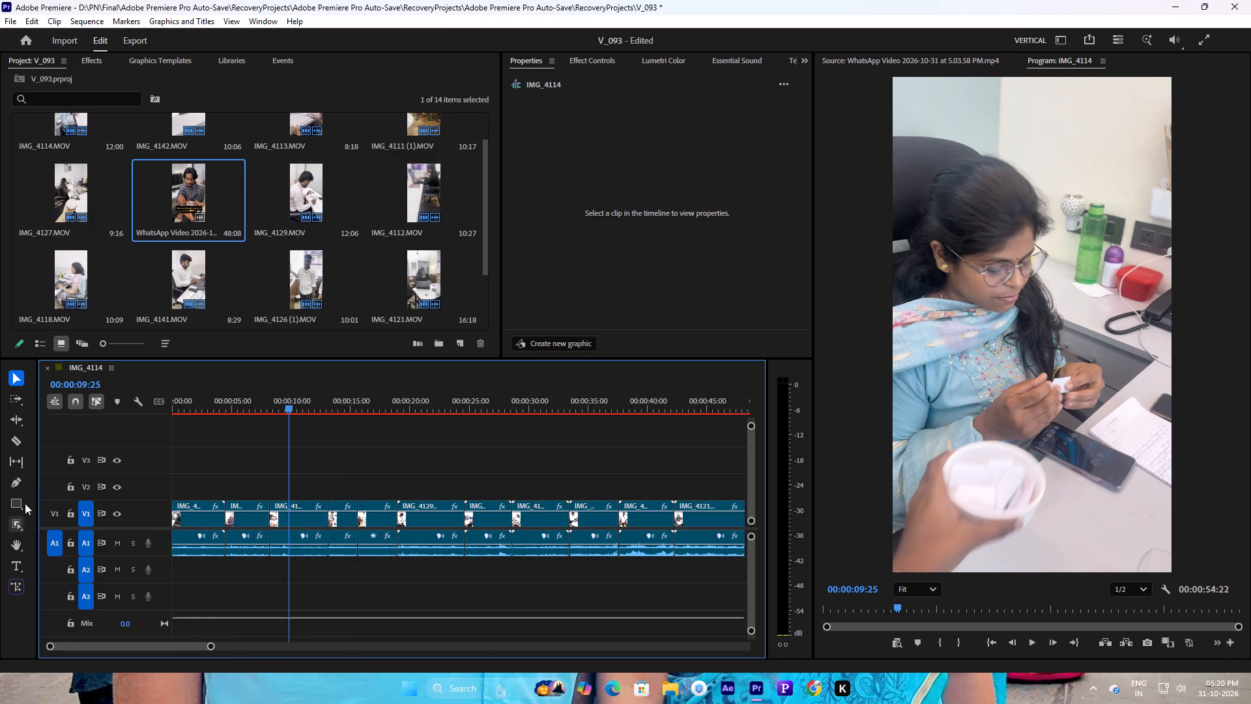
drag(240, 411, 40, 344)
drag(190, 191, 169, 268)
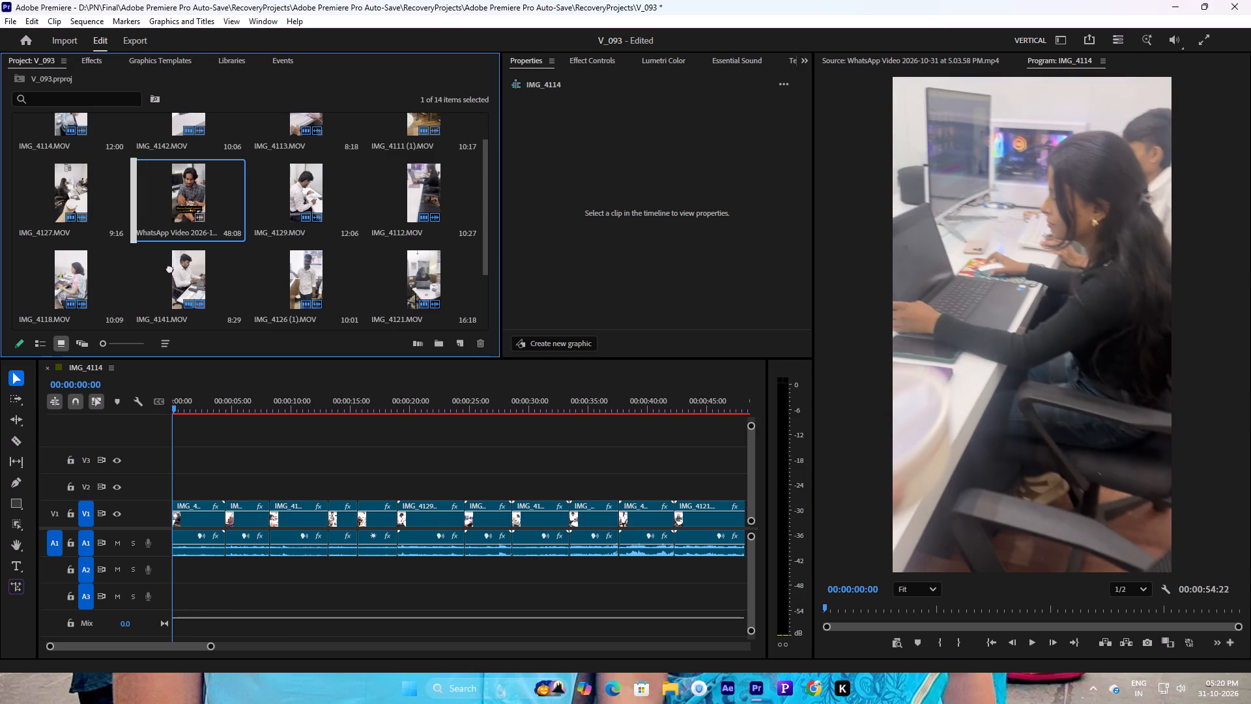
drag(169, 268, 160, 562)
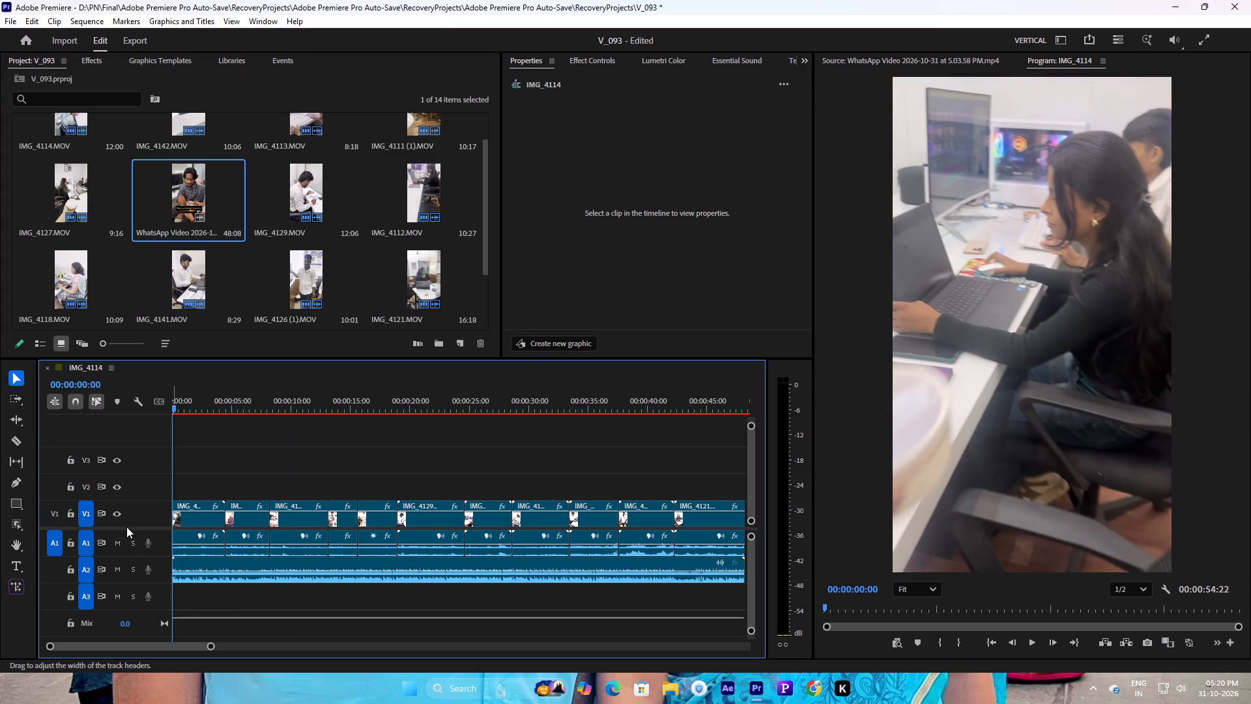
Unlink the audio from all the video clips in the sequence and delete the original clip audio on track A1.
drag(197, 460, 564, 529)
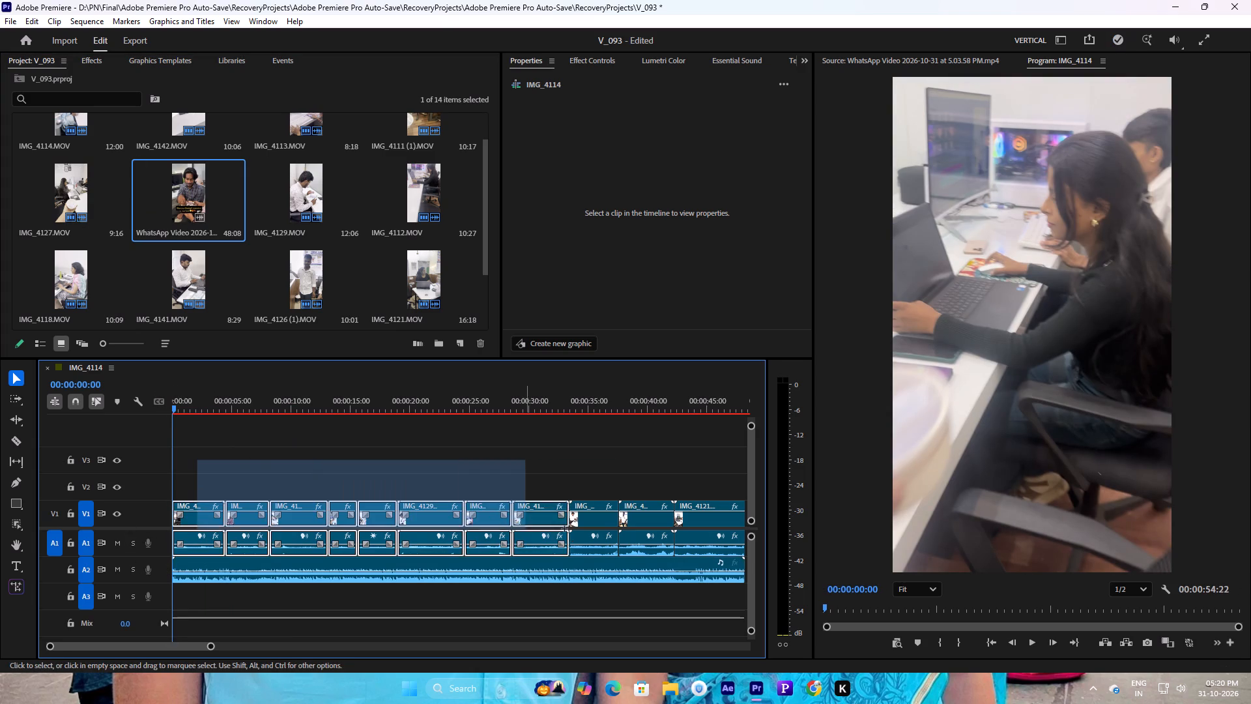
drag(564, 529, 201, 528)
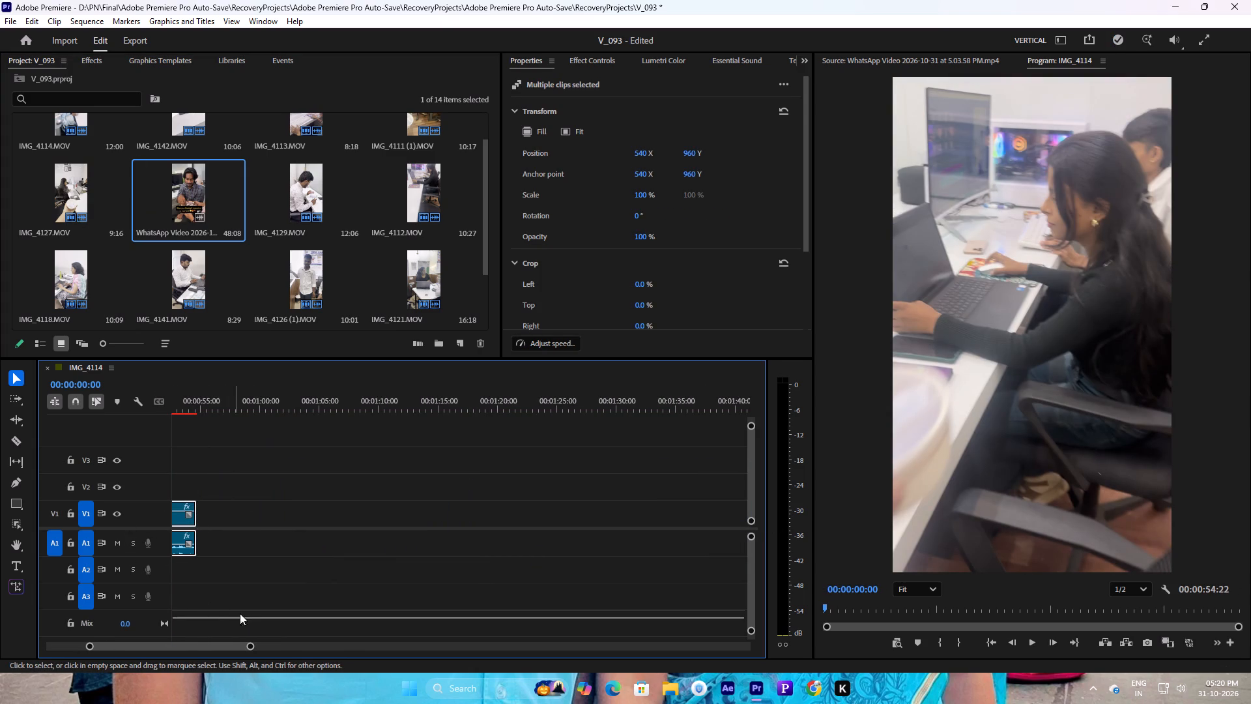
drag(251, 646, 326, 636)
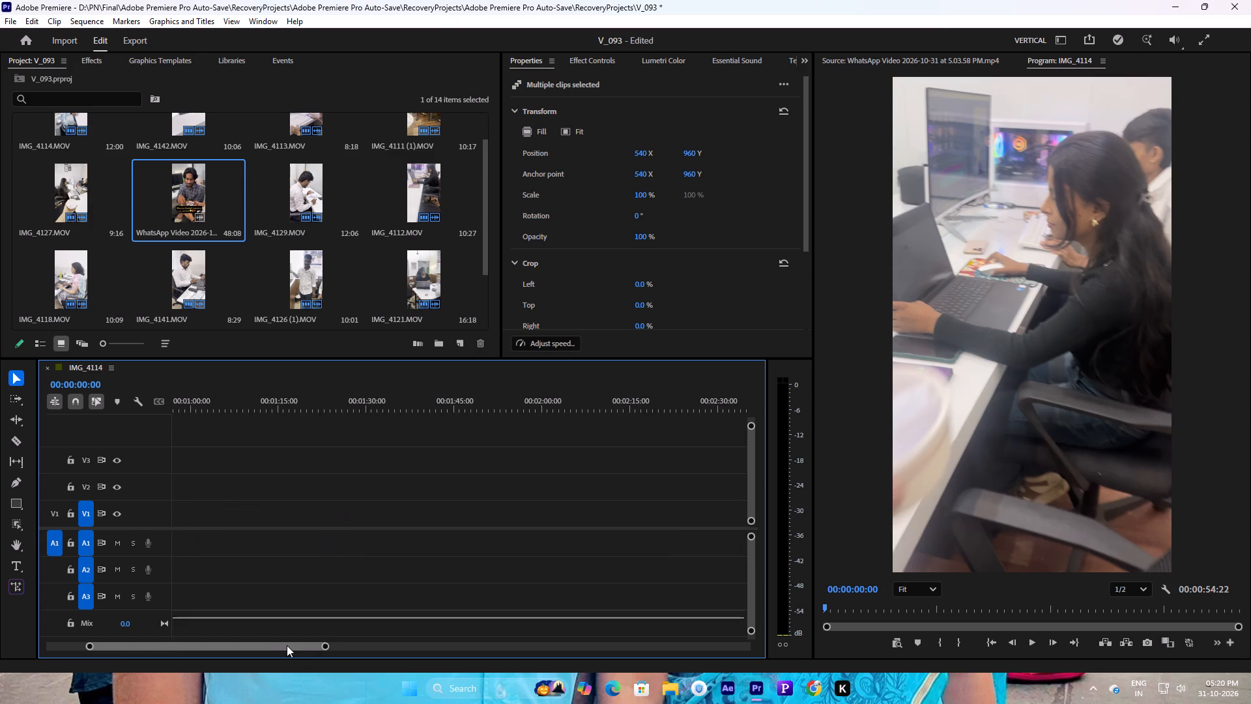
drag(282, 646, 153, 640)
right_click(295, 509)
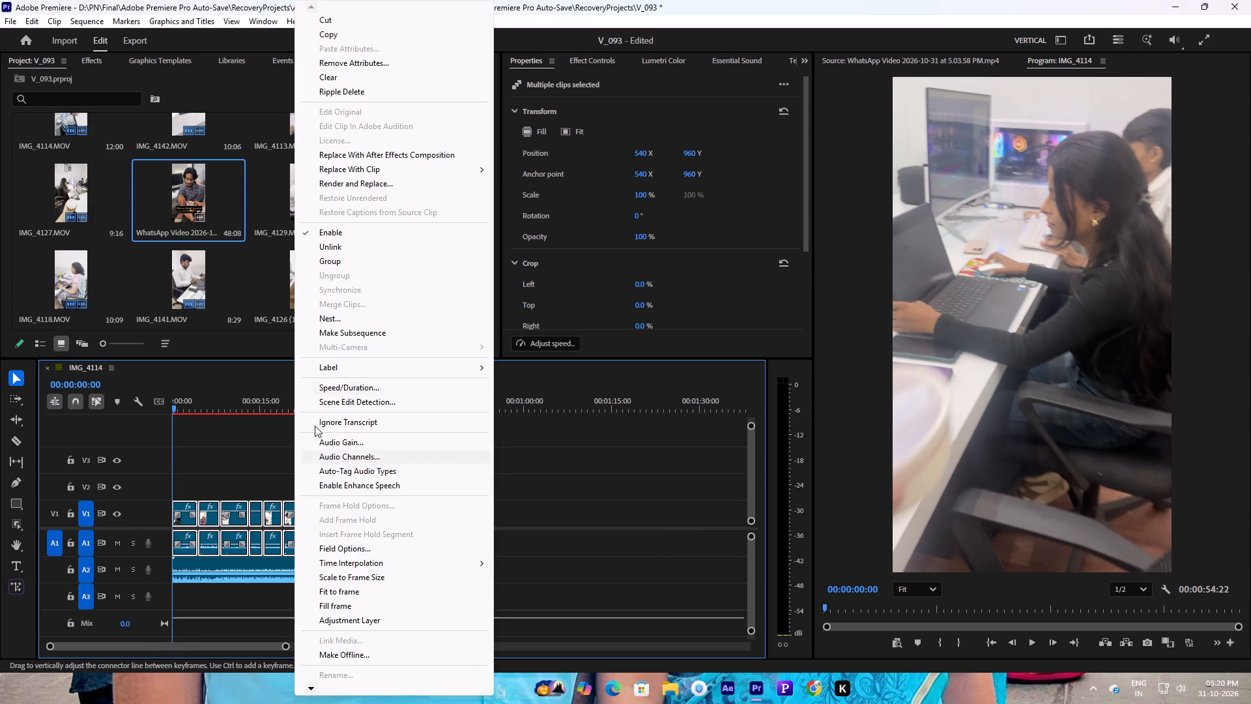
click(330, 254)
click(514, 544)
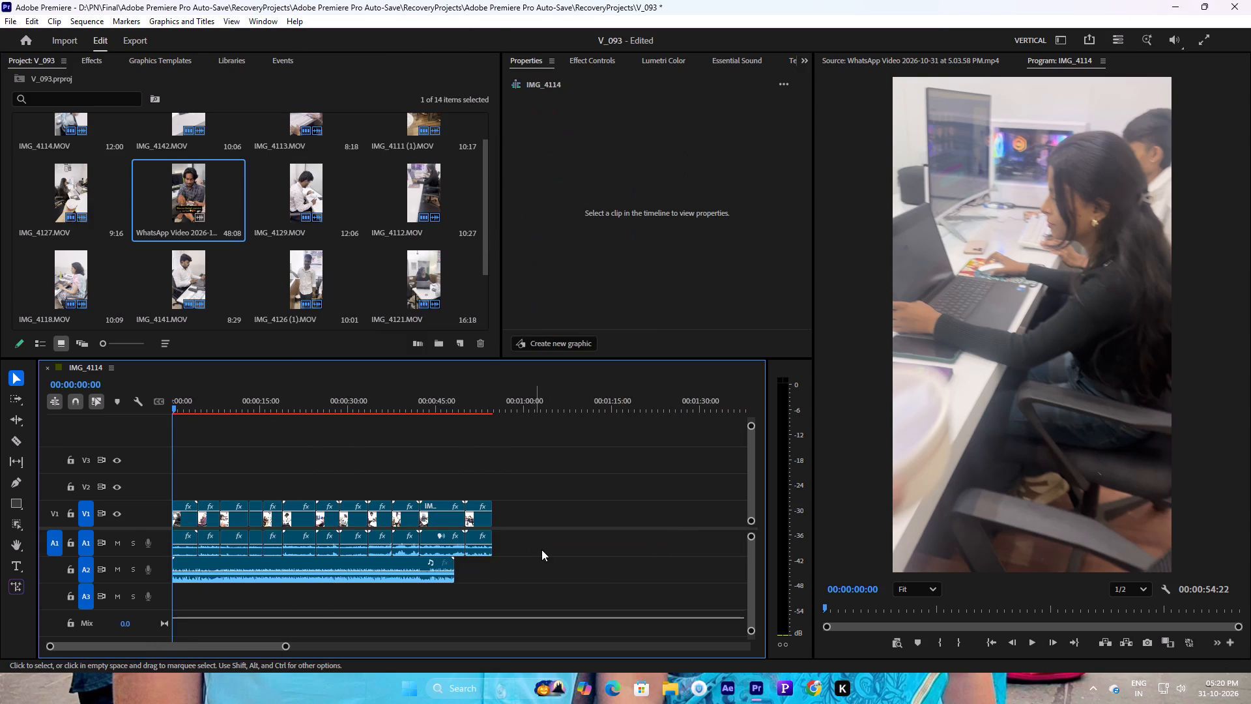
drag(541, 550, 129, 539)
key(Delete)
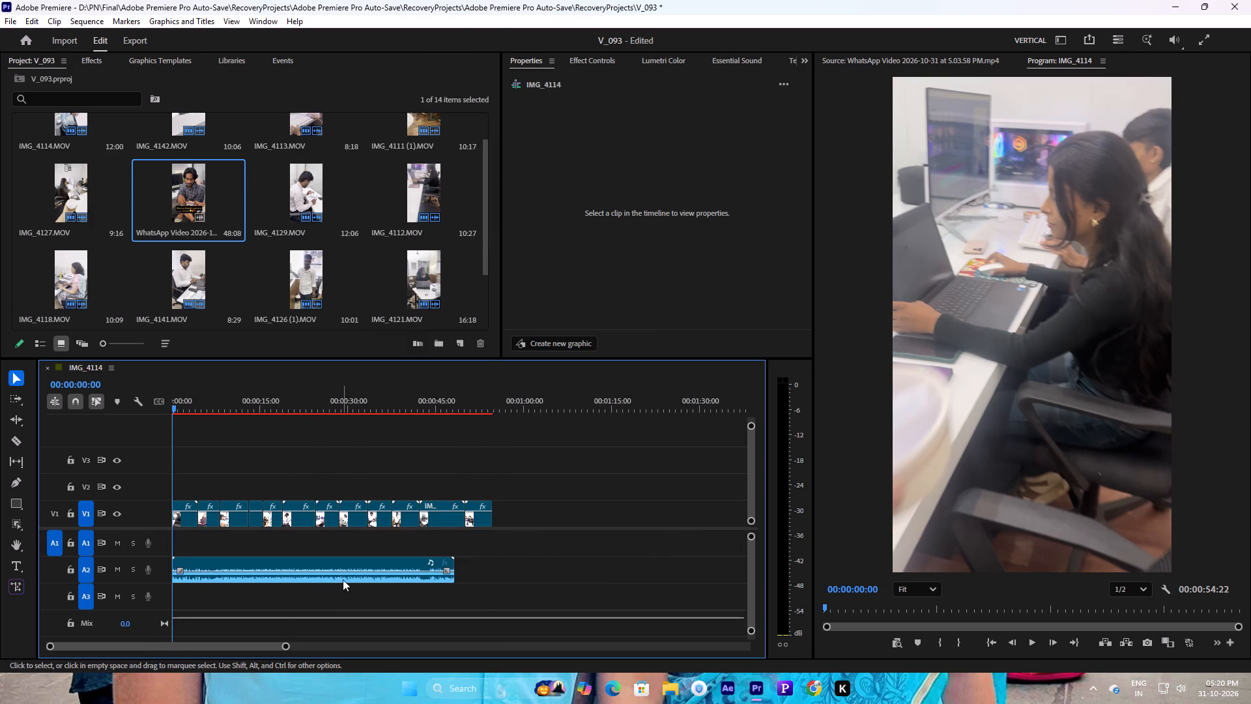
Move the WhatsApp video's audio from track A2 up to track A1, keeping it at the start of the sequence.
click(332, 569)
drag(332, 566, 330, 551)
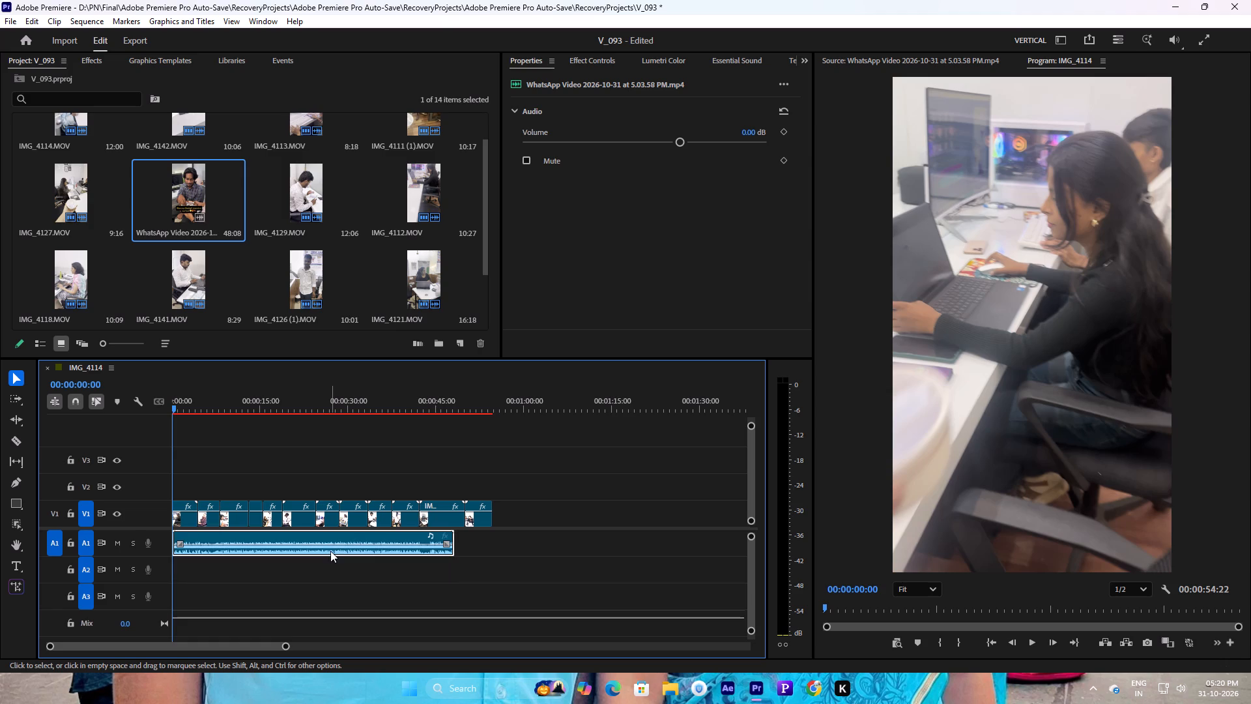
Play the sequence from the beginning with the audio and replay the end of the IMG_4141 clip, around 00:00:34 to 00:00:37.
key(space)
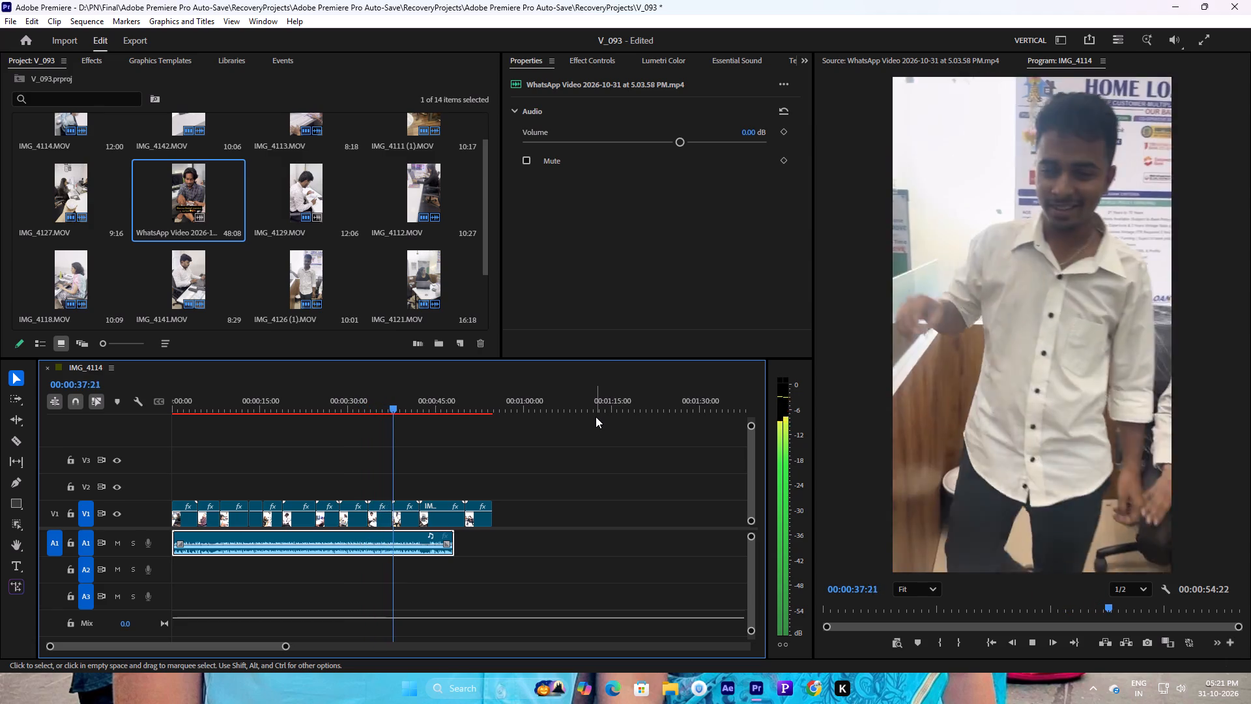
key(space)
drag(386, 401, 371, 405)
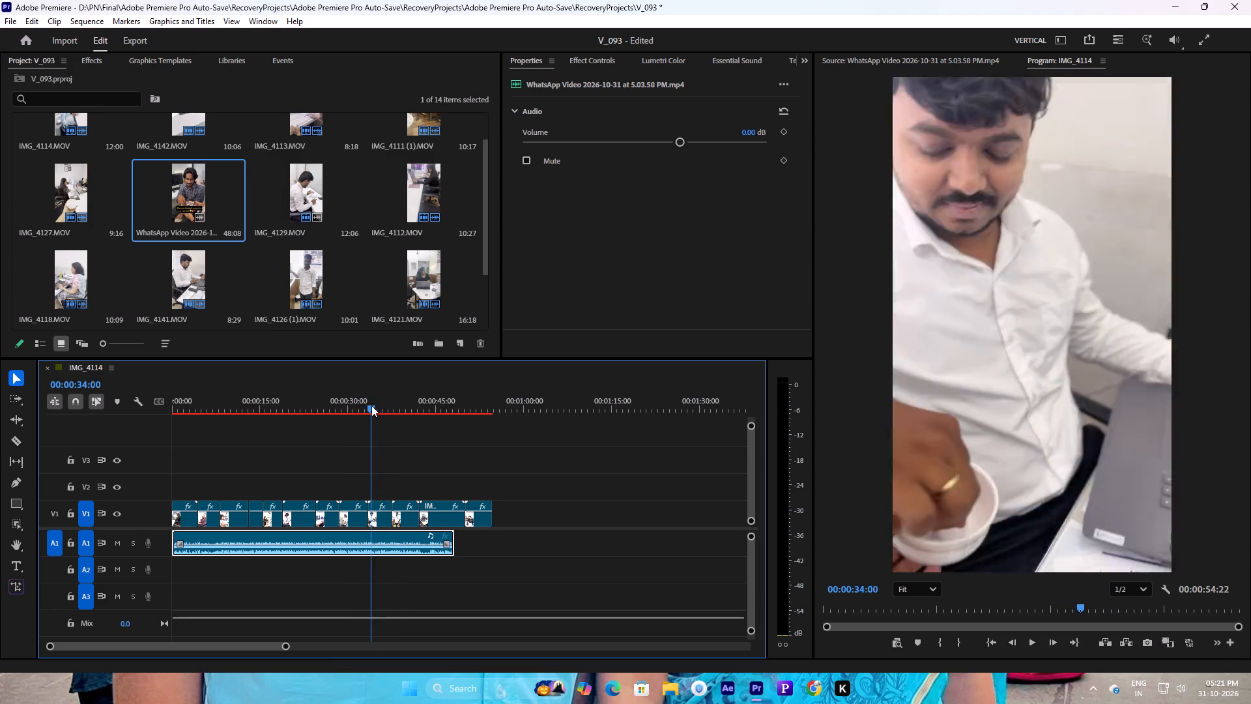
drag(371, 405, 367, 406)
key(space)
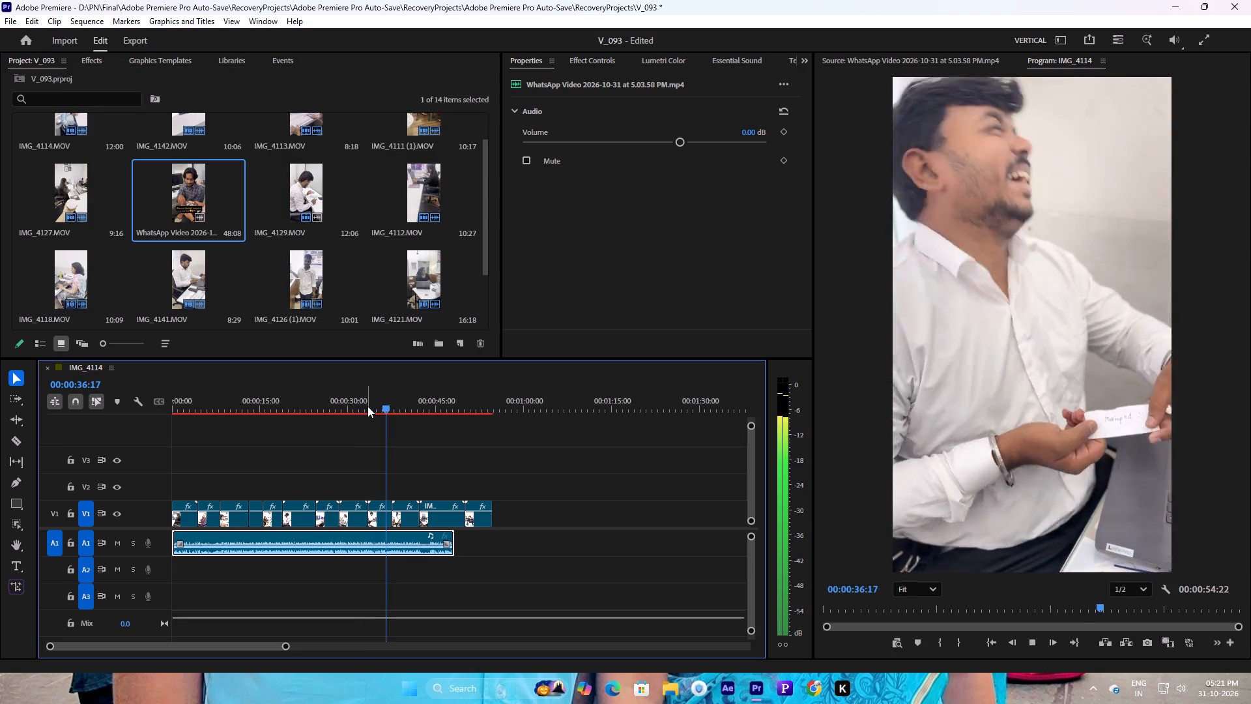
key(space)
key(space)
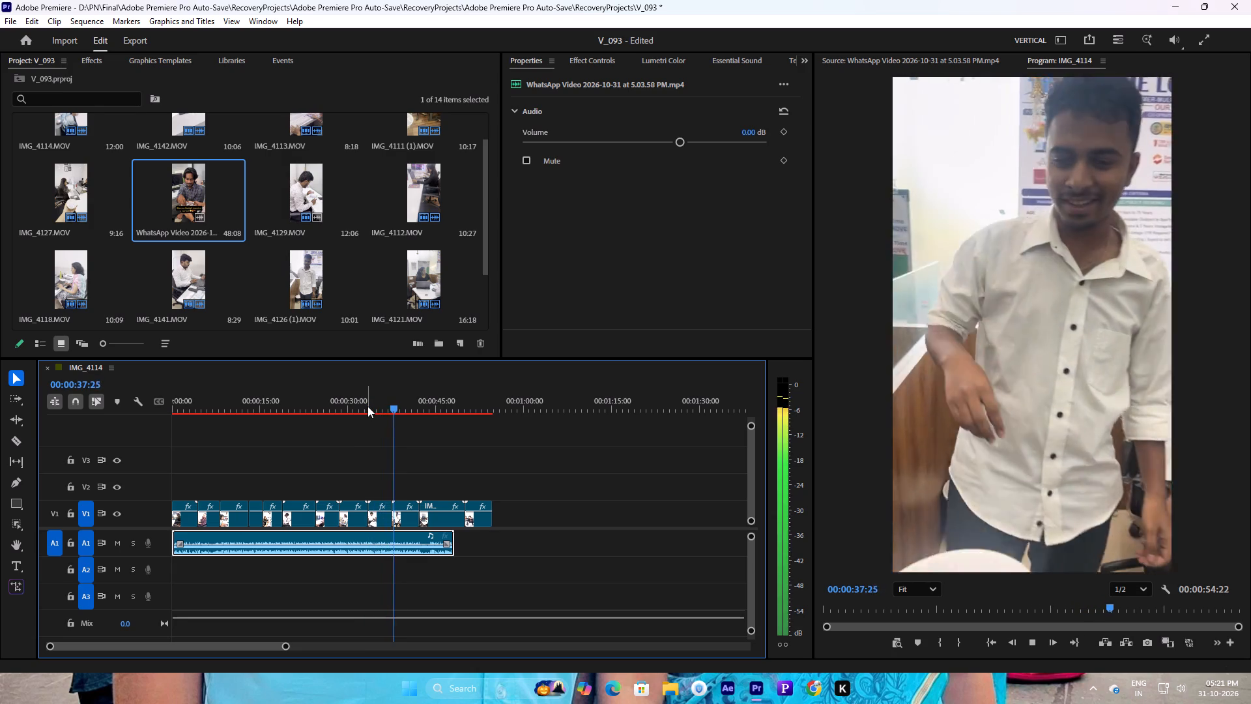
drag(390, 410, 373, 410)
key(space)
key(space)
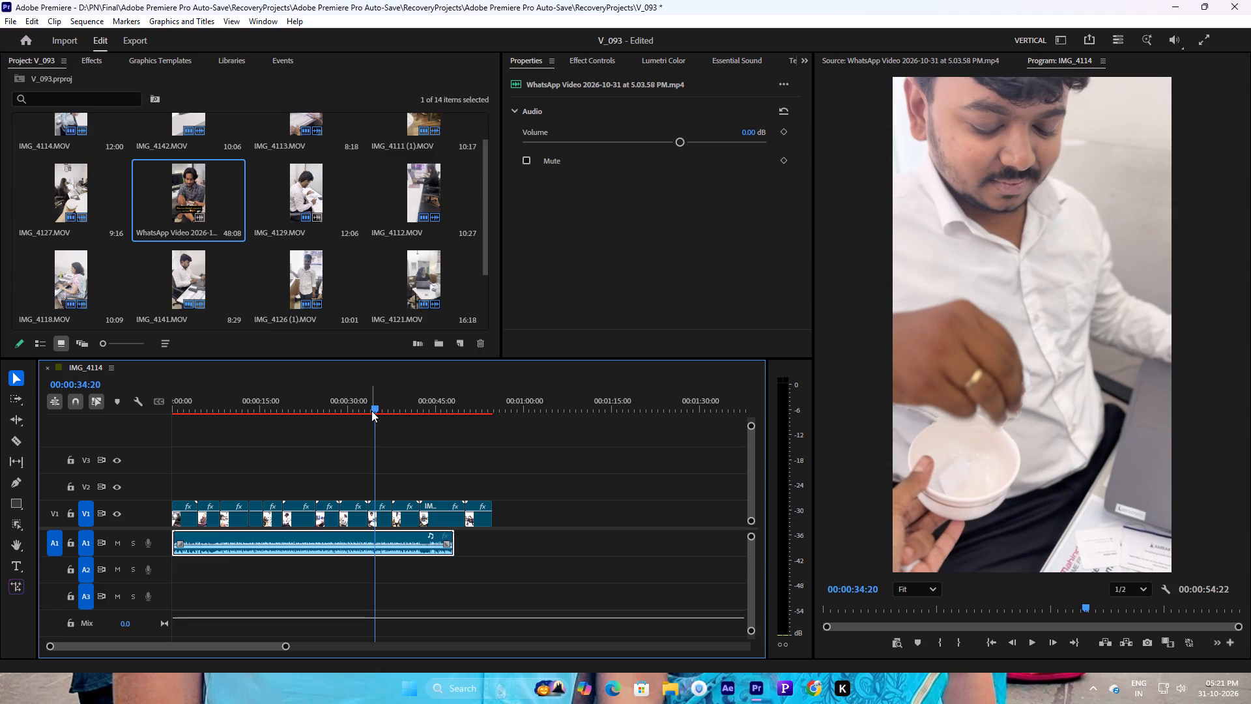
key(space)
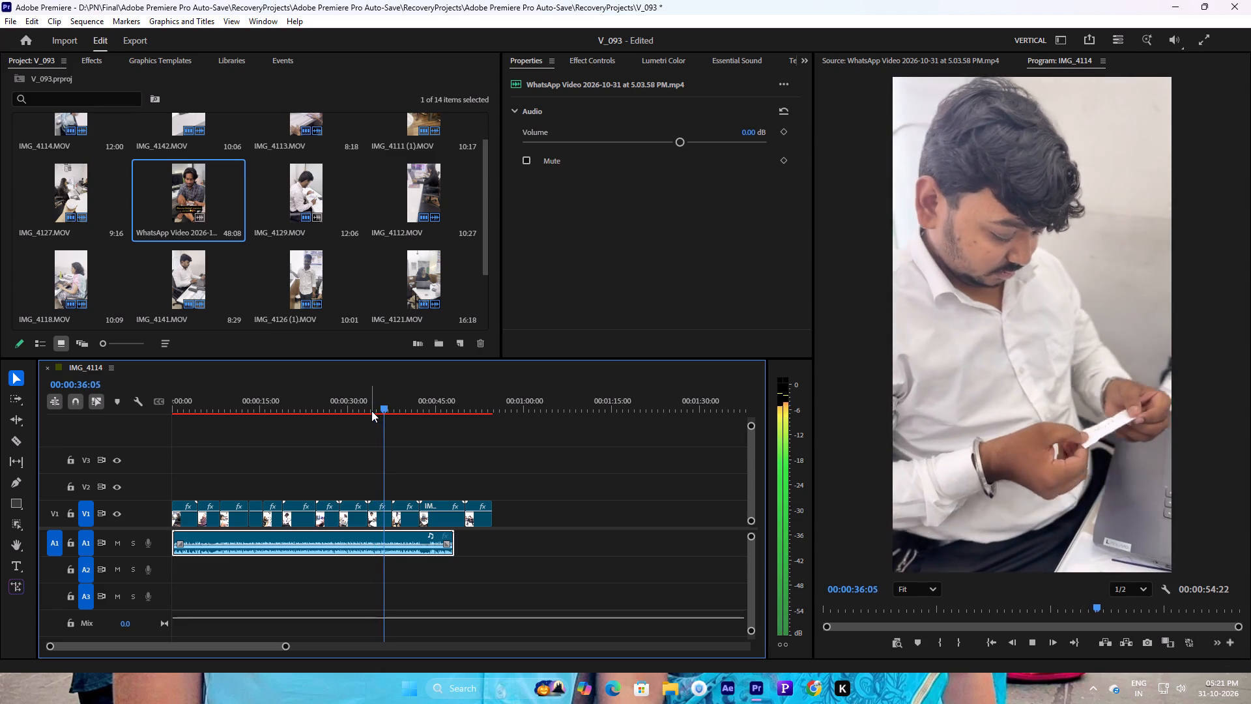
key(space)
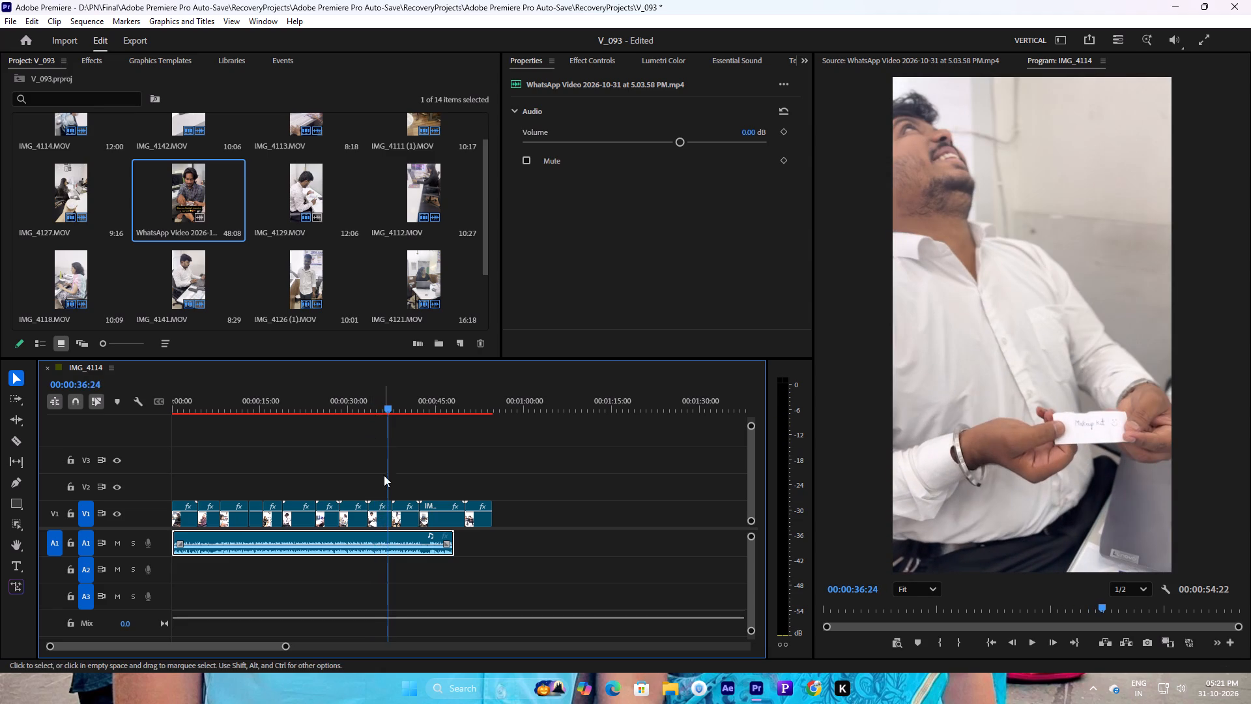
click(386, 404)
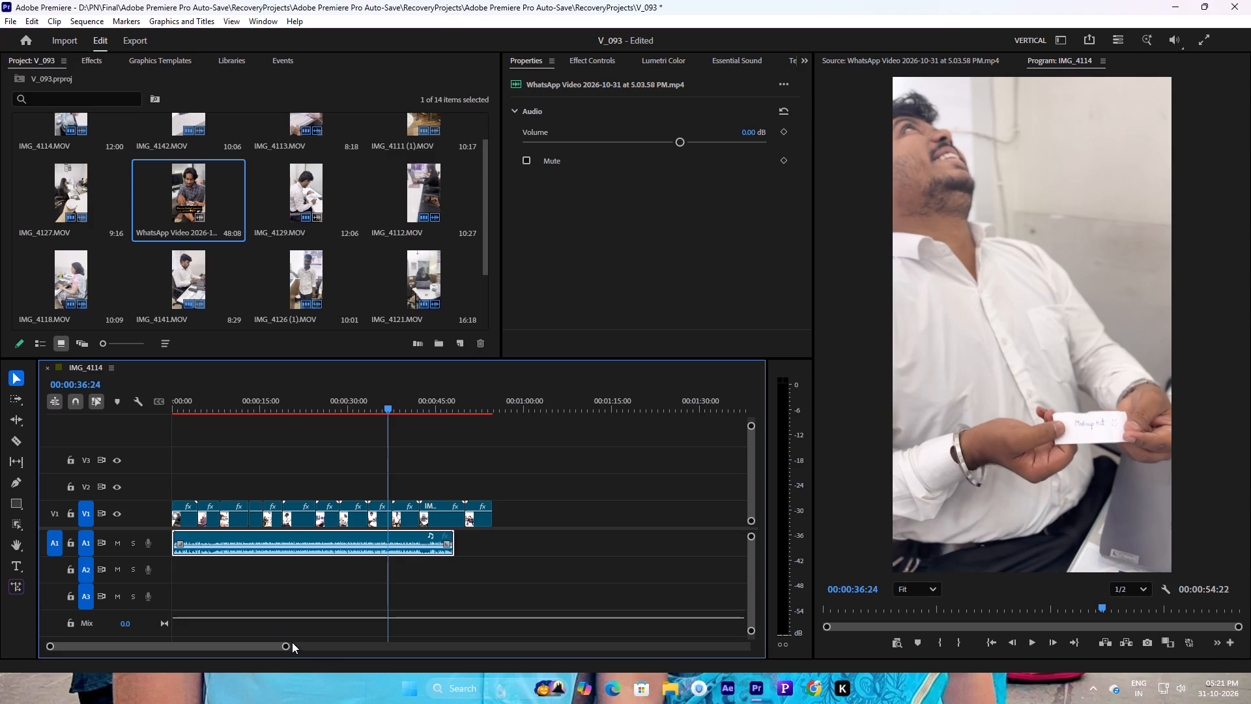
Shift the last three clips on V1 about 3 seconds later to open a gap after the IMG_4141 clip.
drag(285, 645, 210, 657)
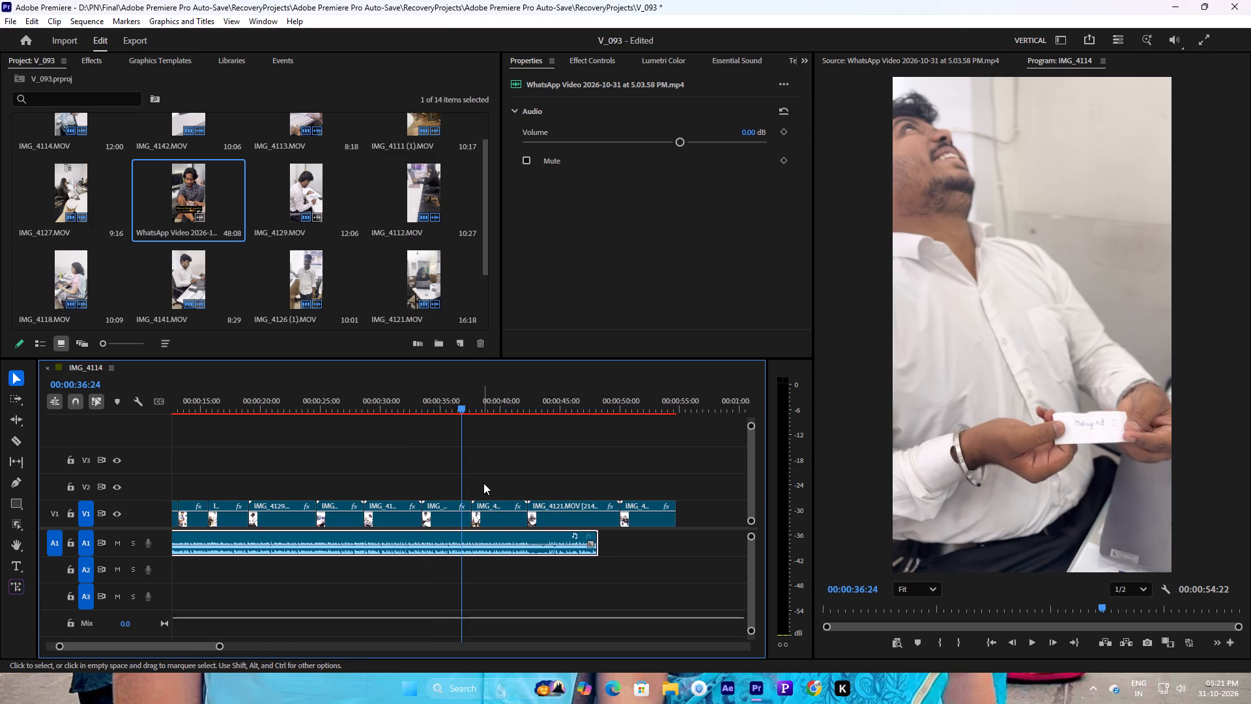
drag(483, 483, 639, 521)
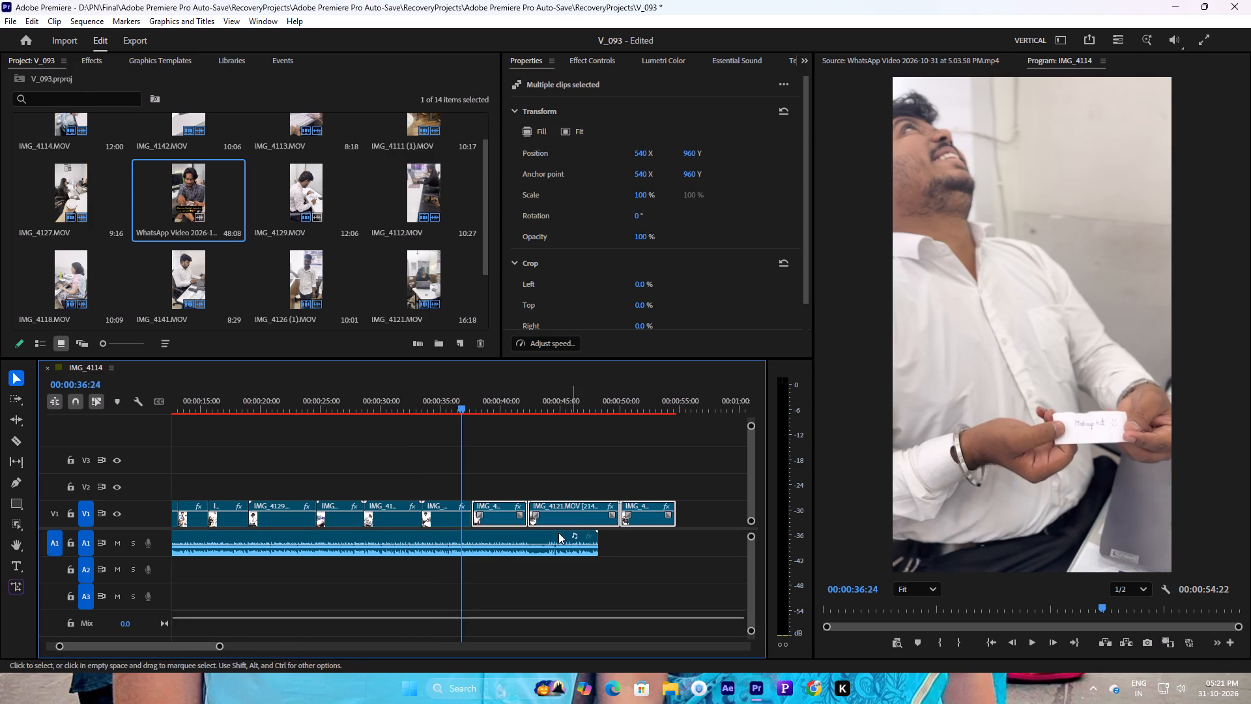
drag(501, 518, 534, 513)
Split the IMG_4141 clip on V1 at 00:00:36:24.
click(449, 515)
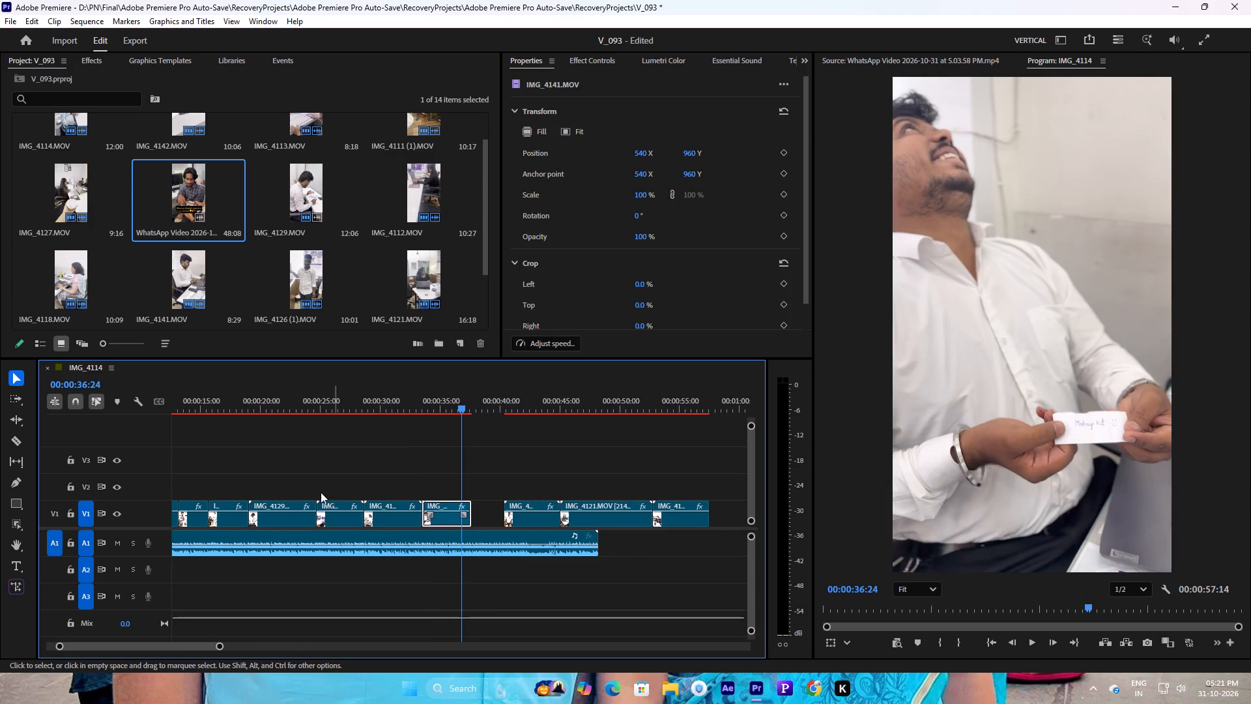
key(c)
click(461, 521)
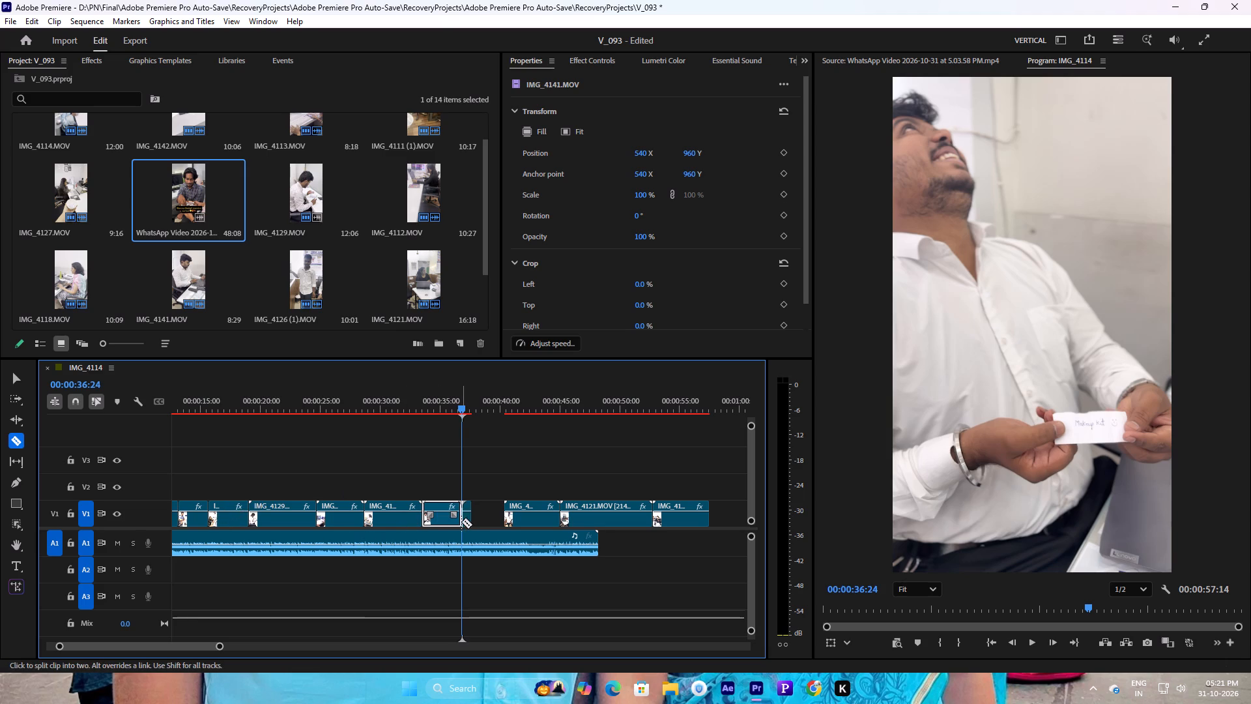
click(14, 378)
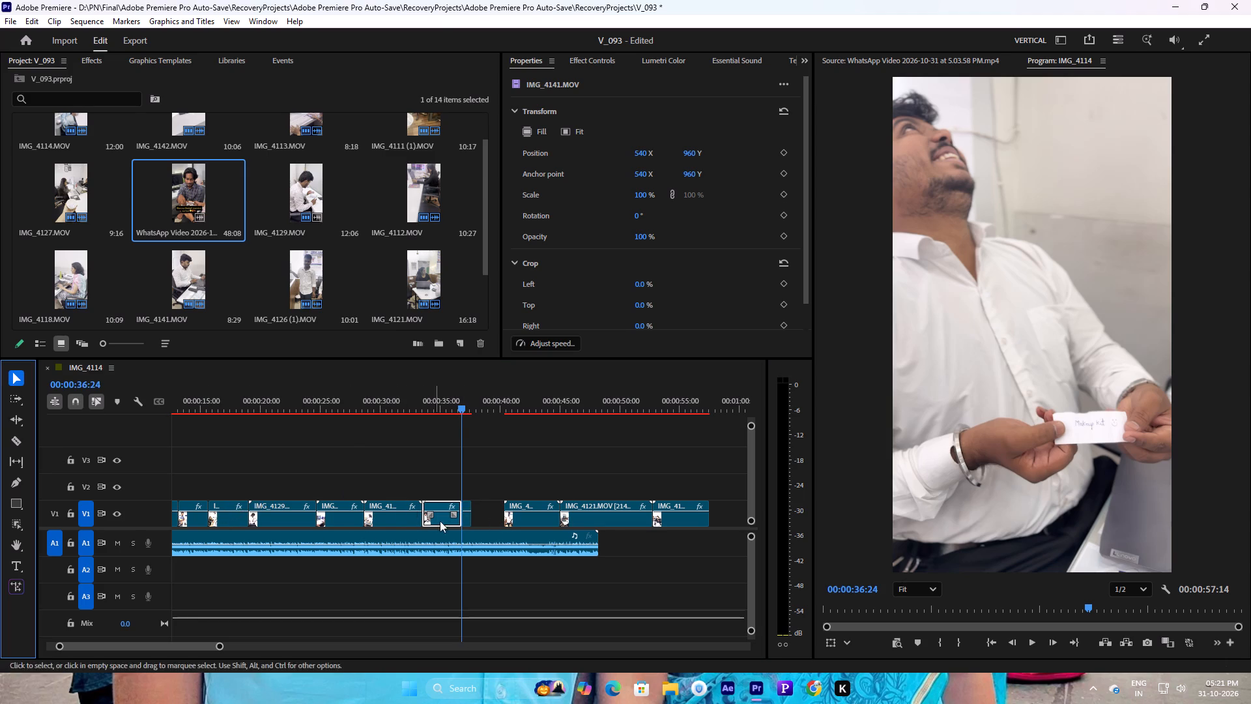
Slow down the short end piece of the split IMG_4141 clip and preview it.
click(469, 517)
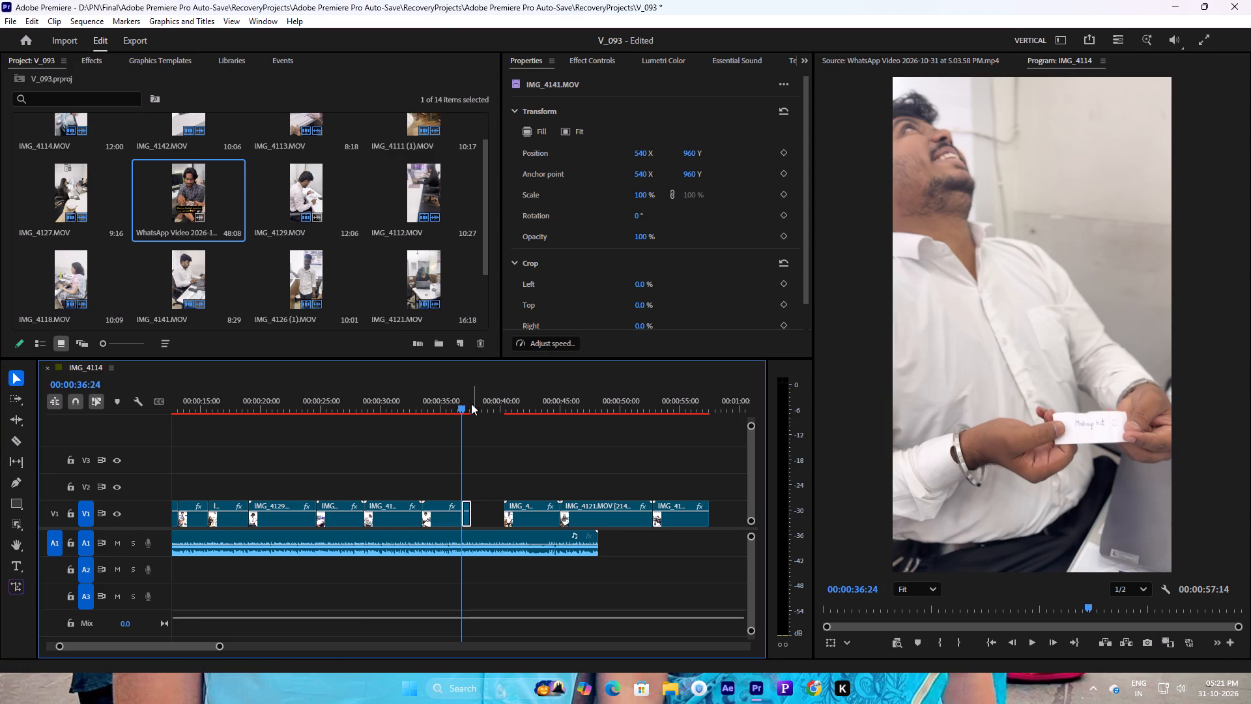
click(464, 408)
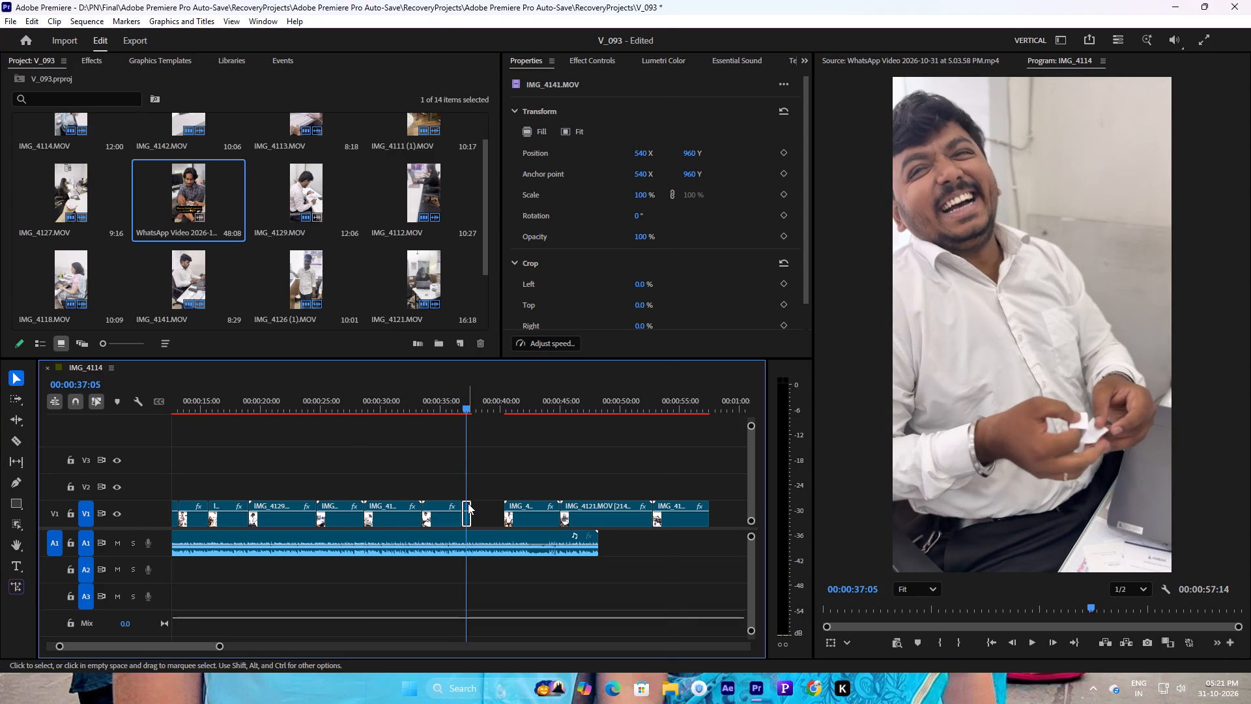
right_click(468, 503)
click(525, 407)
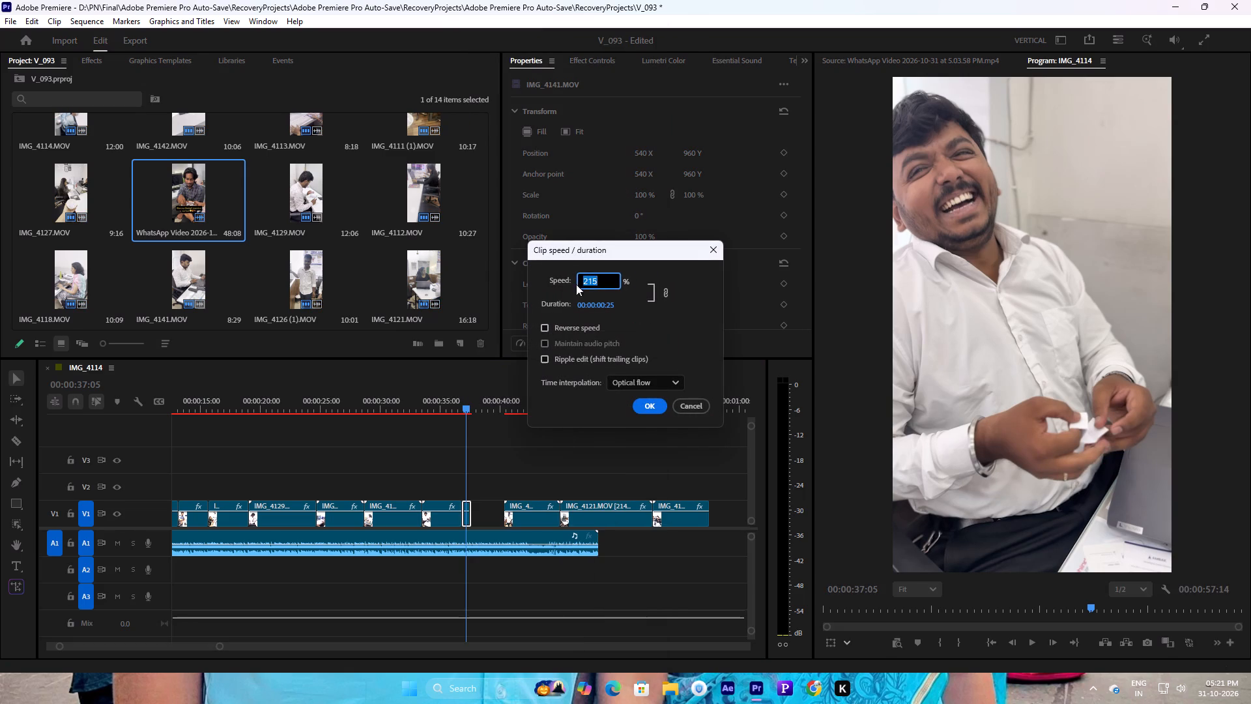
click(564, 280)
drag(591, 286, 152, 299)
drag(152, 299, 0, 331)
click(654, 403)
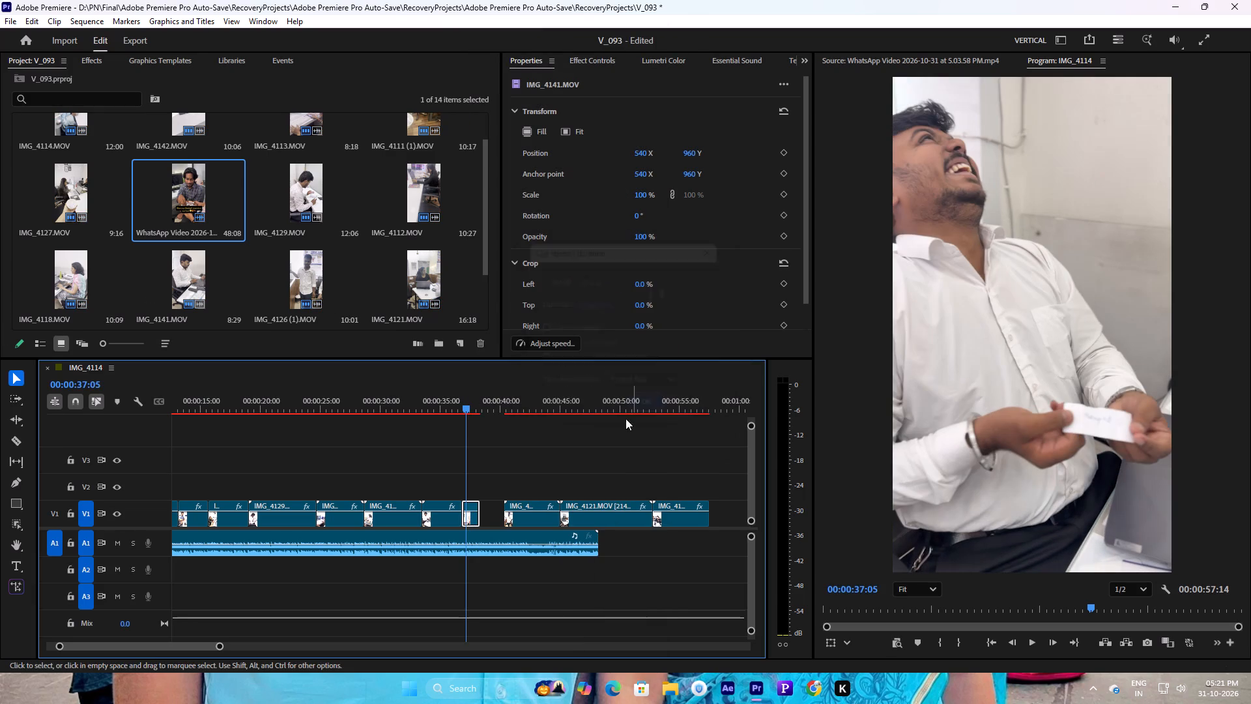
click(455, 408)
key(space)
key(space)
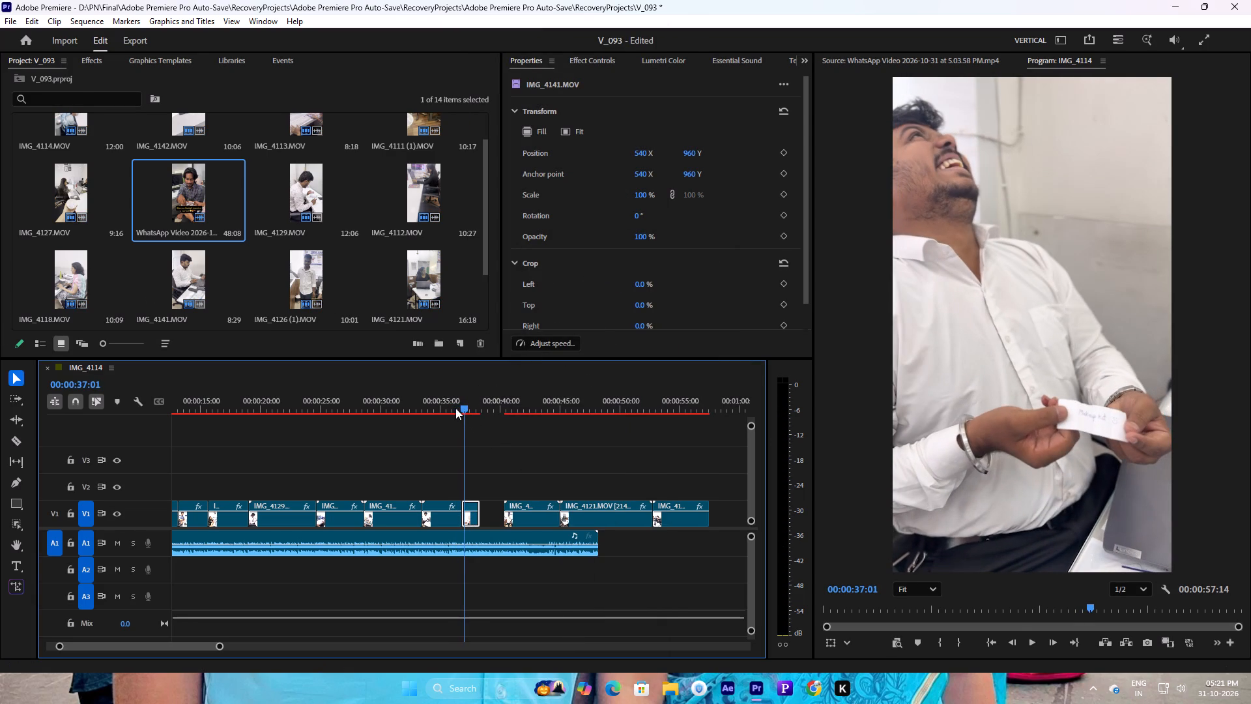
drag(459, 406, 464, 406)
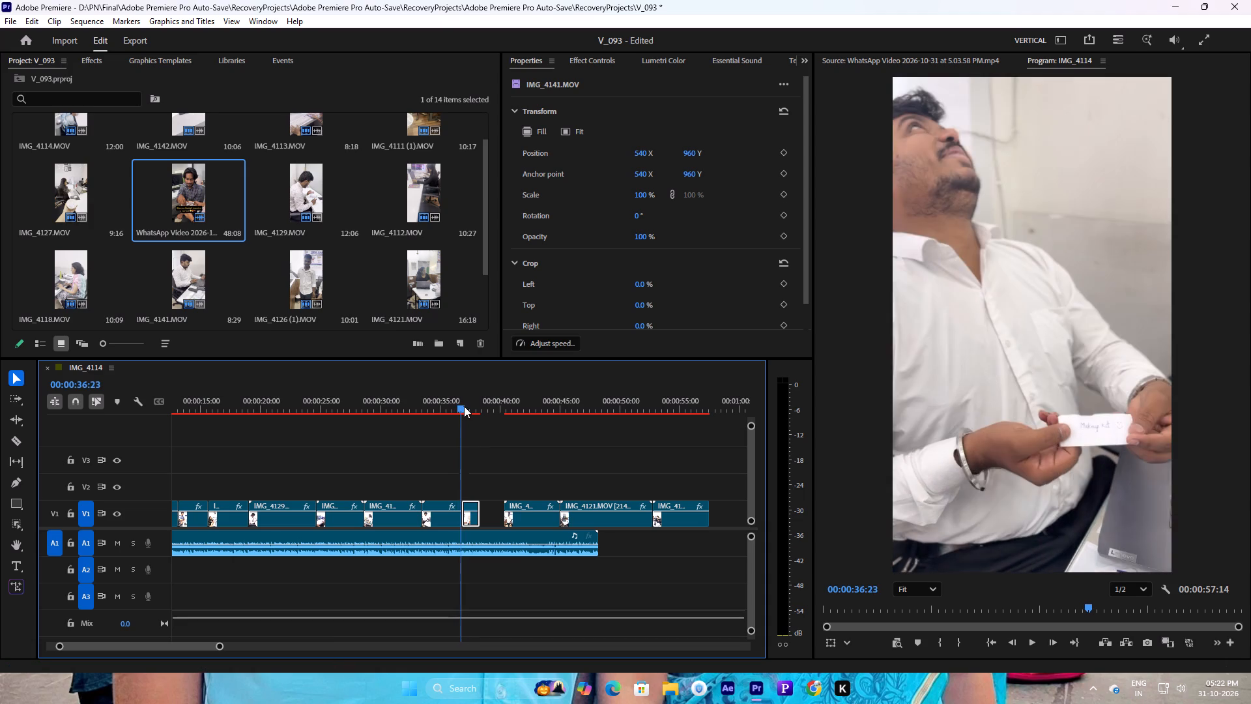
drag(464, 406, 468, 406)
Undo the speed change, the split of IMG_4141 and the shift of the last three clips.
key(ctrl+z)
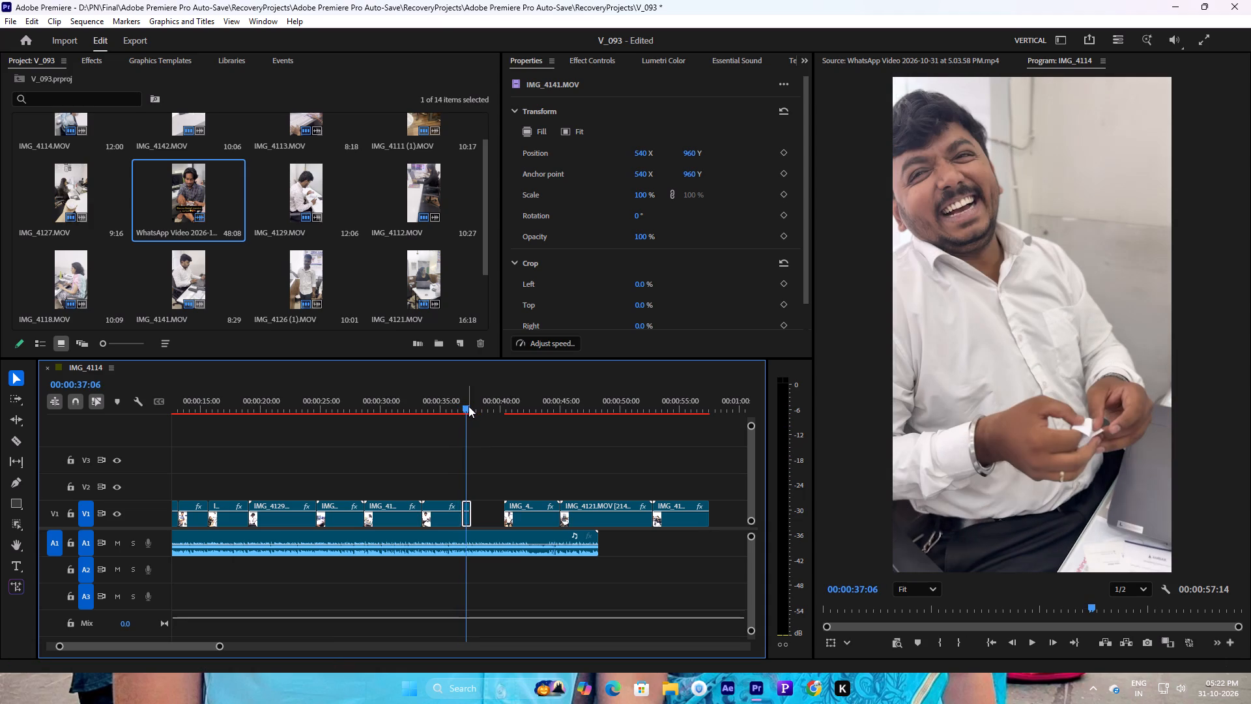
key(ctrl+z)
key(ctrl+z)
Play the sequence from about 00:00:37 onward and replay where the audio on A1 ends against the last video clips.
key(space)
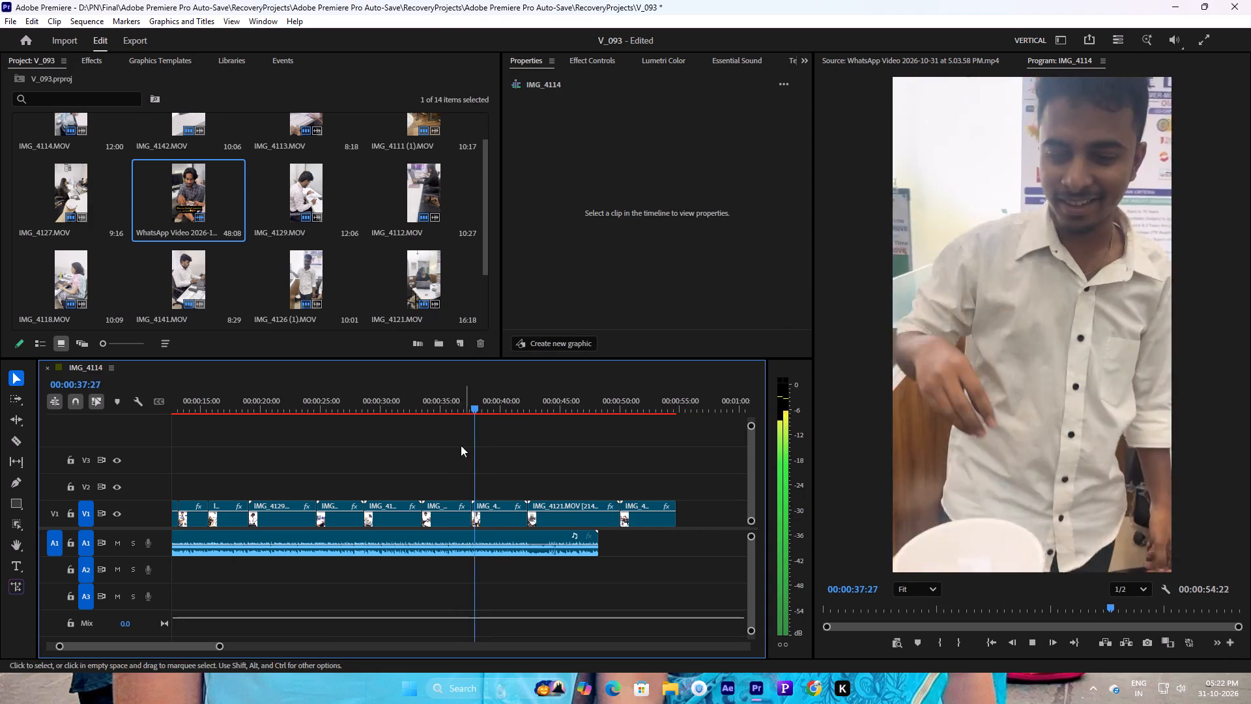
drag(222, 642, 294, 626)
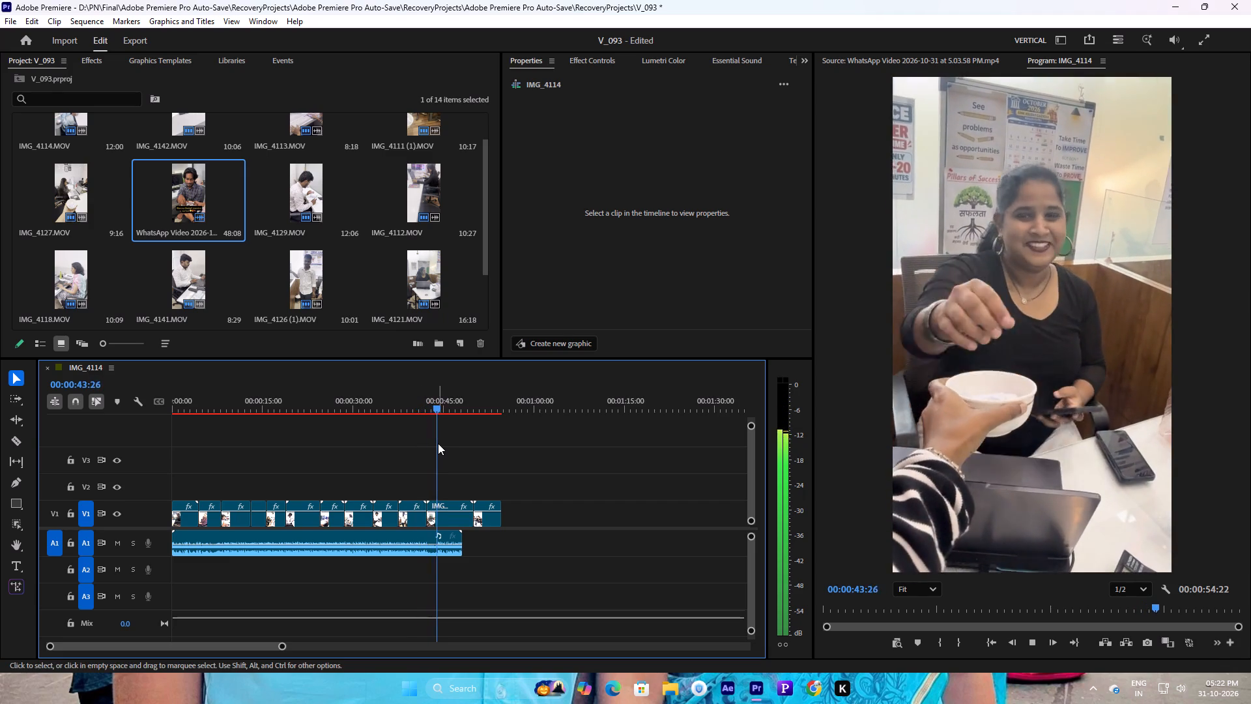
key(space)
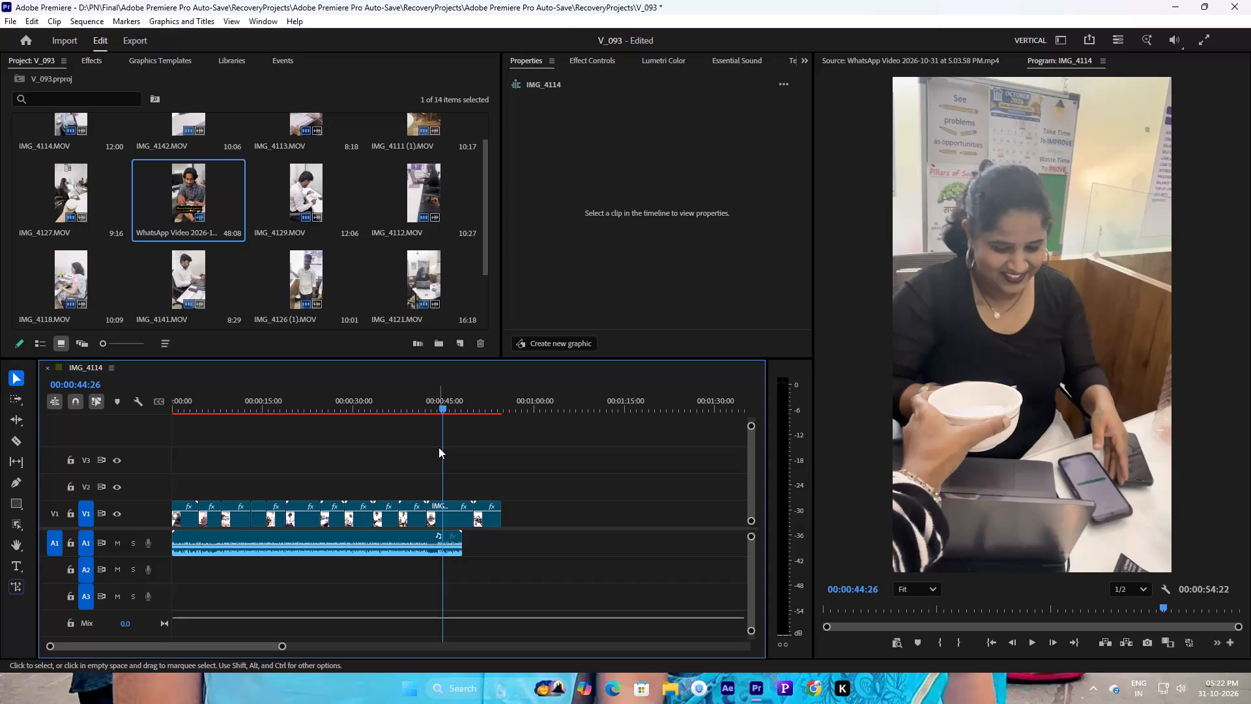
key(space)
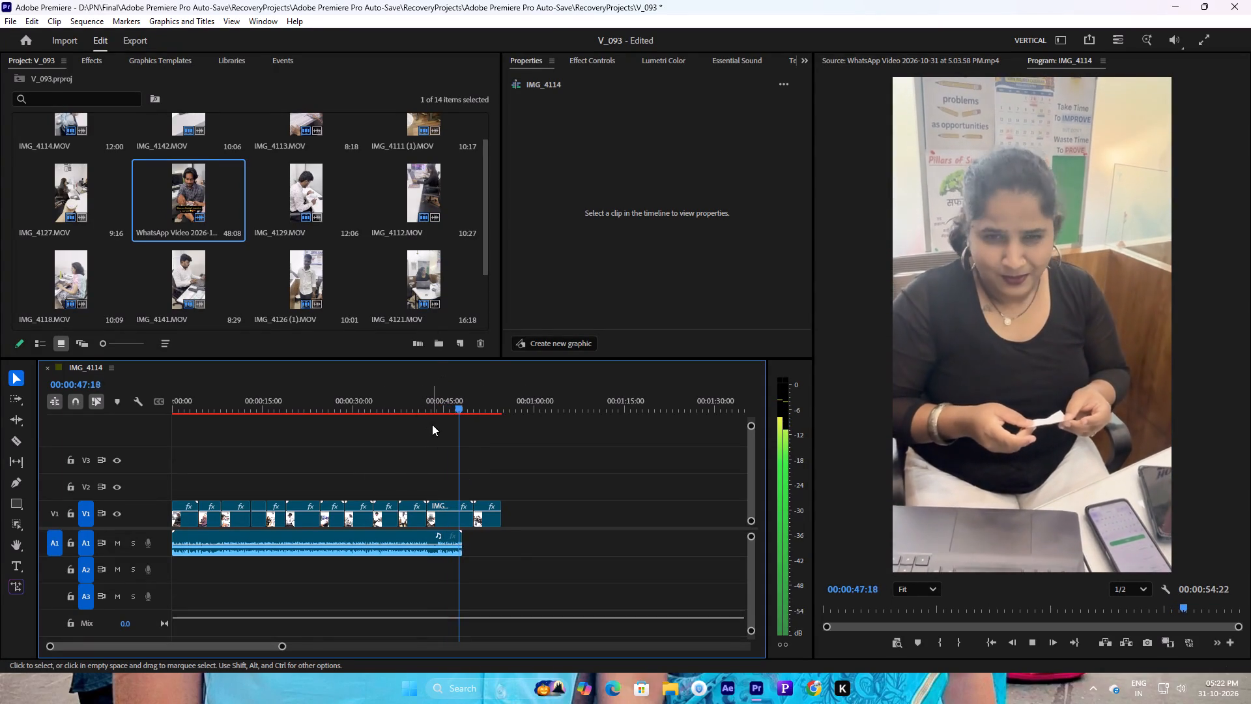
key(space)
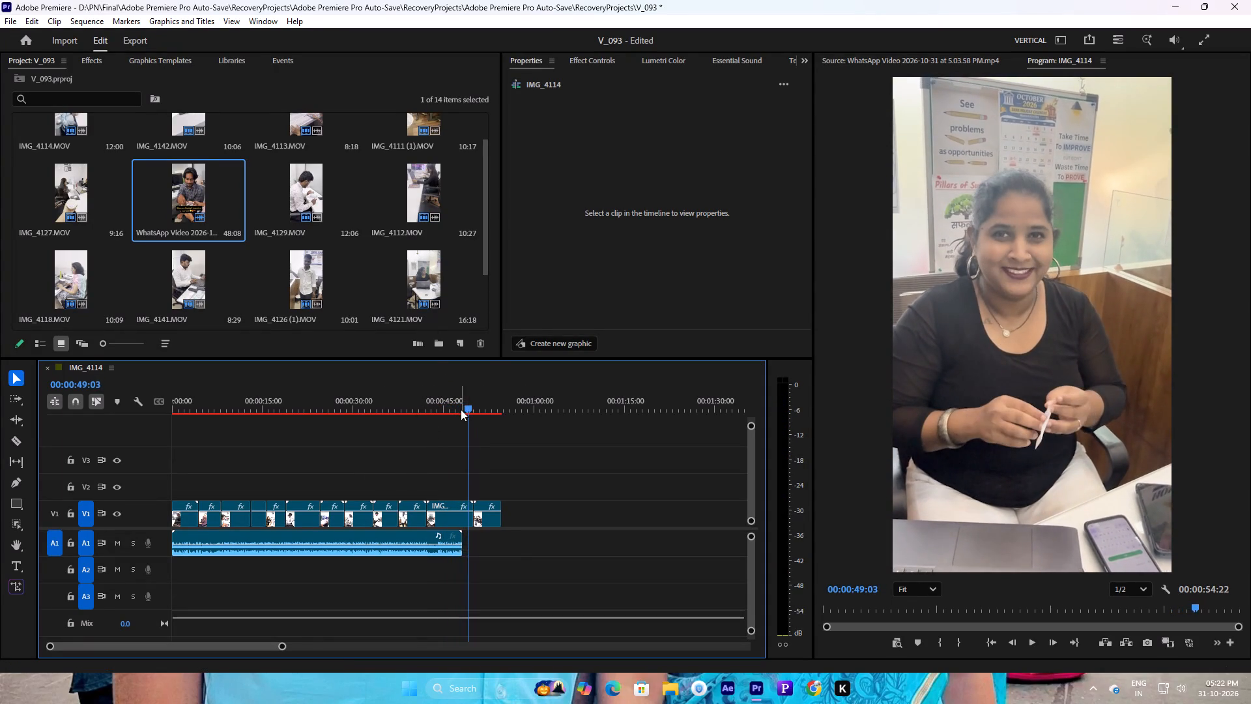
drag(461, 409, 452, 408)
key(space)
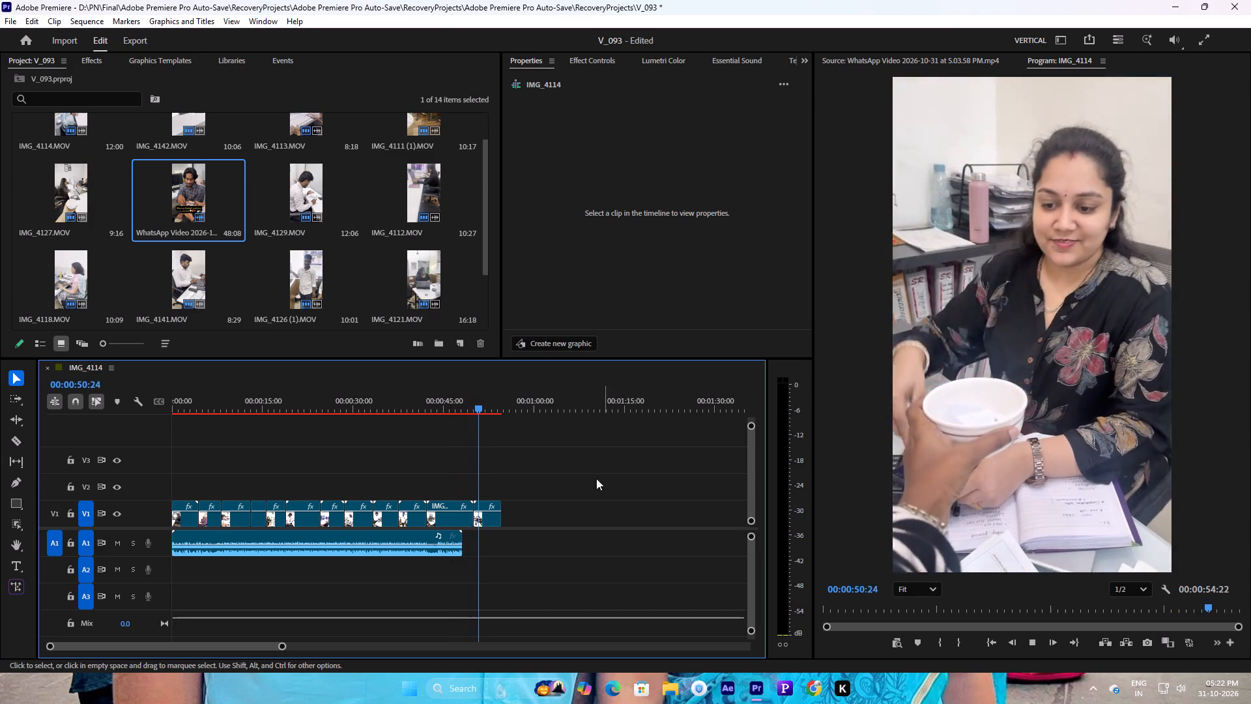
Trim the start of the IMG_4114 clip on V1 to 00:00:09:14 and close the resulting gap.
click(423, 544)
key(space)
drag(311, 404, 305, 404)
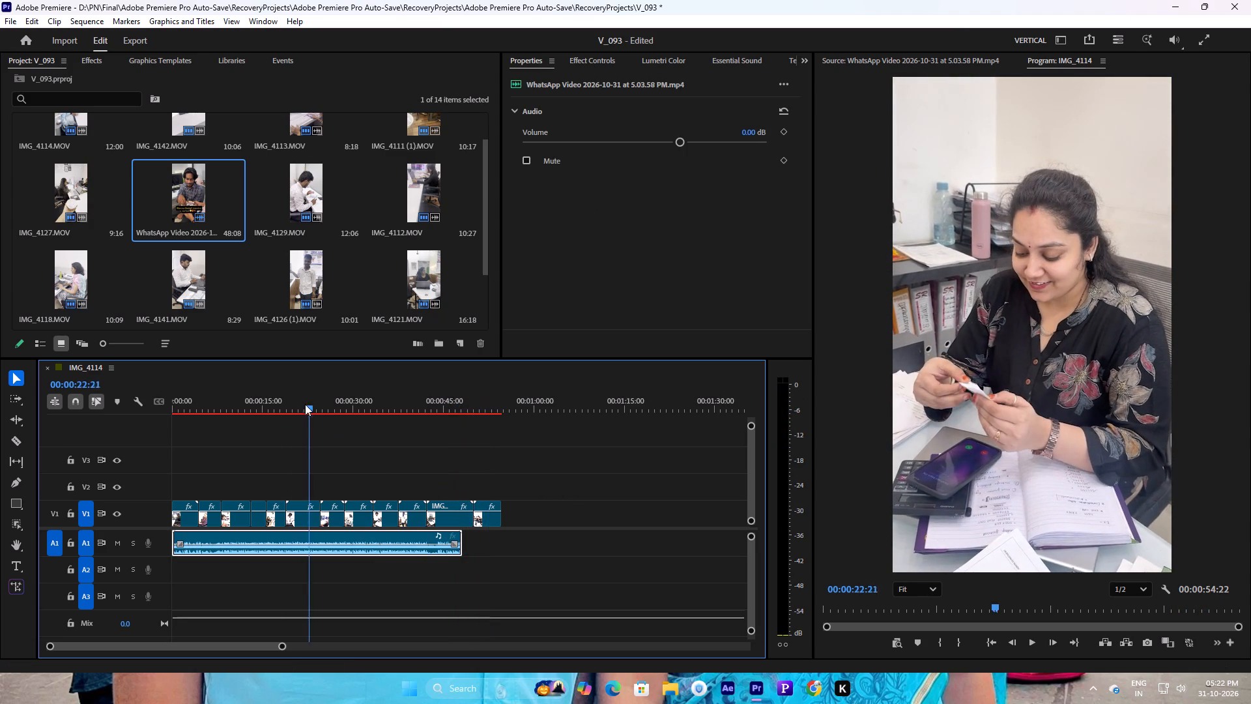
drag(305, 404, 221, 418)
key(space)
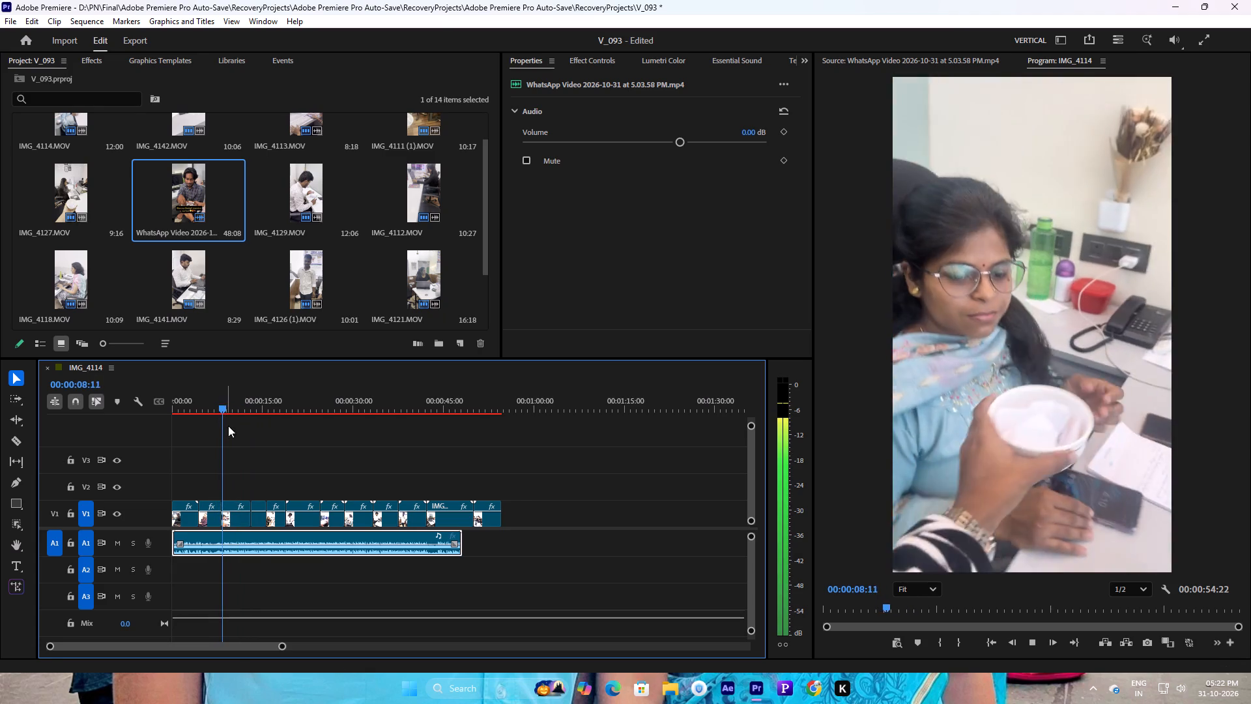
key(space)
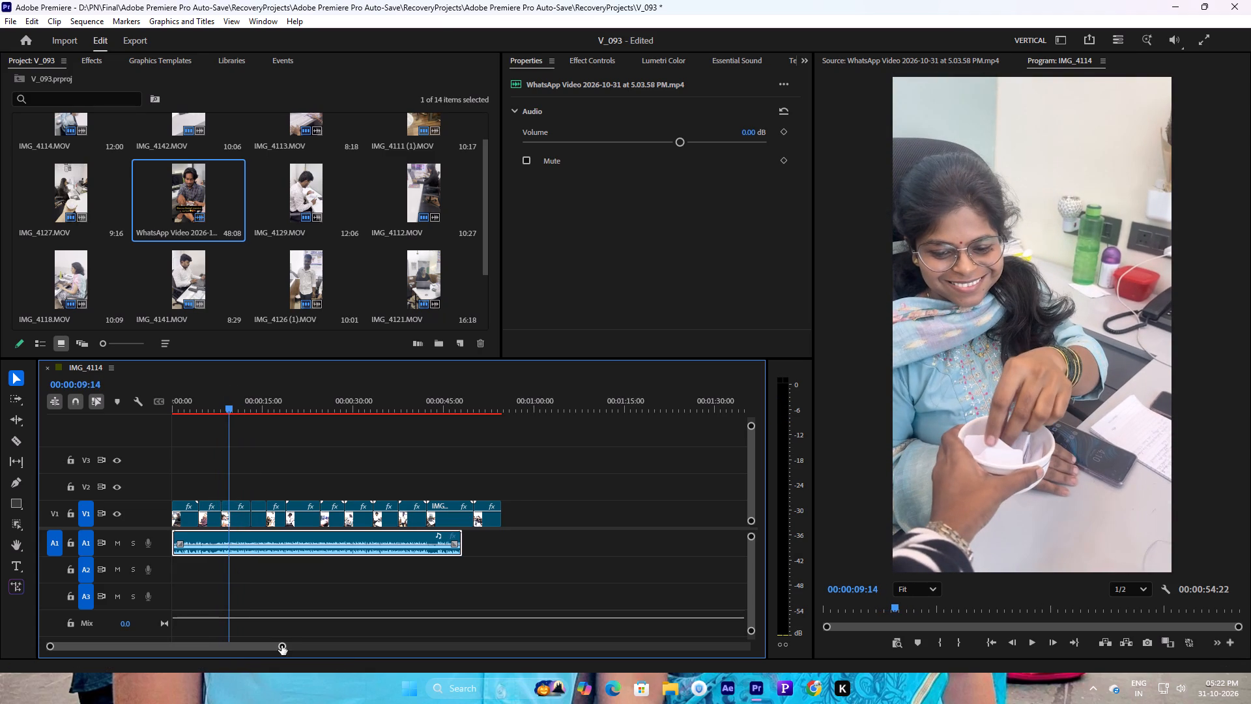
drag(280, 645, 220, 651)
click(283, 522)
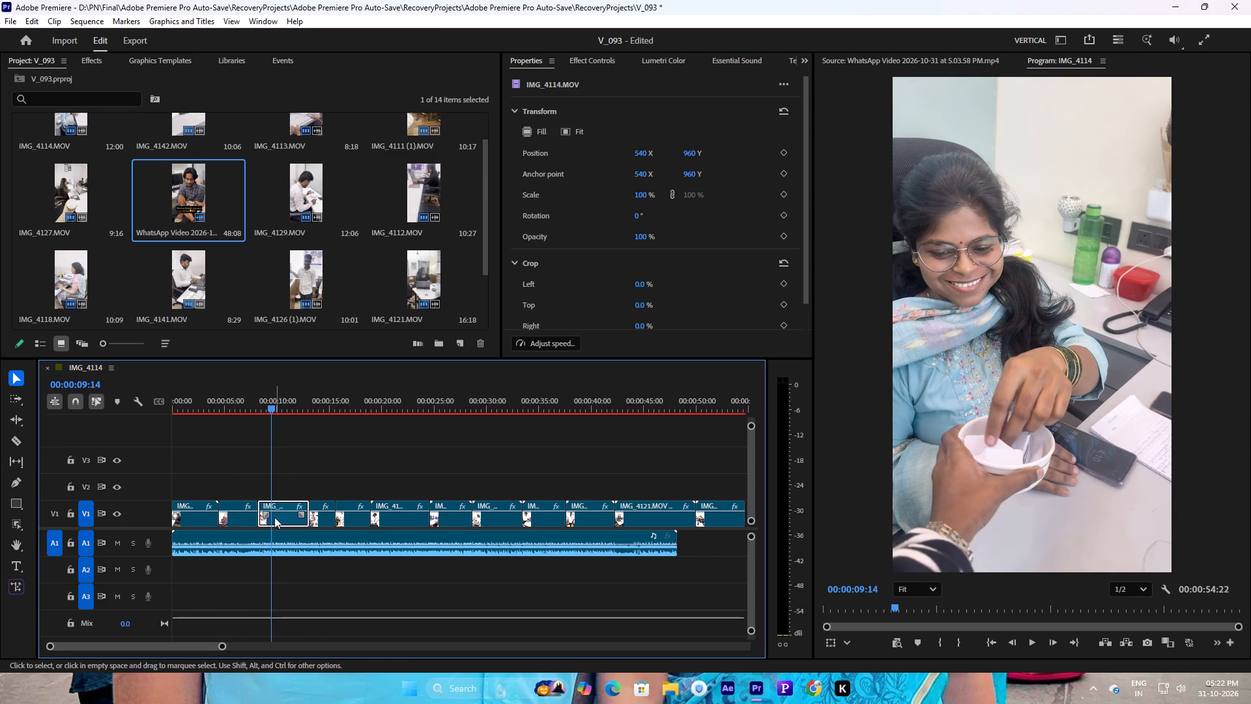
drag(259, 516, 270, 516)
click(265, 516)
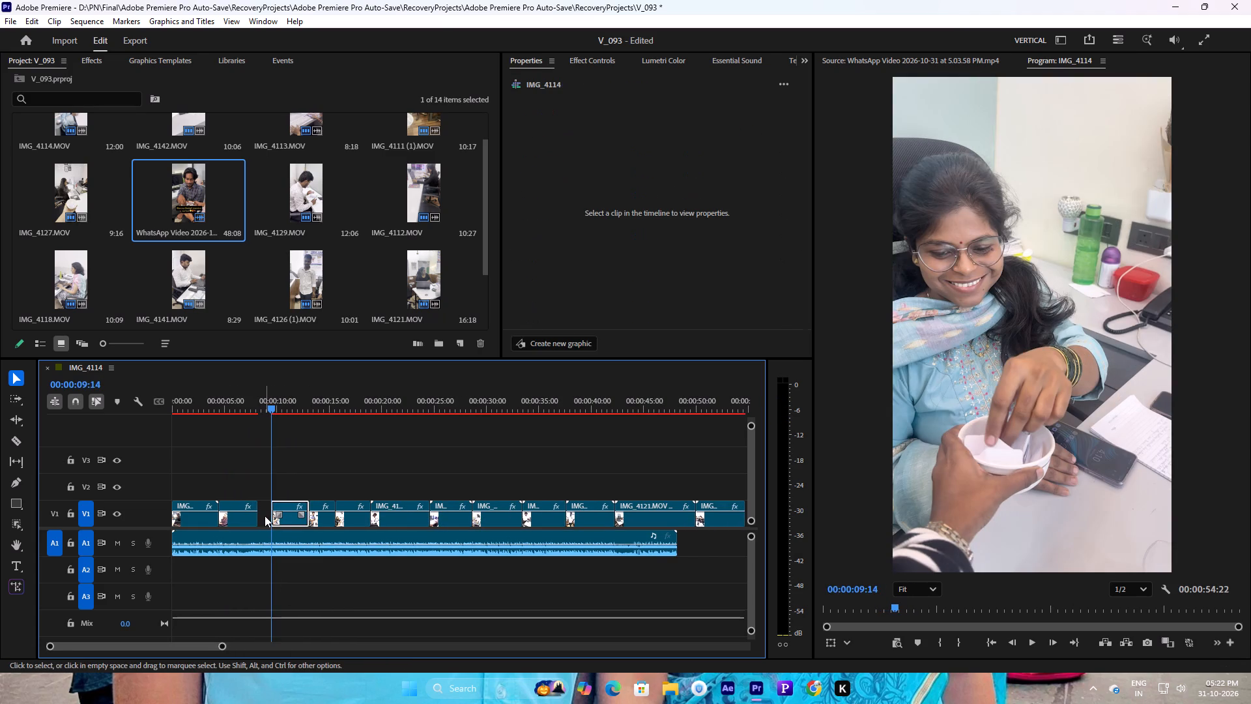
key(Delete)
Play the sequence across the trimmed IMG_4114 clip into the clip that follows it.
click(265, 400)
drag(265, 400, 260, 400)
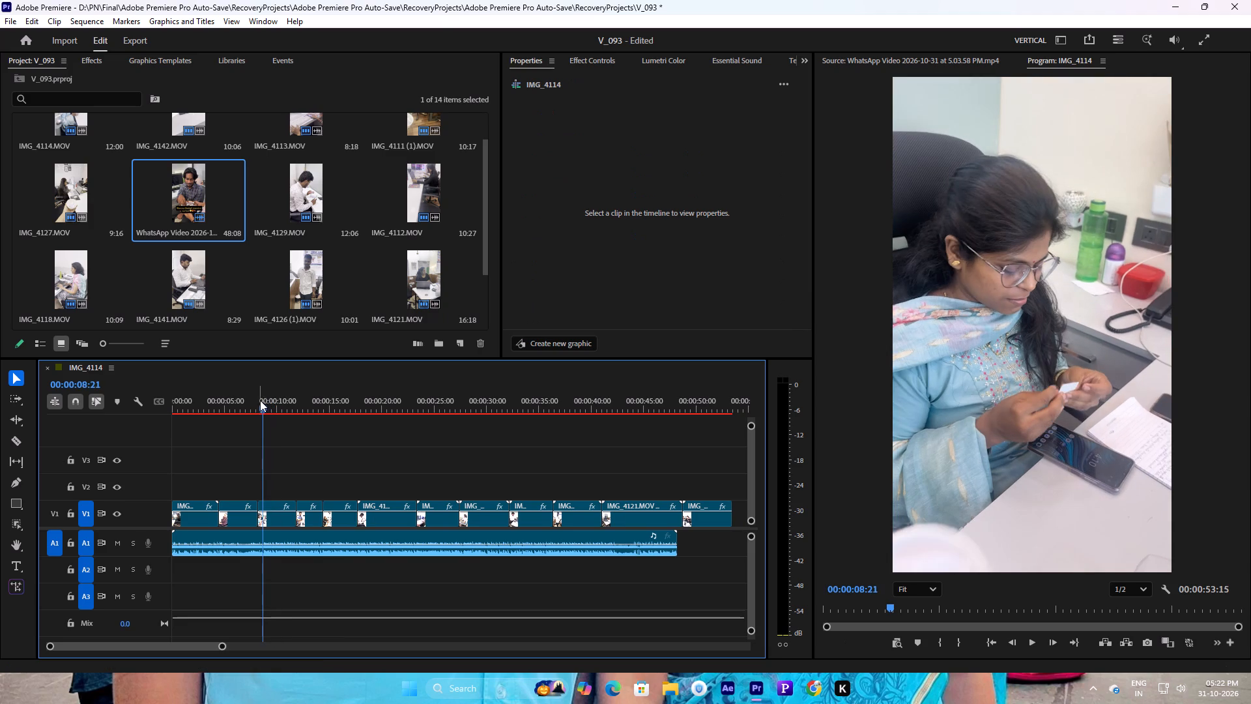
drag(260, 400, 258, 402)
drag(257, 405, 252, 407)
drag(265, 410, 247, 411)
key(space)
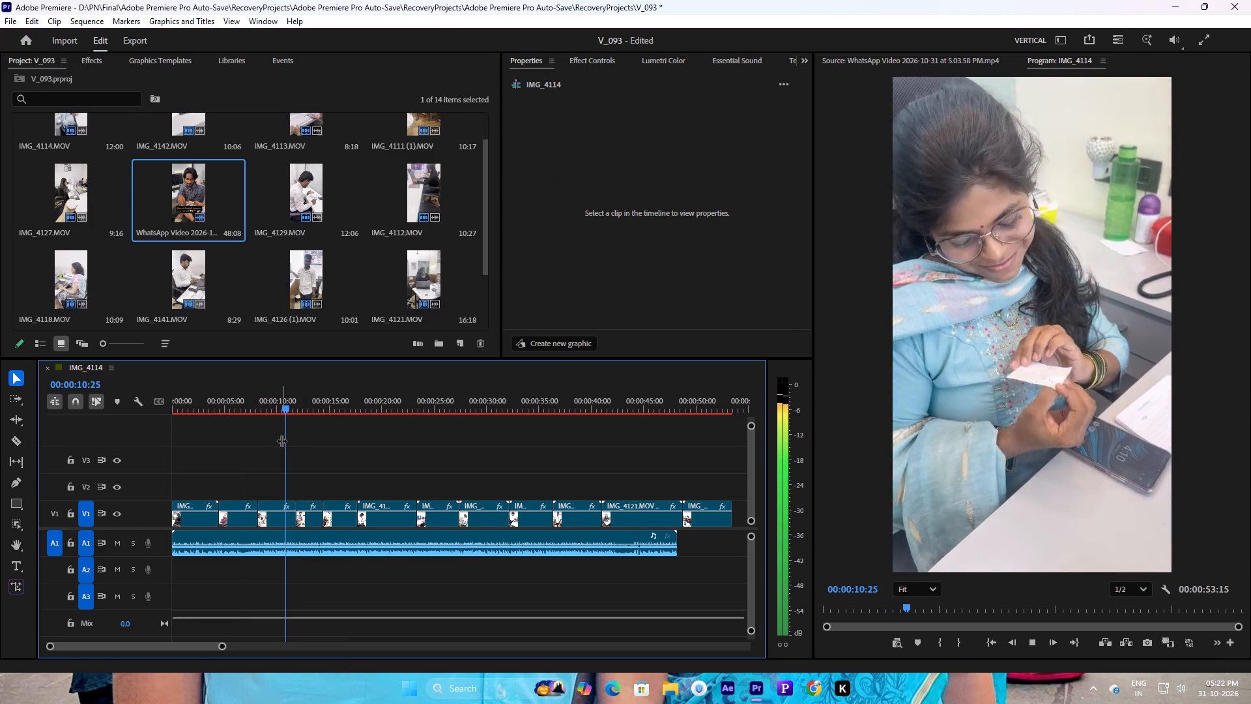
key(space)
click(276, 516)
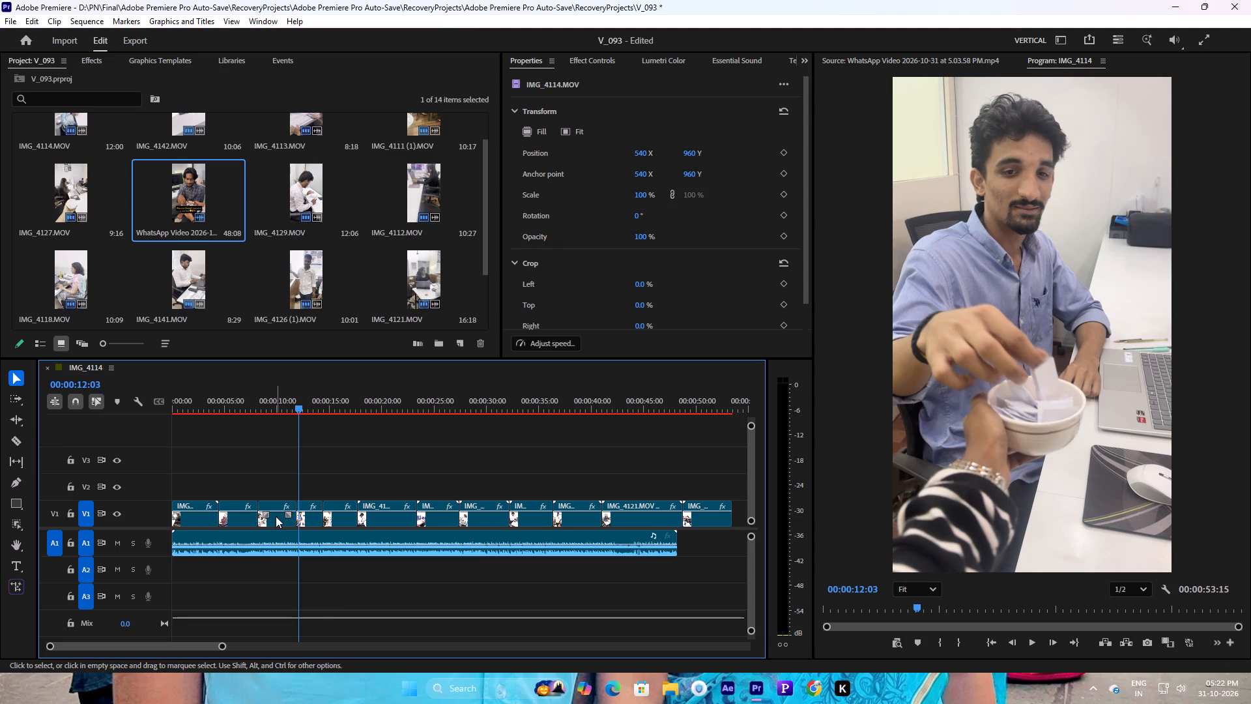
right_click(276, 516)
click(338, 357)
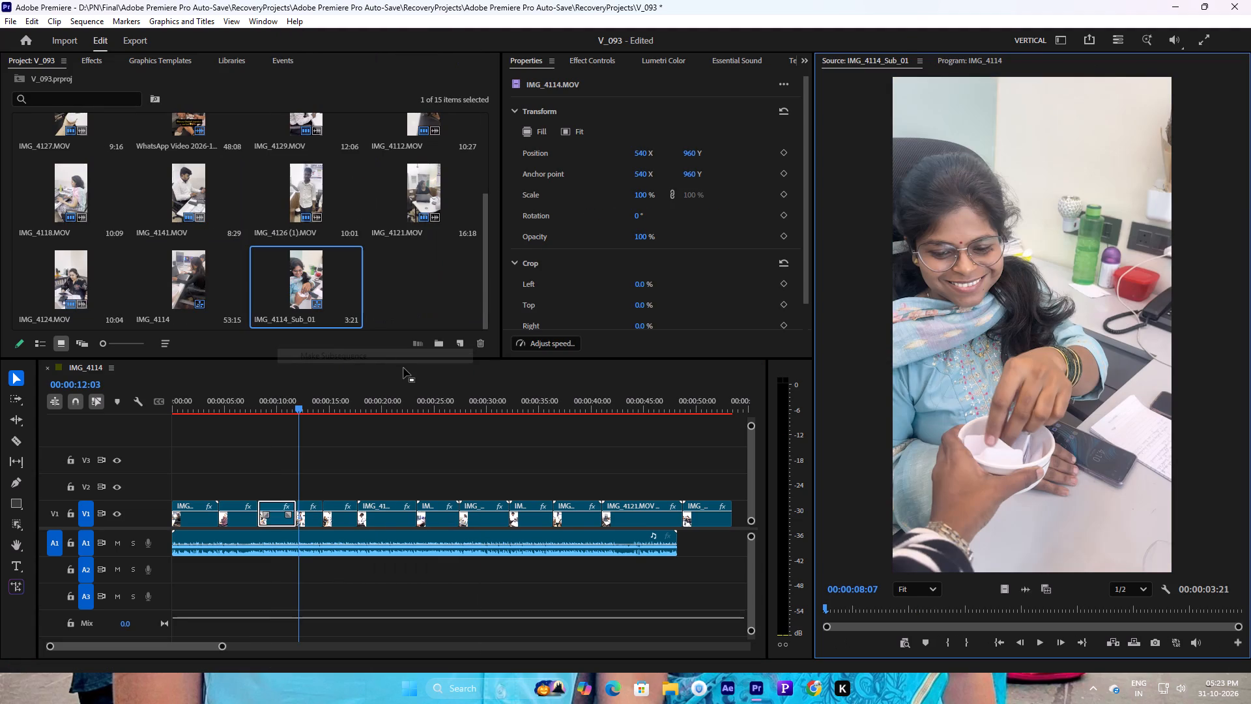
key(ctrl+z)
Set the speed of the trimmed IMG_4114 clip on V1 to about 223% and close the small gap after it.
right_click(274, 522)
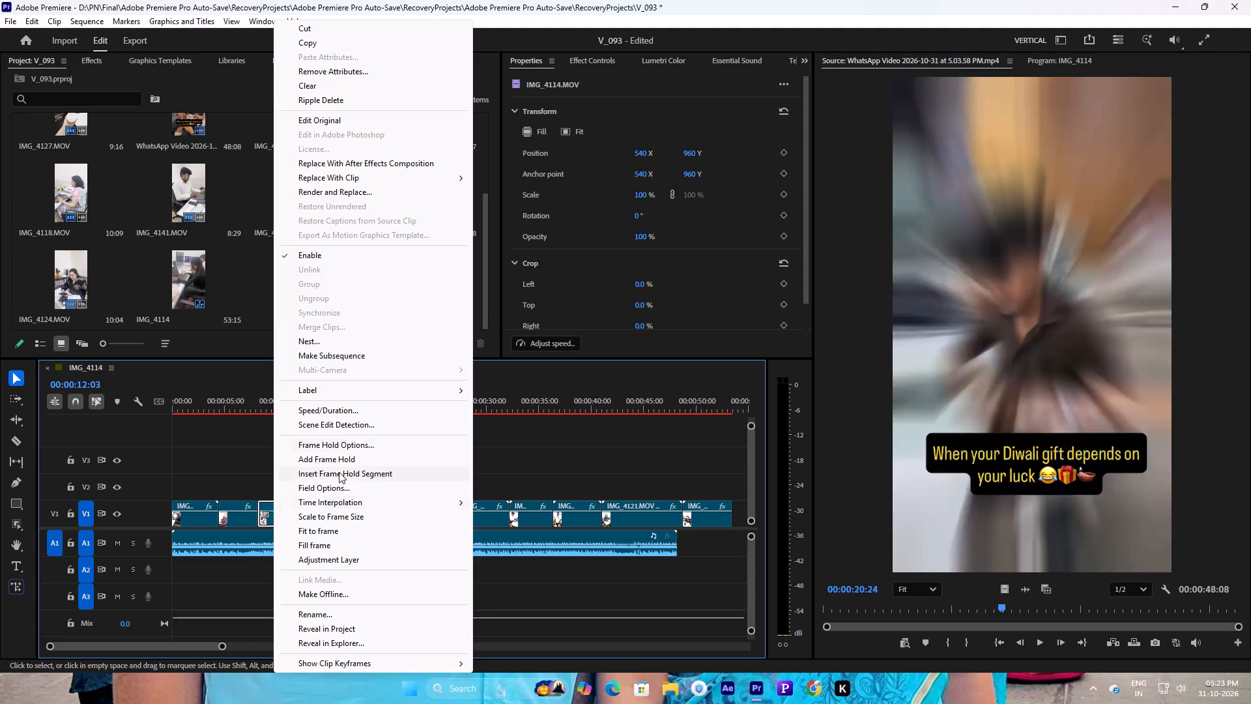
click(338, 411)
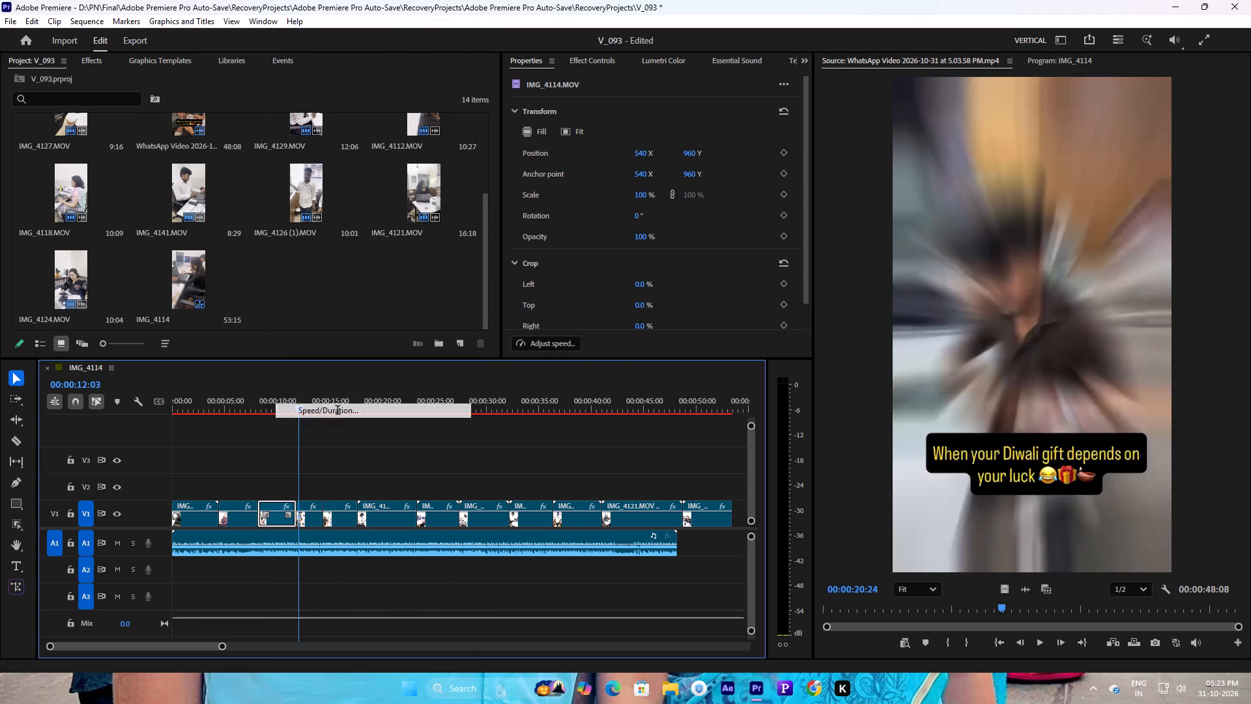
click(559, 283)
drag(583, 284, 651, 295)
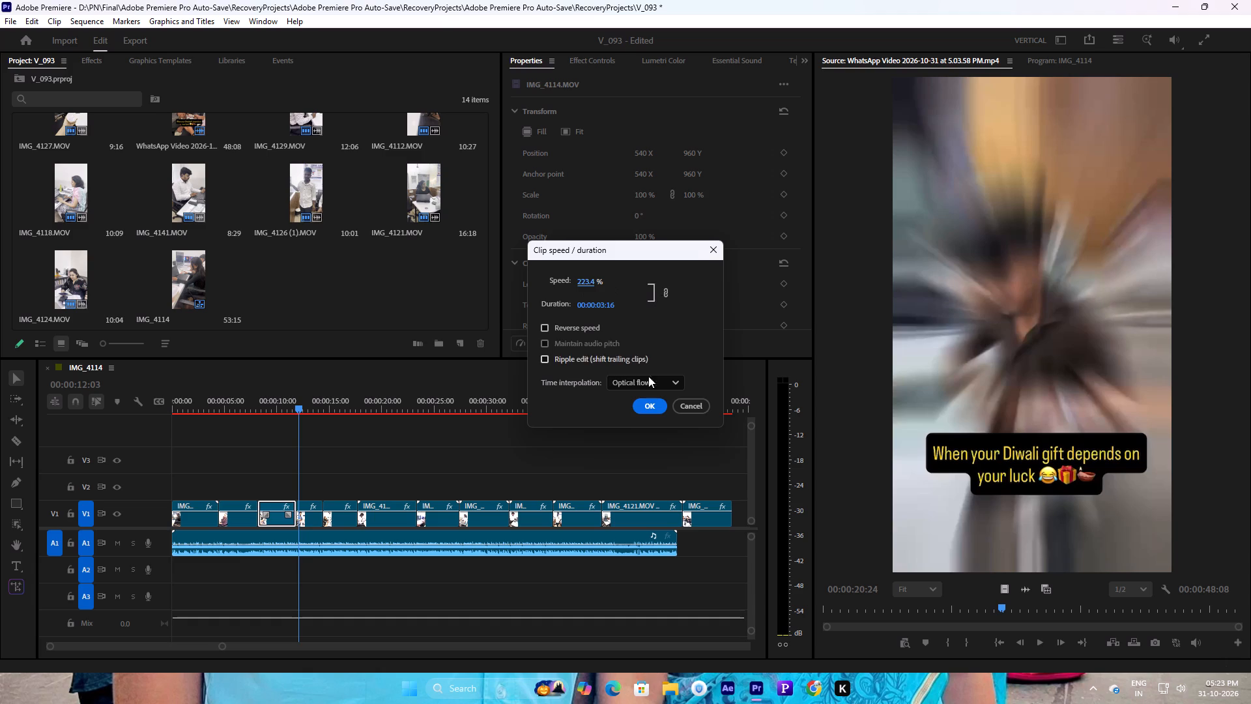
click(644, 405)
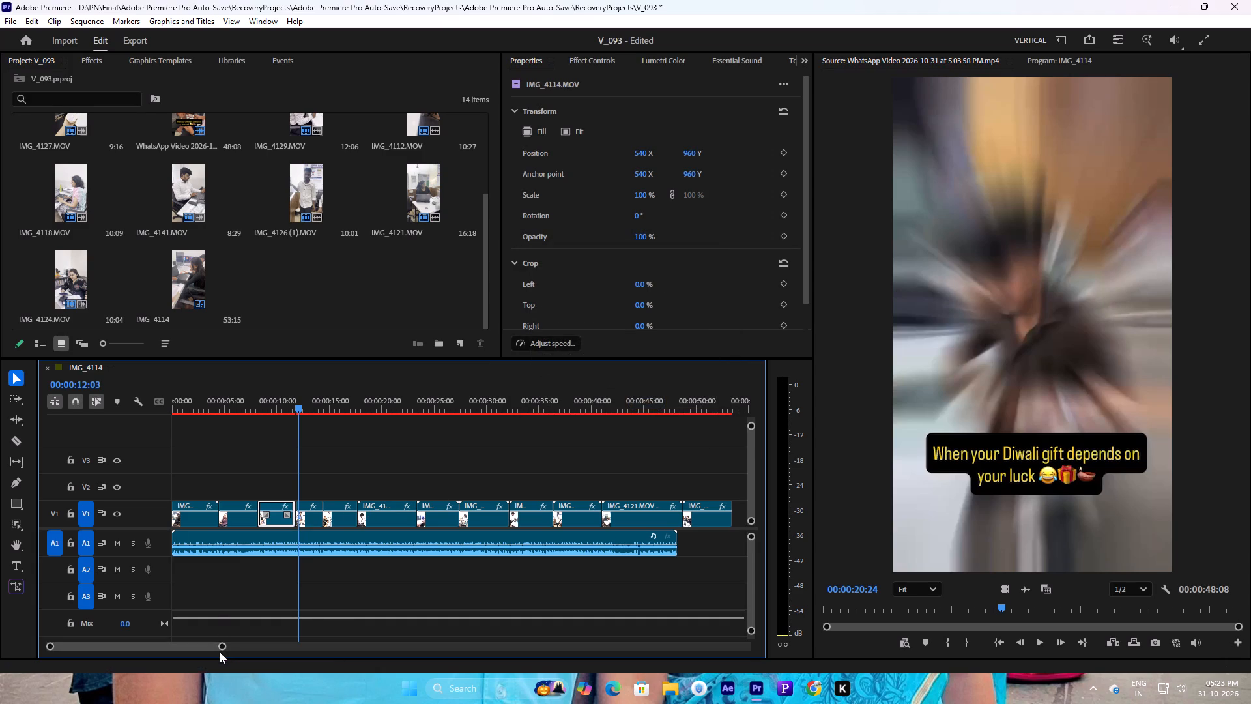
drag(220, 645, 101, 613)
click(446, 522)
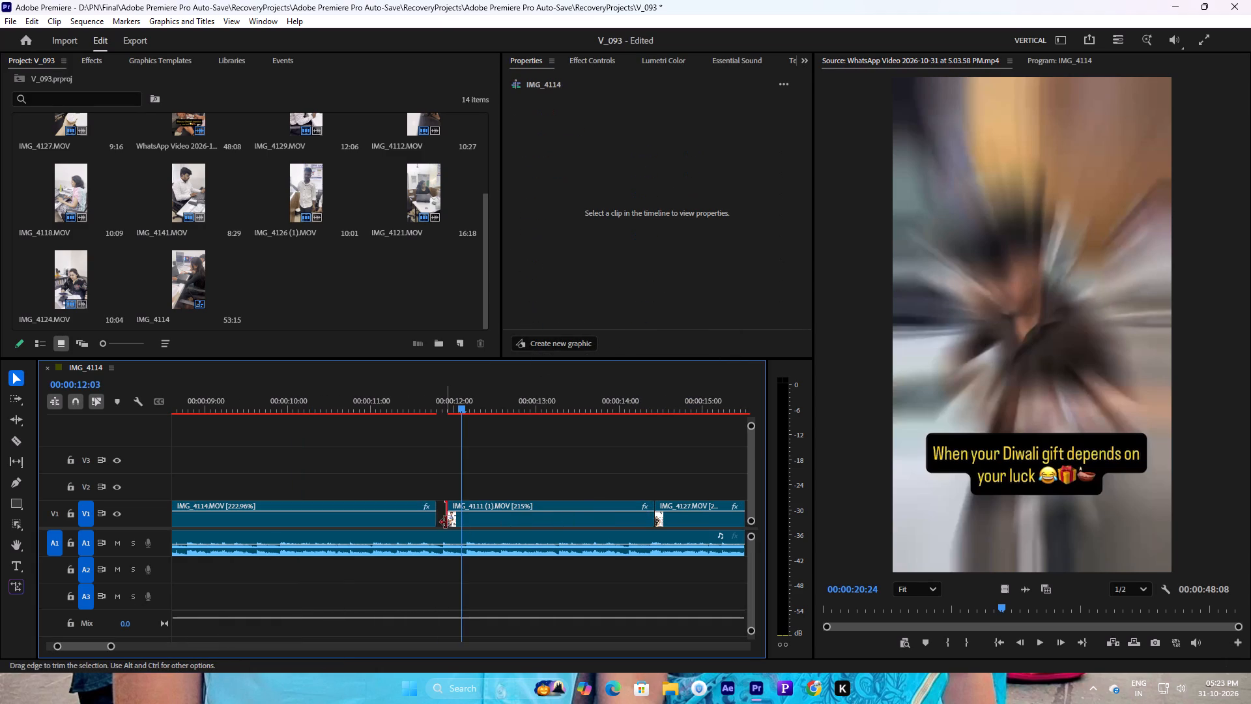
click(440, 520)
key(Delete)
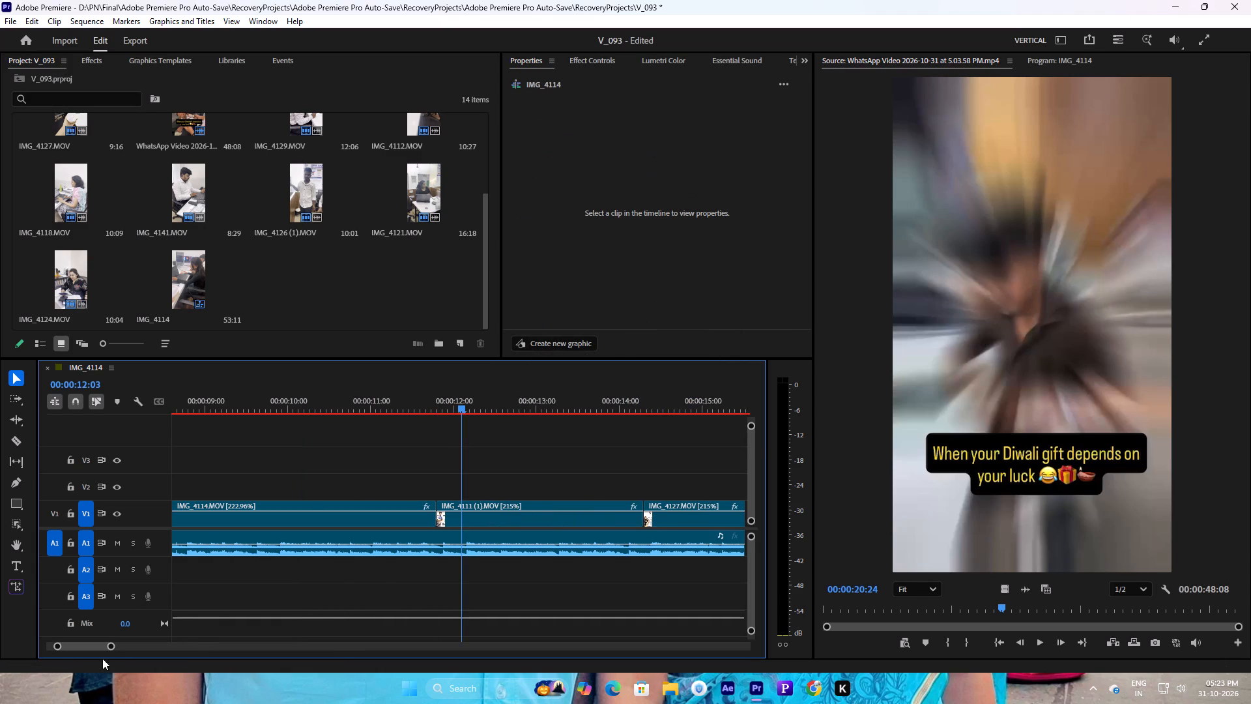
Play the sequence from about 00:00:08 to check the sped-up IMG_4114 clip and the clips after it.
drag(113, 645, 194, 623)
click(304, 407)
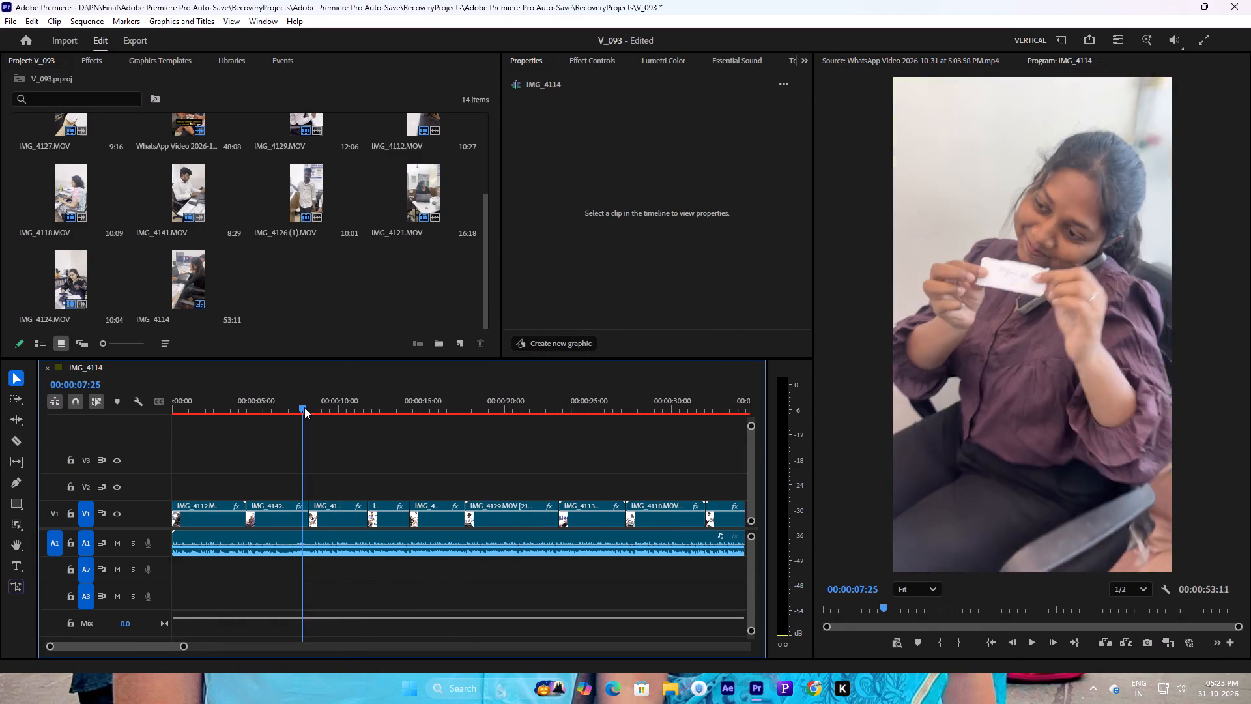
key(space)
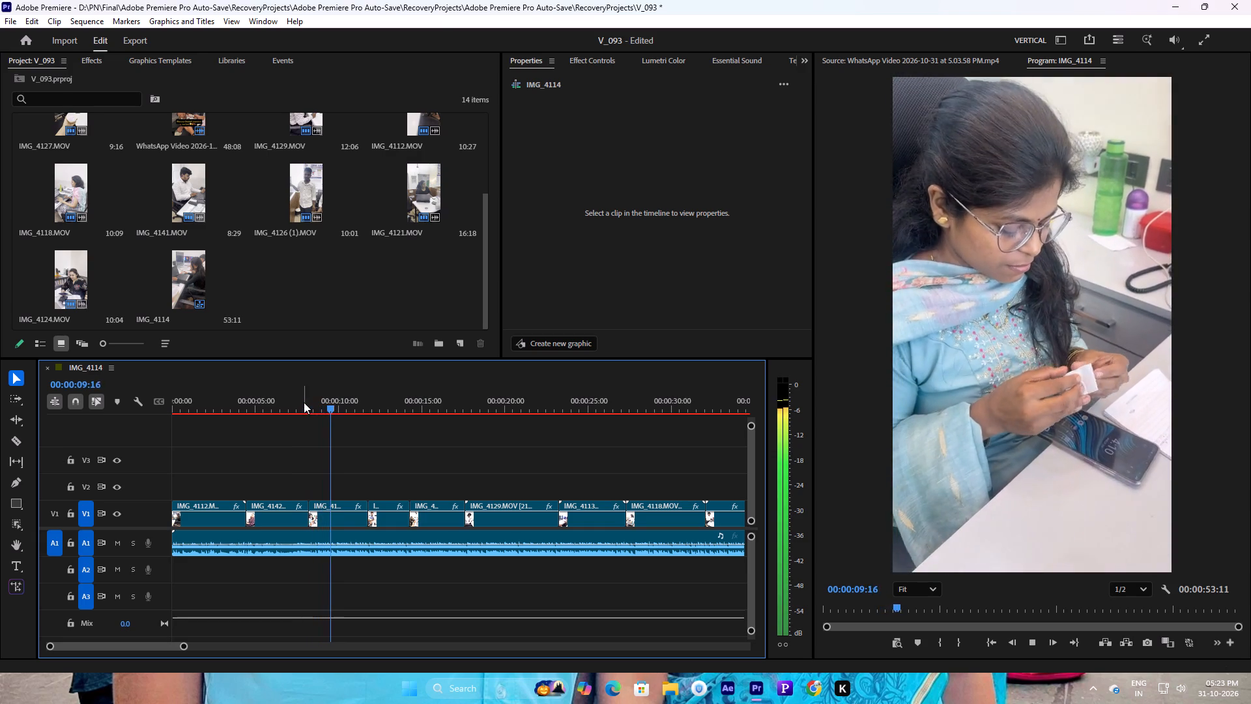
click(304, 402)
key(space)
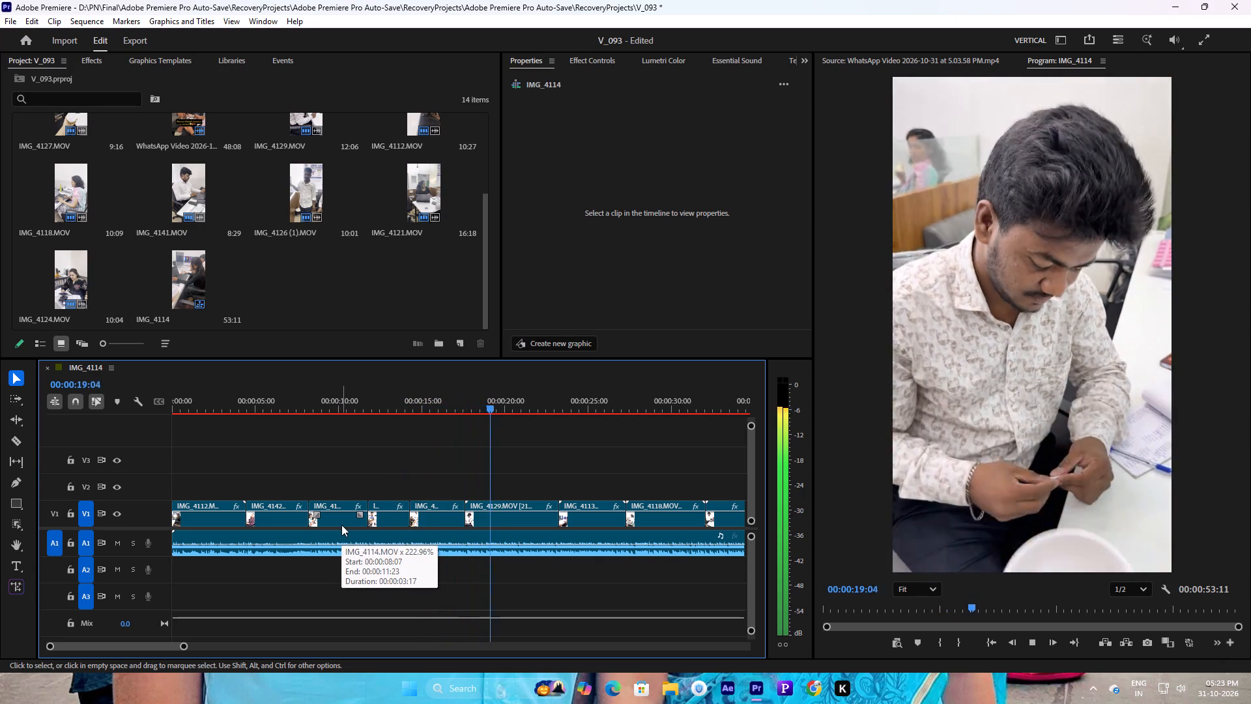
Play the IMG_4121 clip from 00:00:41:06 and examine the frames up to the end of the A1 audio at 00:00:48:08.
drag(182, 644, 246, 653)
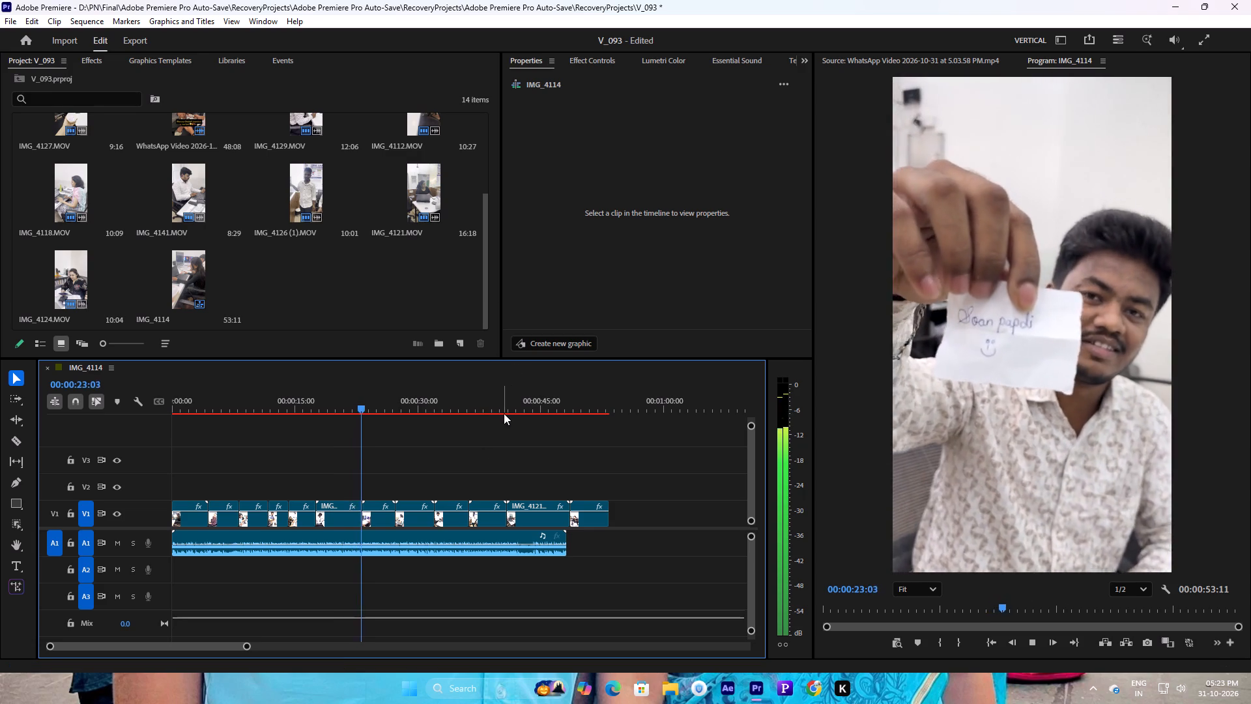
drag(504, 413, 504, 343)
click(506, 403)
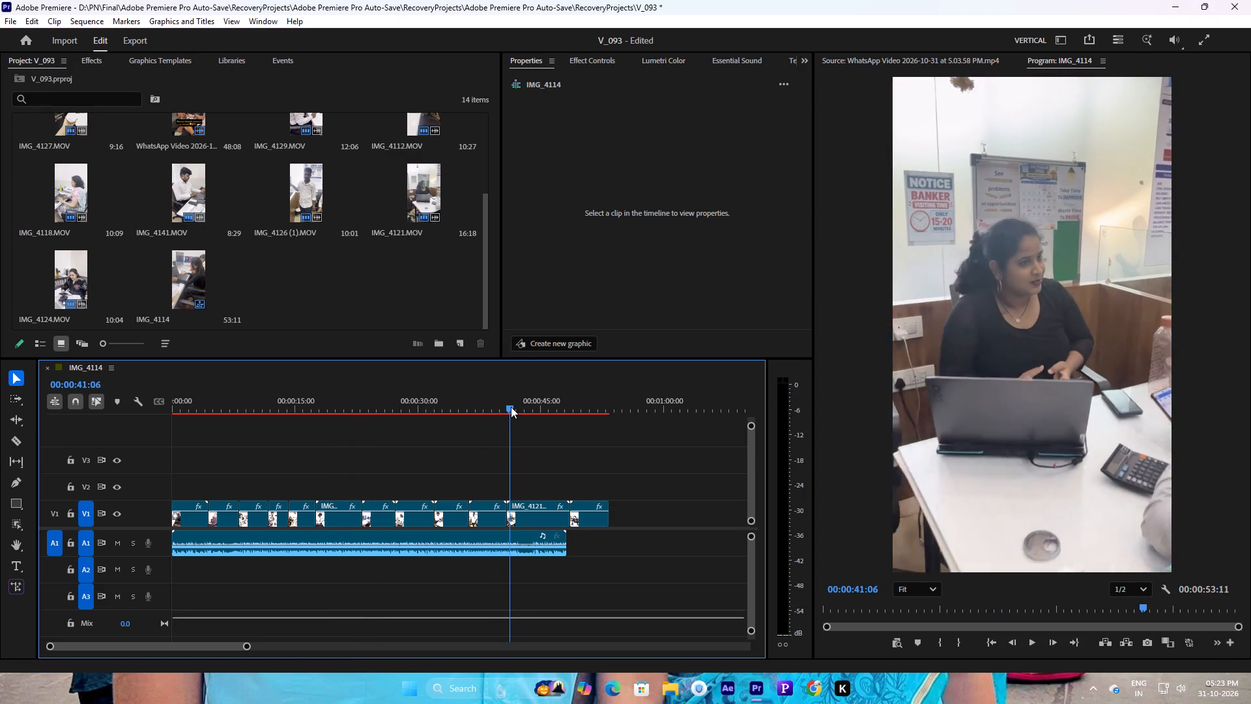
key(space)
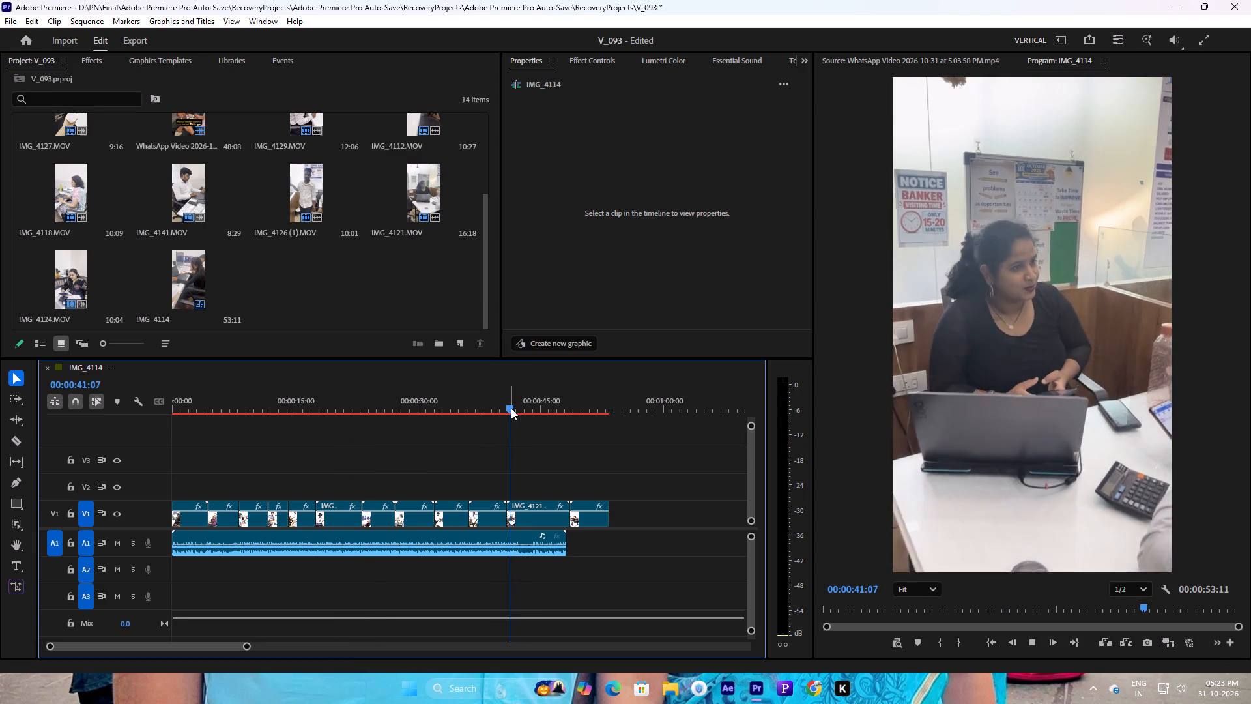
key(space)
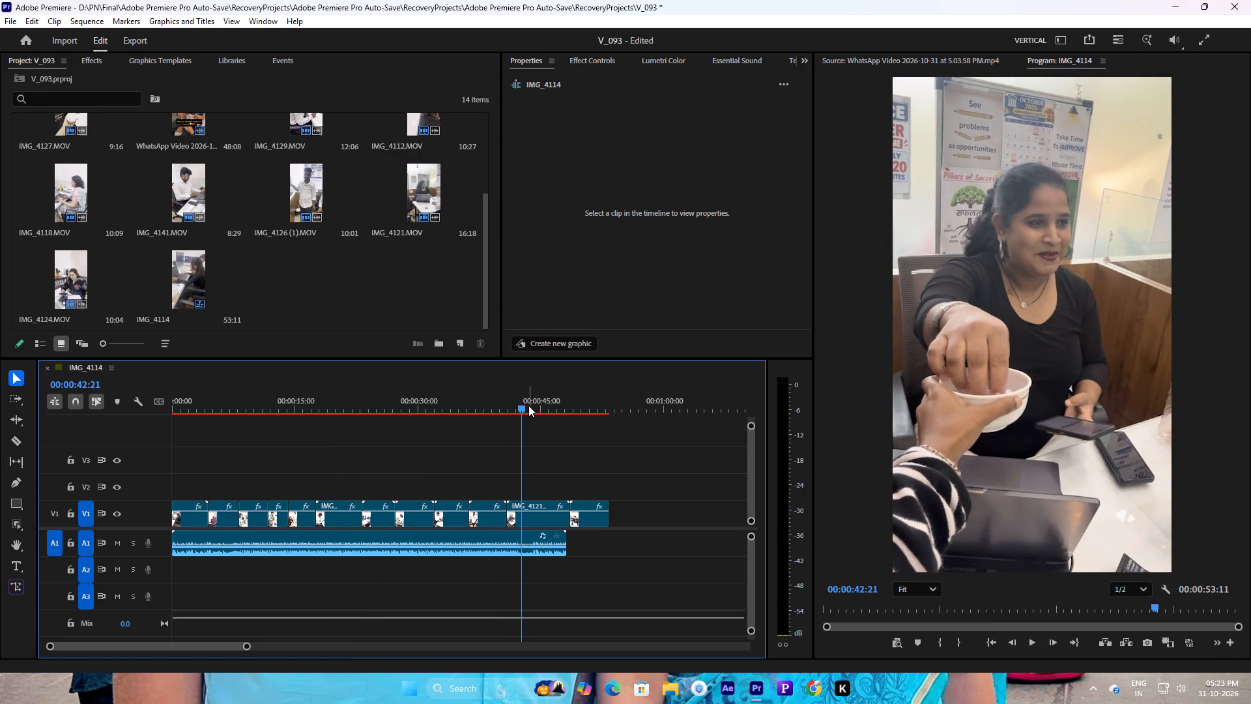
key(space)
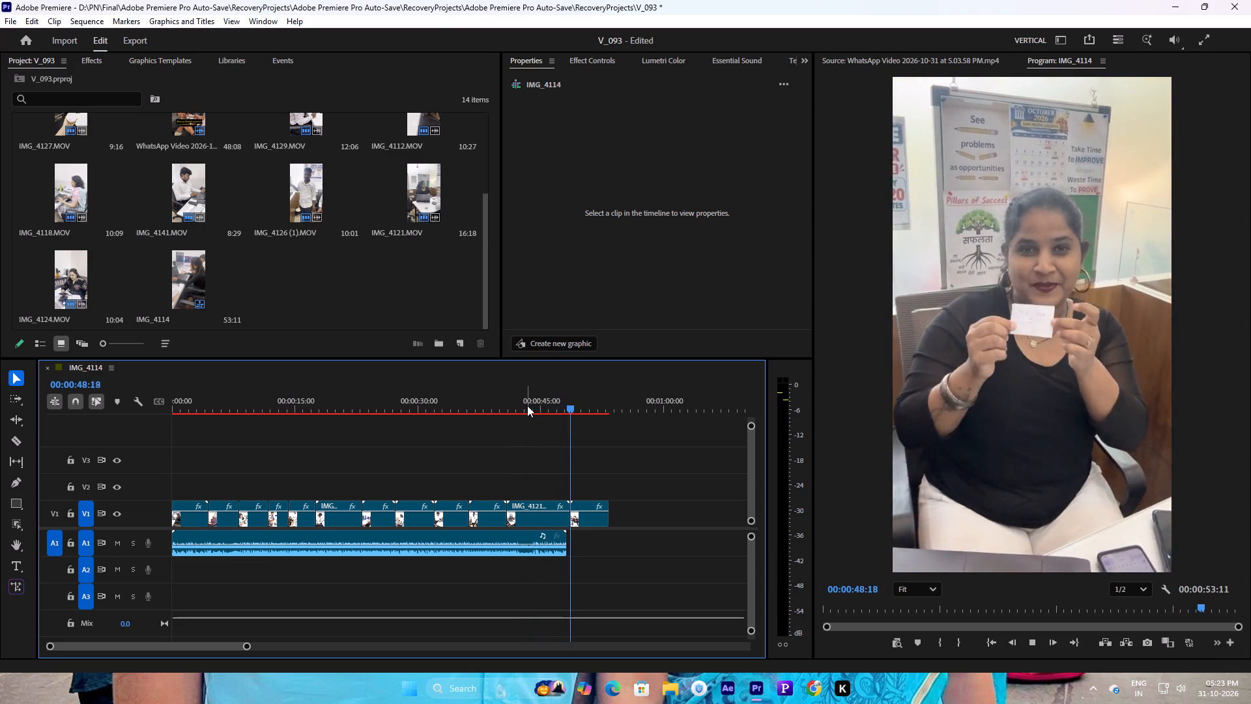
key(space)
drag(536, 407, 557, 407)
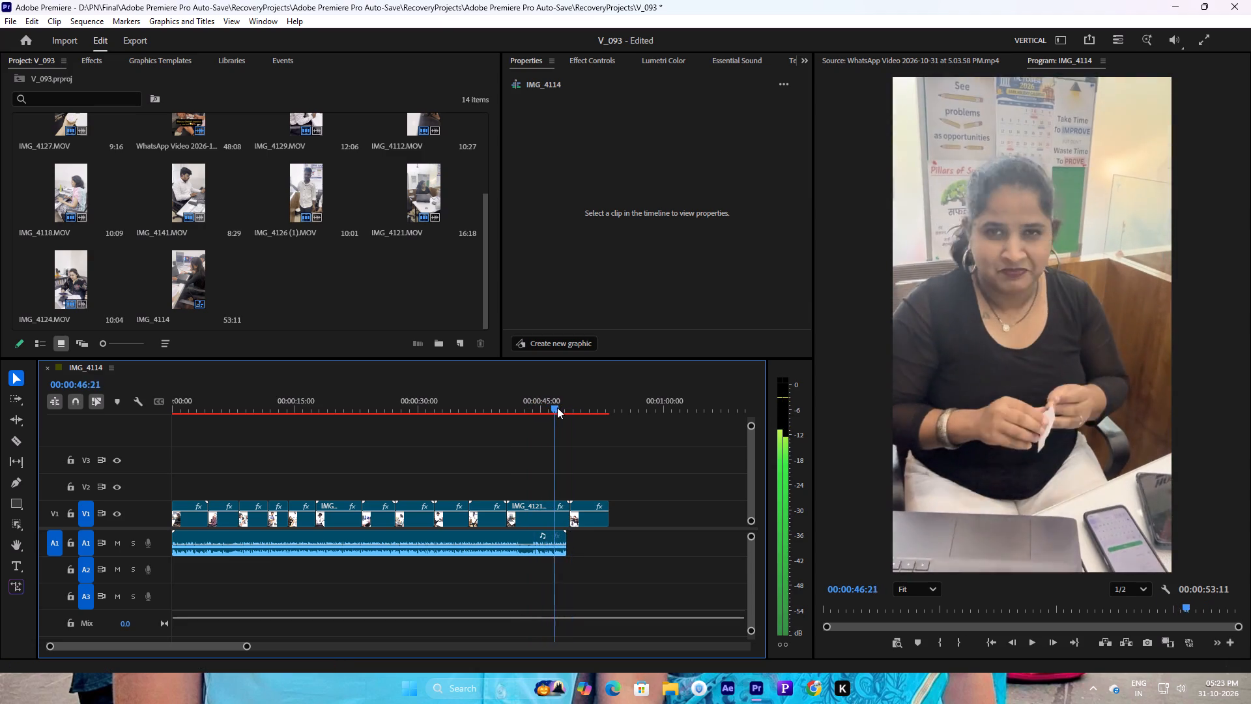
drag(557, 407, 569, 407)
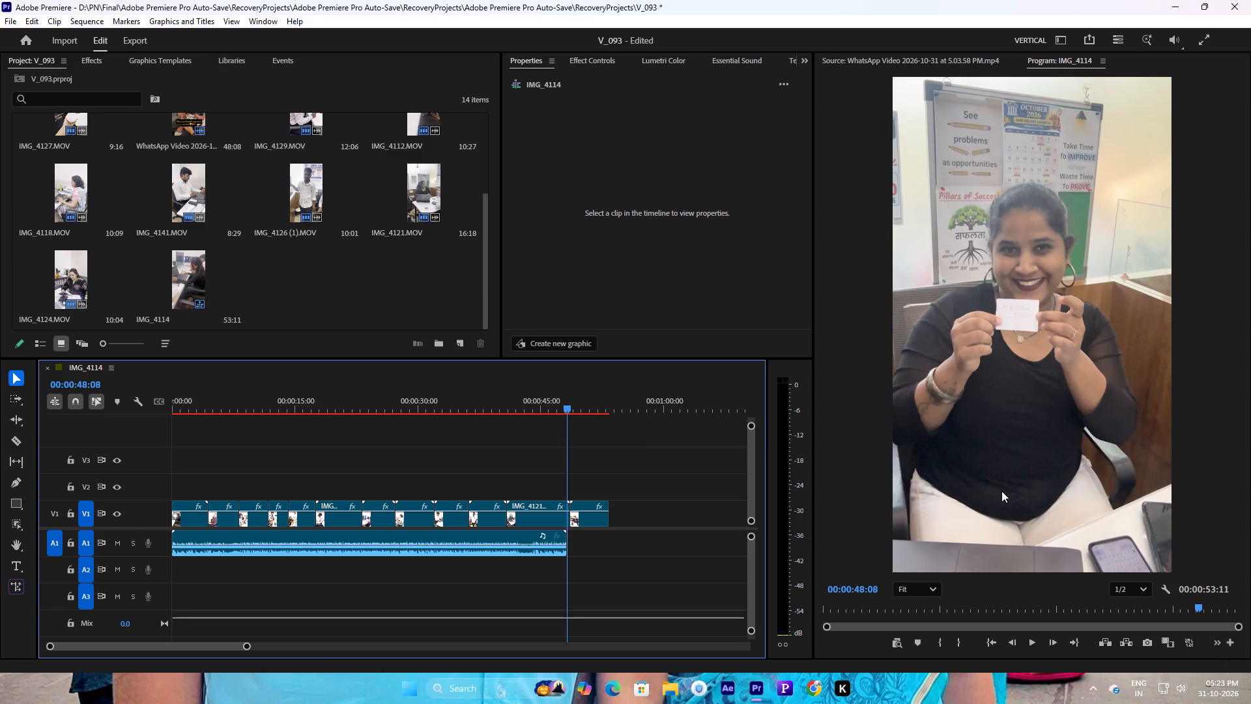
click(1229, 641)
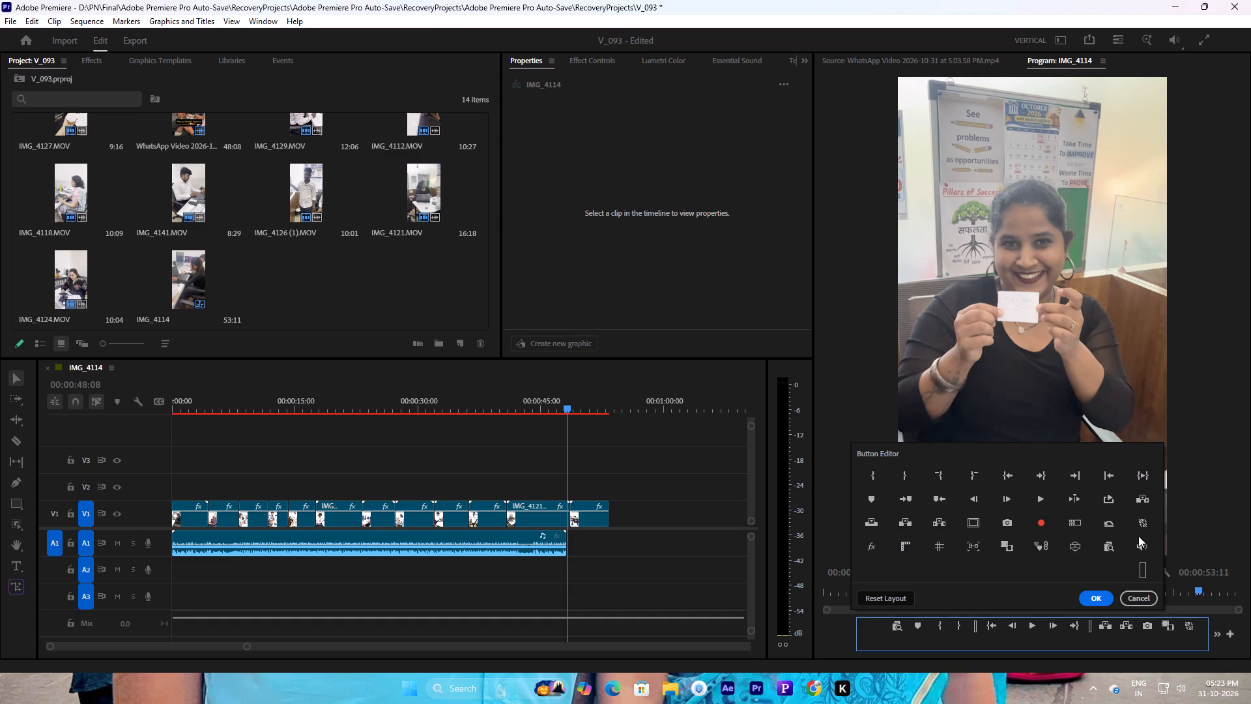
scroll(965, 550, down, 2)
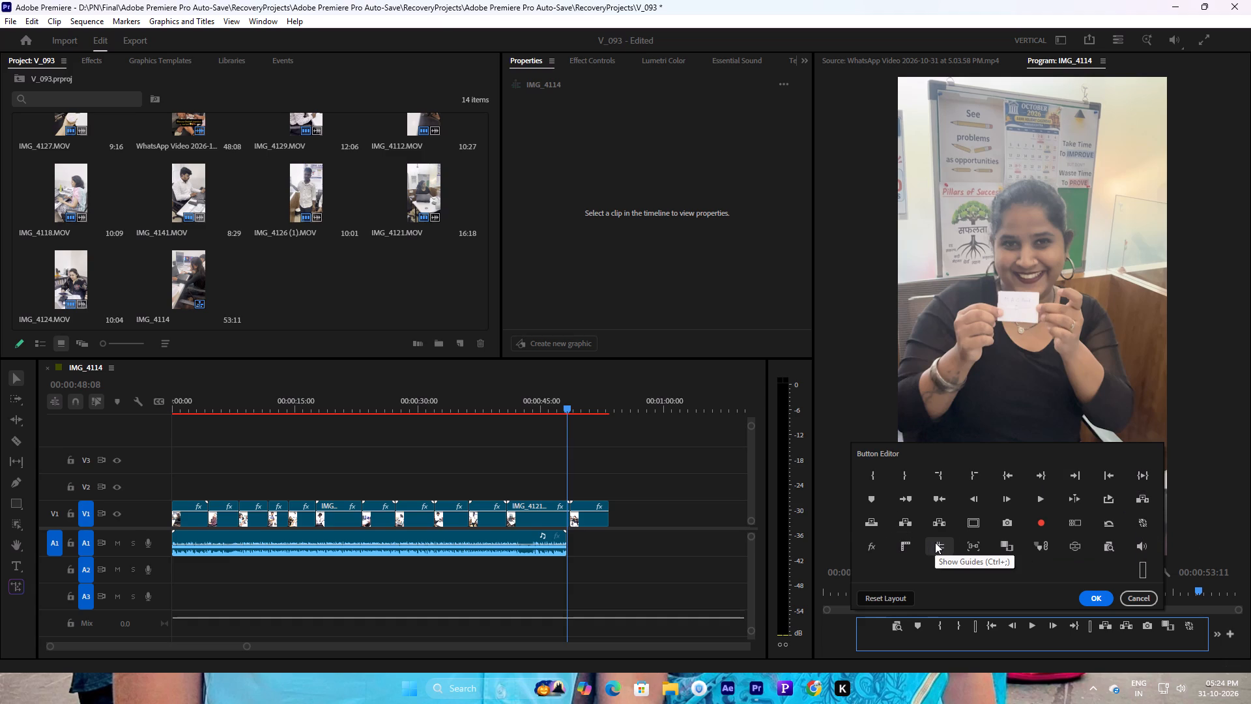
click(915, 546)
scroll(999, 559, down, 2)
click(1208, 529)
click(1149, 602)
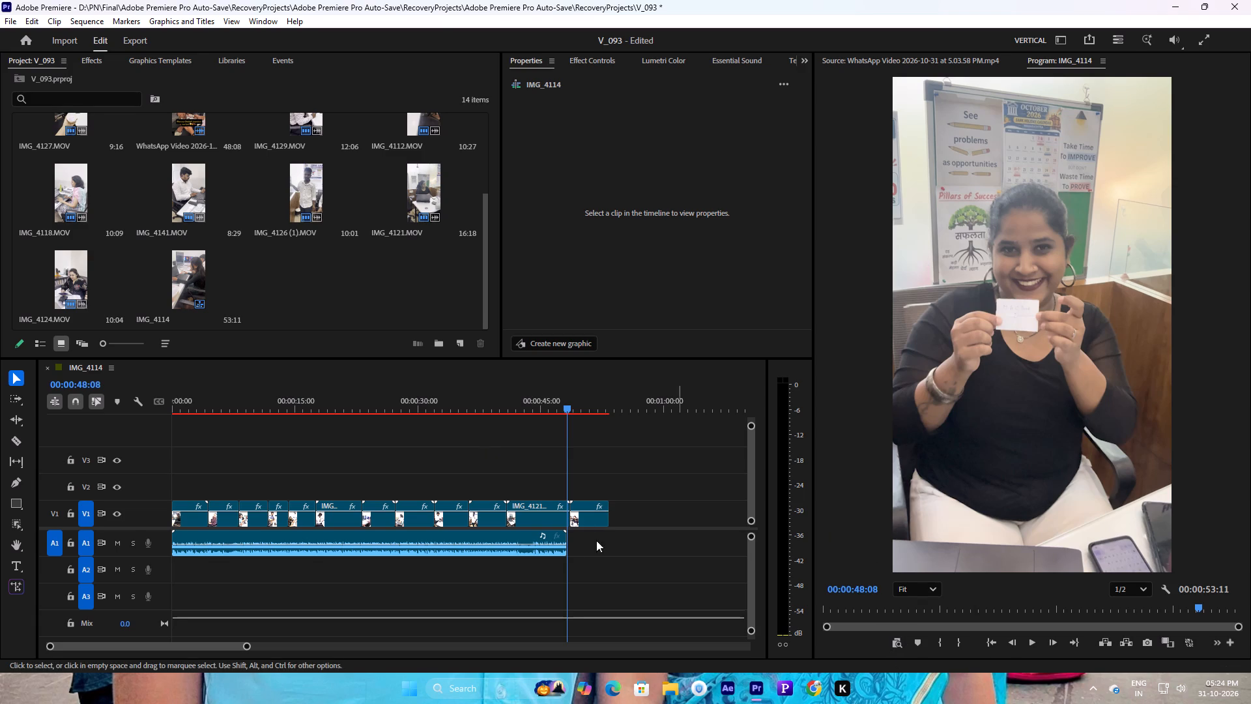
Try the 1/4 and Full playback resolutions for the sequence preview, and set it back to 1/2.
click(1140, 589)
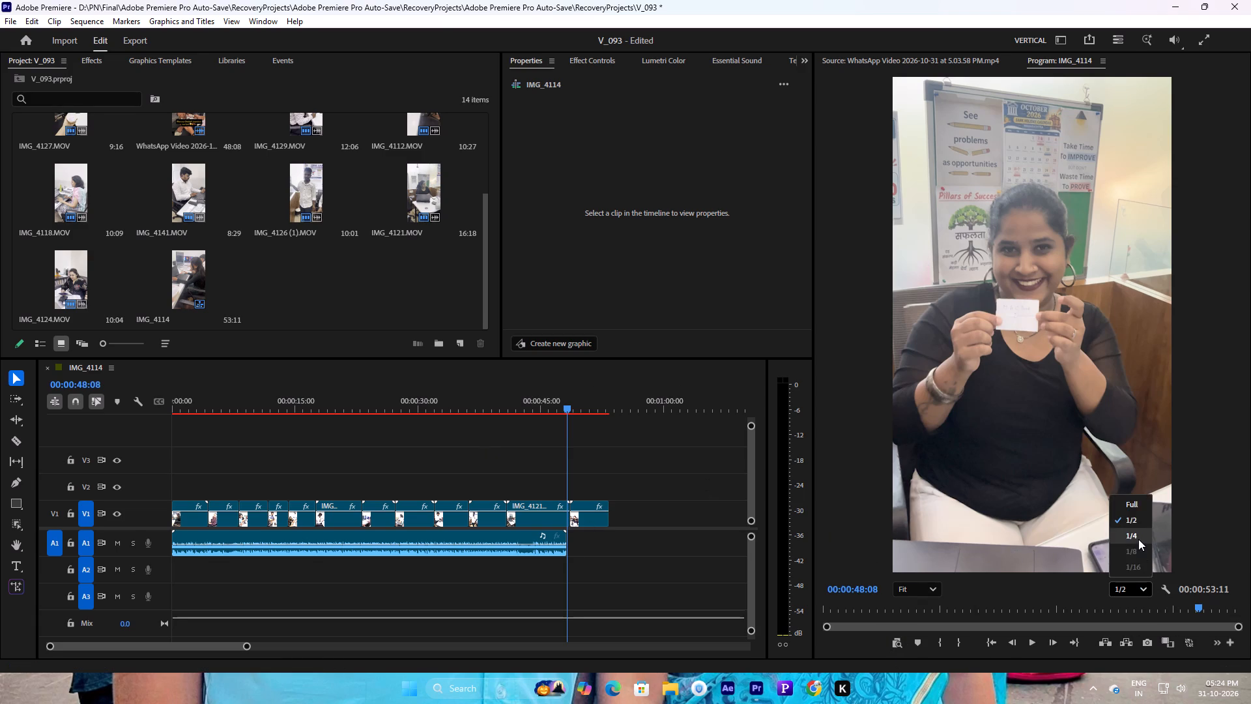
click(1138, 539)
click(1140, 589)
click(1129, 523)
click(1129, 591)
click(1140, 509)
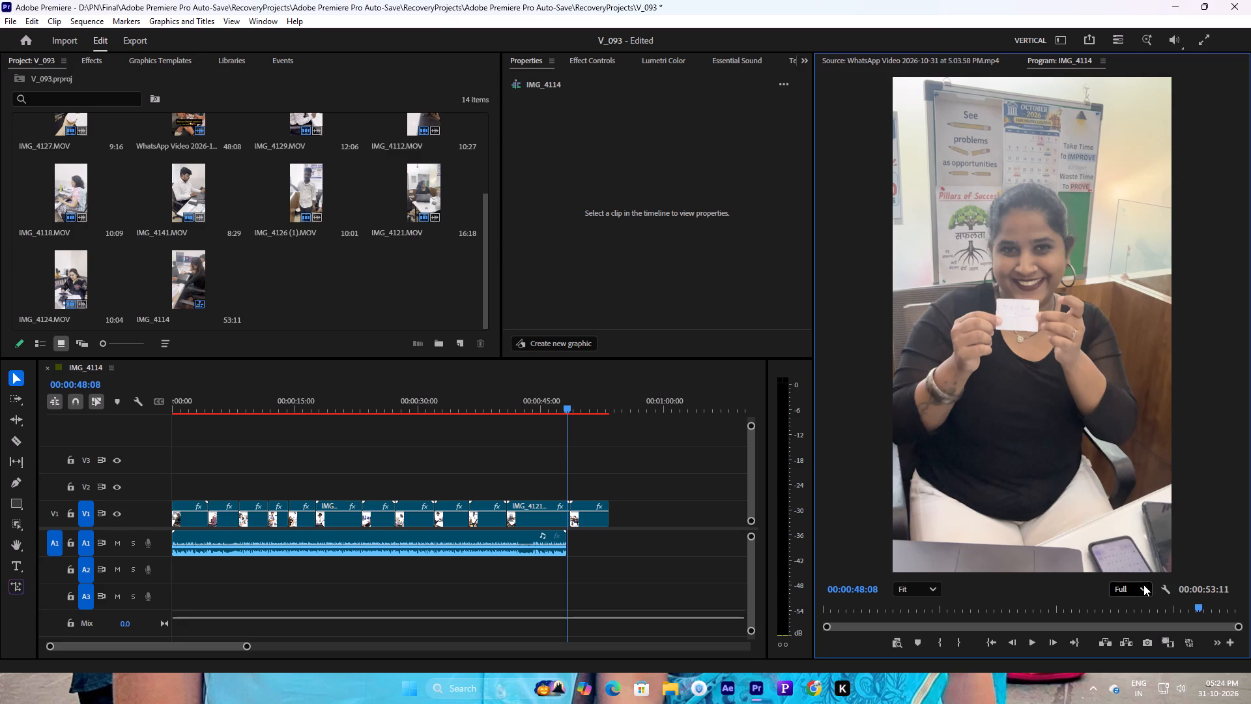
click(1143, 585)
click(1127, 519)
Review the V1 clips by playing and scrubbing the sequence backward from the end of the A1 audio at 00:00:48:08 to its start.
key(space)
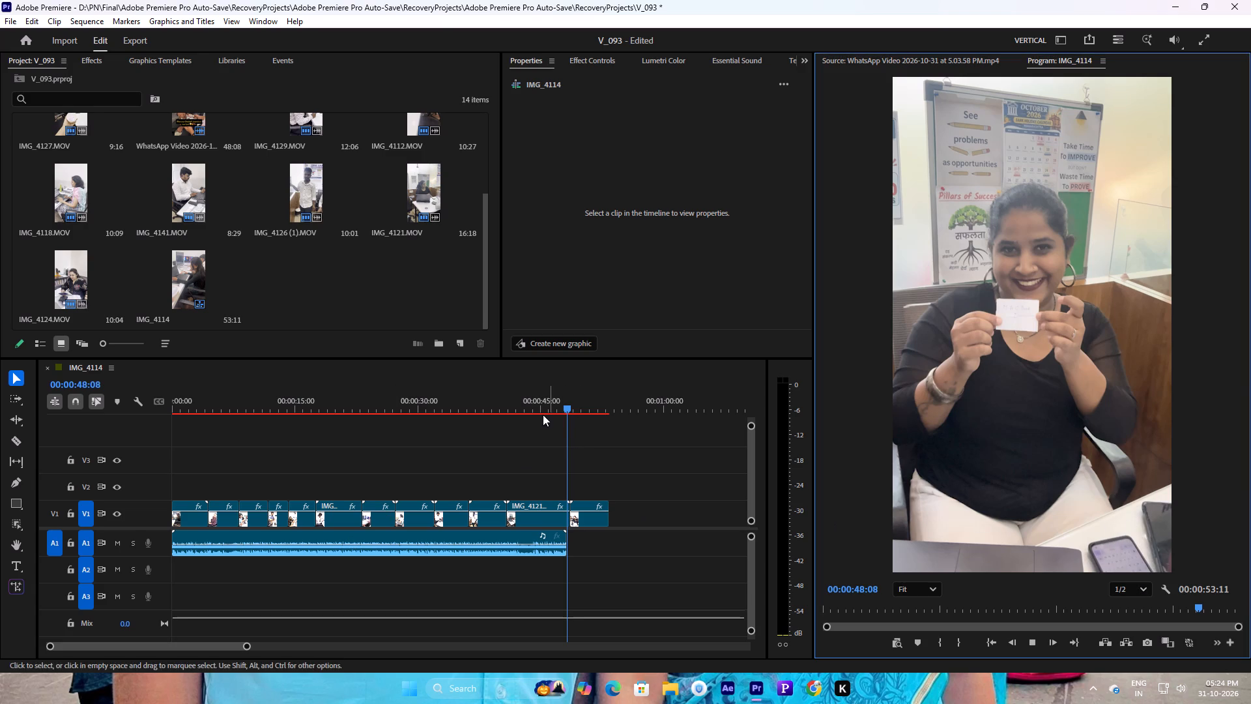
drag(531, 410, 508, 411)
key(space)
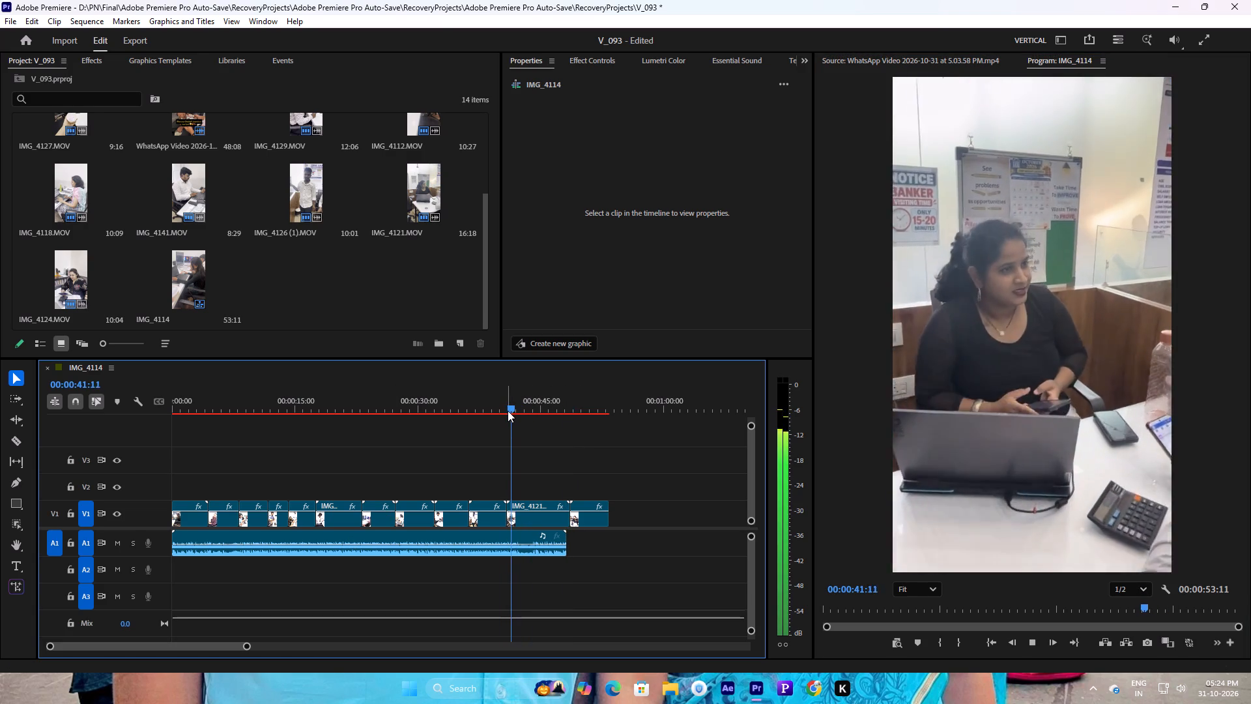
key(space)
drag(512, 402, 476, 413)
key(space)
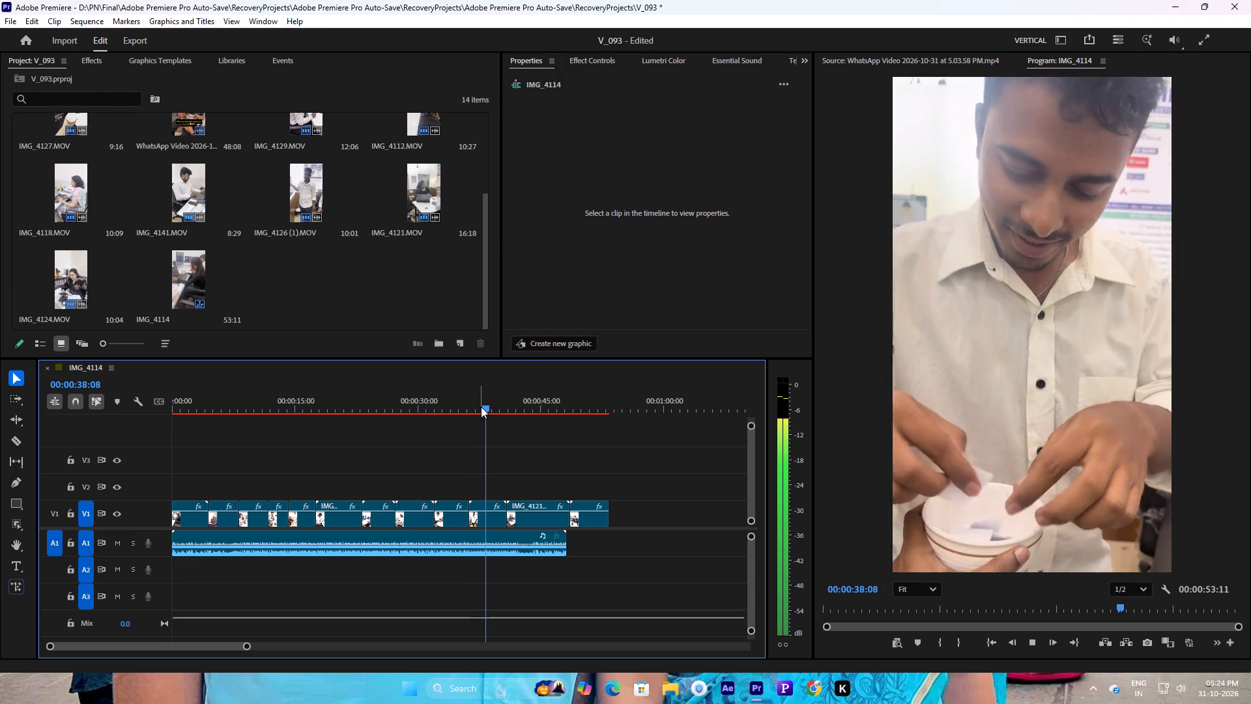
drag(485, 409, 453, 407)
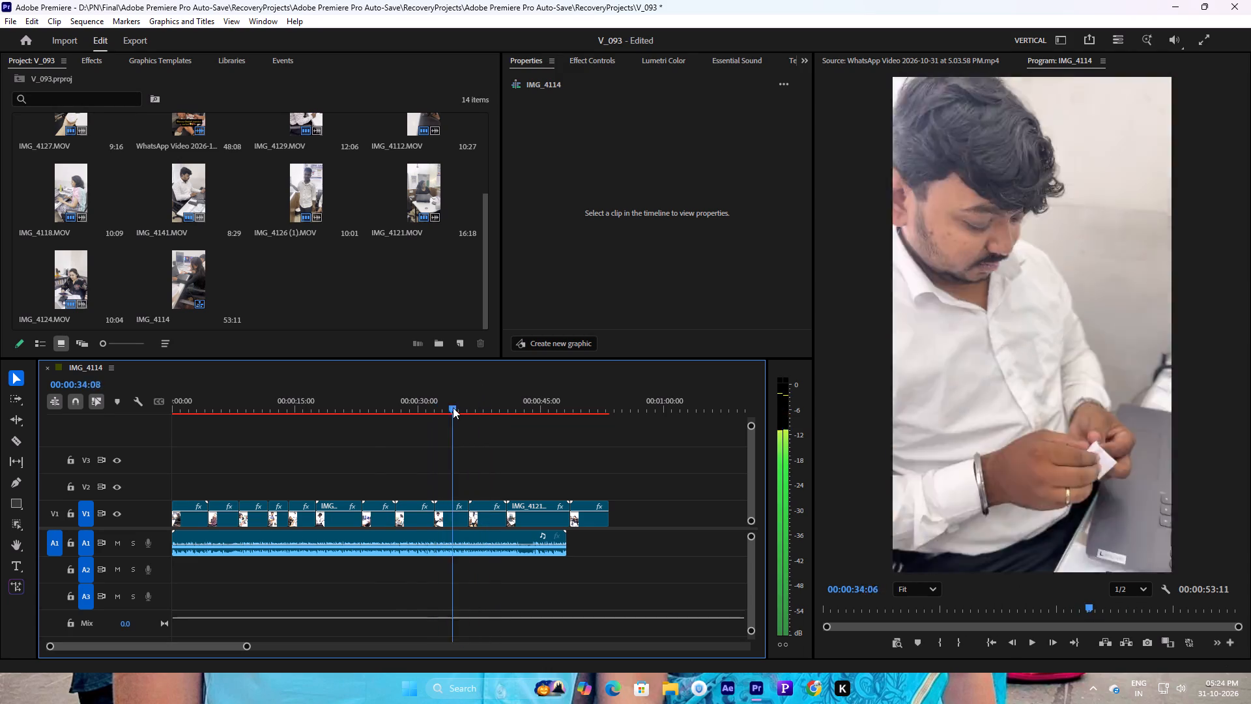
drag(453, 407, 399, 407)
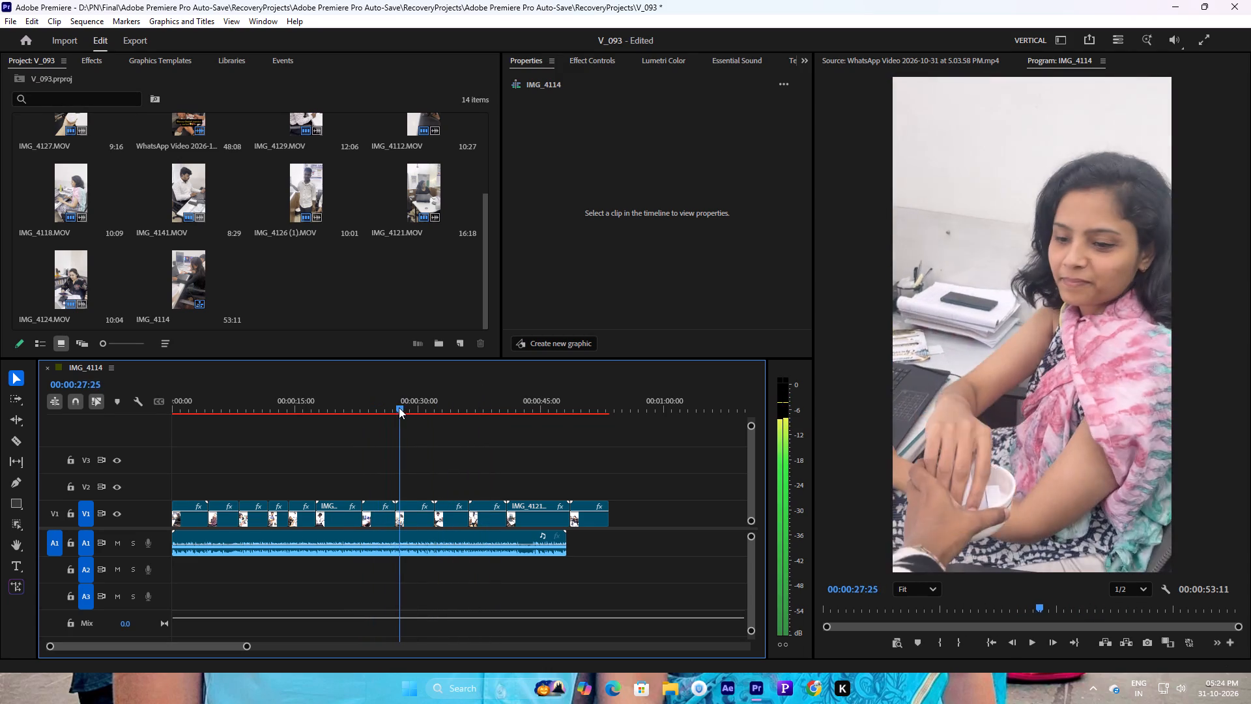
drag(399, 407, 396, 407)
drag(339, 400, 327, 409)
key(space)
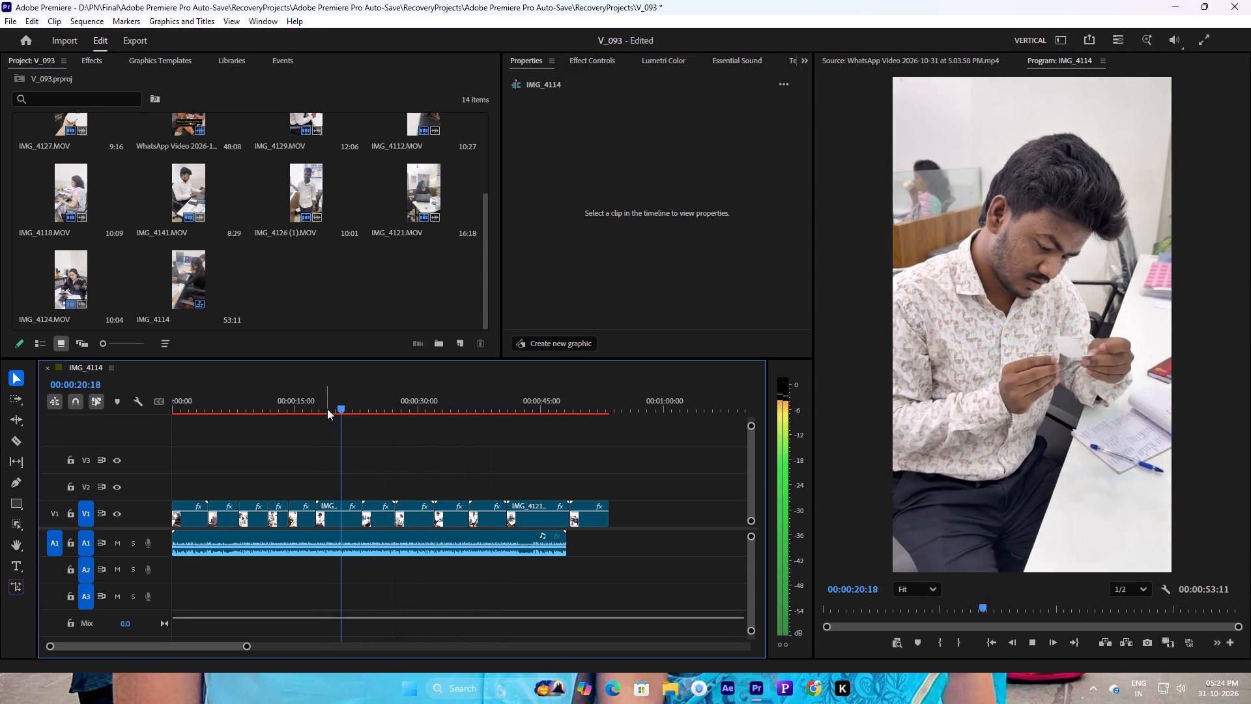
key(space)
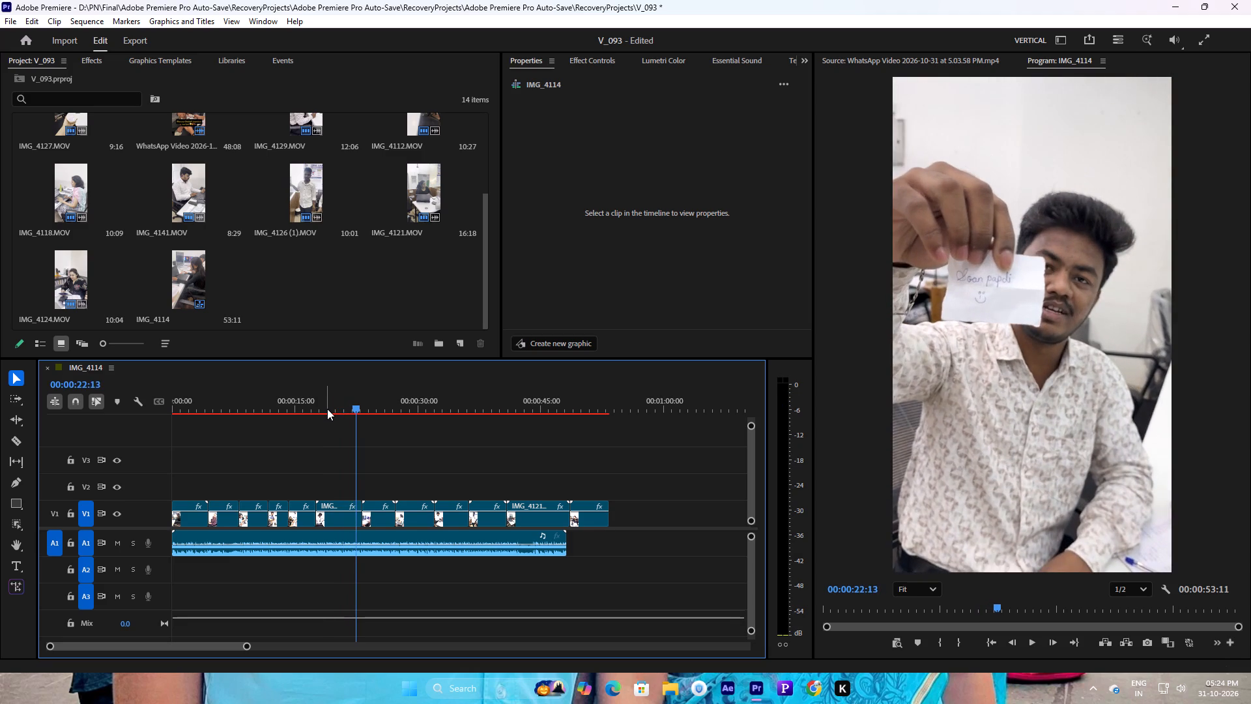
key(space)
drag(334, 410, 297, 422)
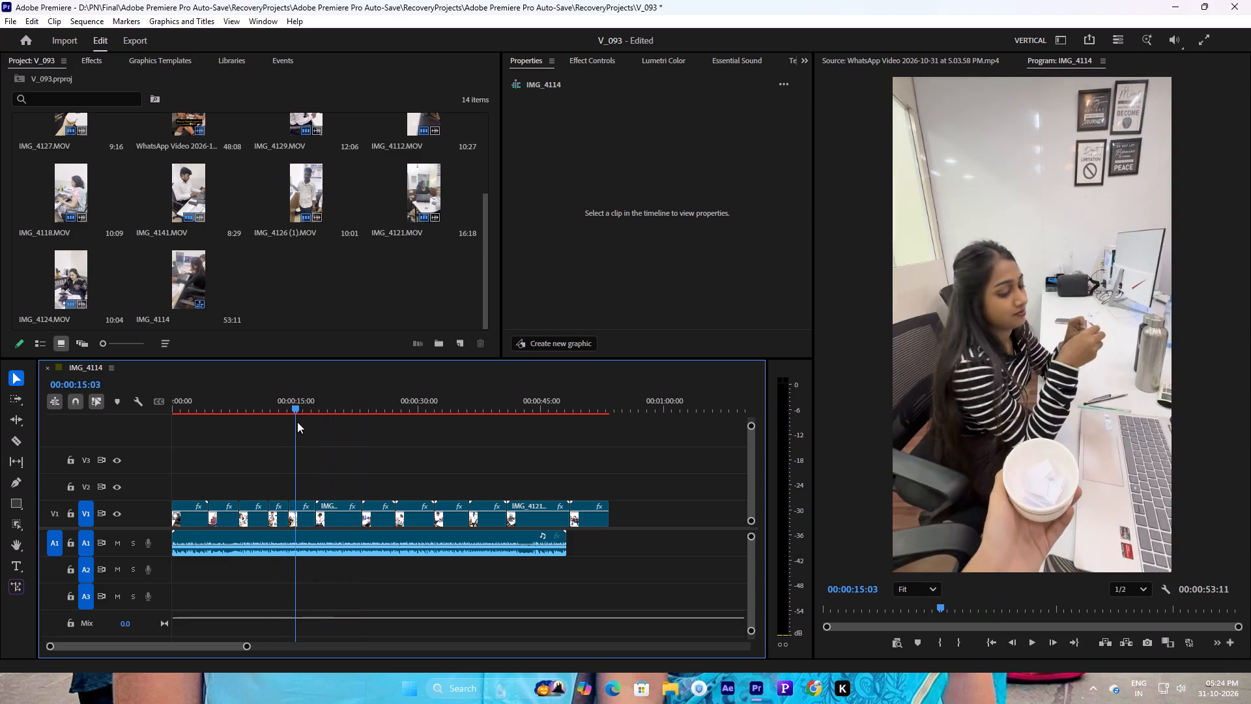
drag(297, 422, 182, 457)
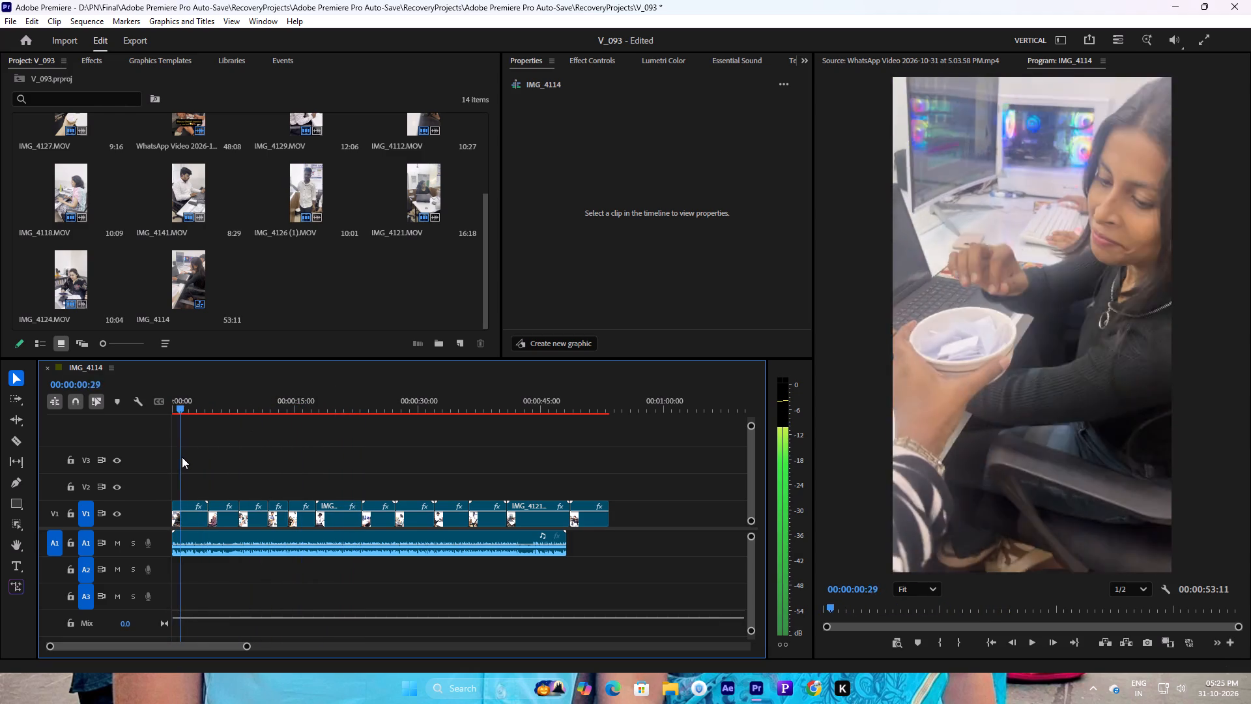
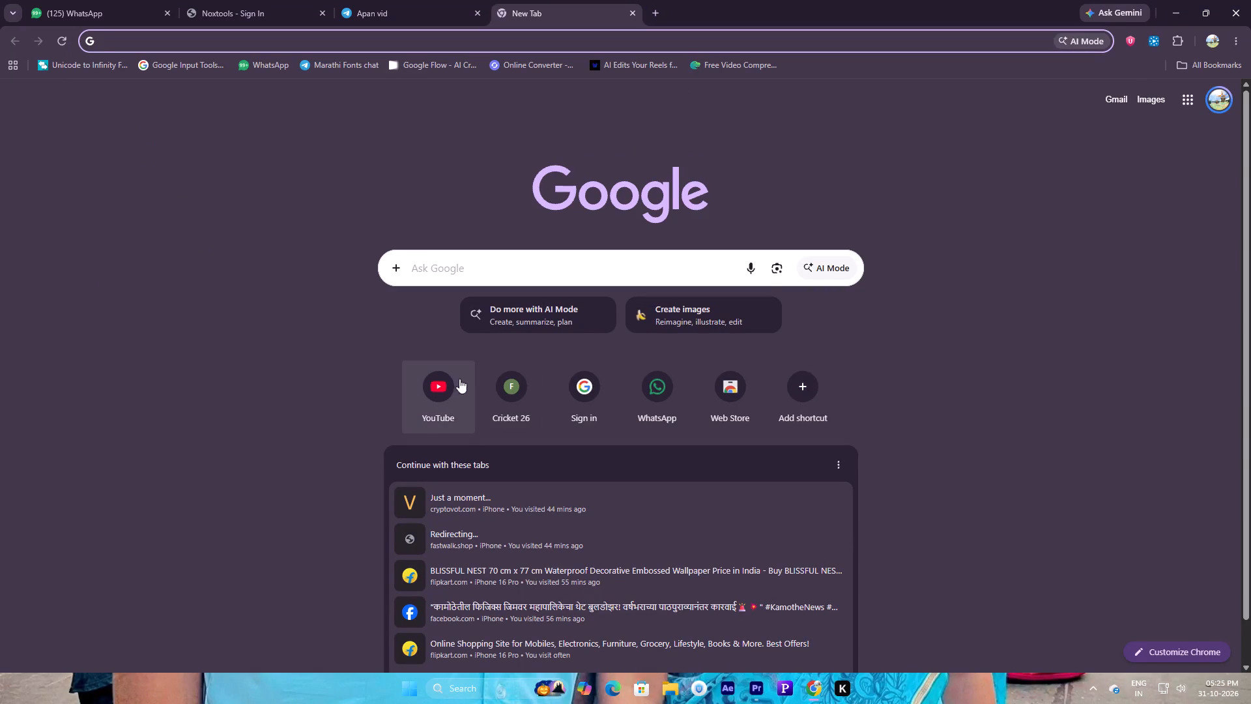
Search YouTube for "din din diwali marathi song" and open the Bharatiya Digital Party Diwali Anthem video.
click(448, 377)
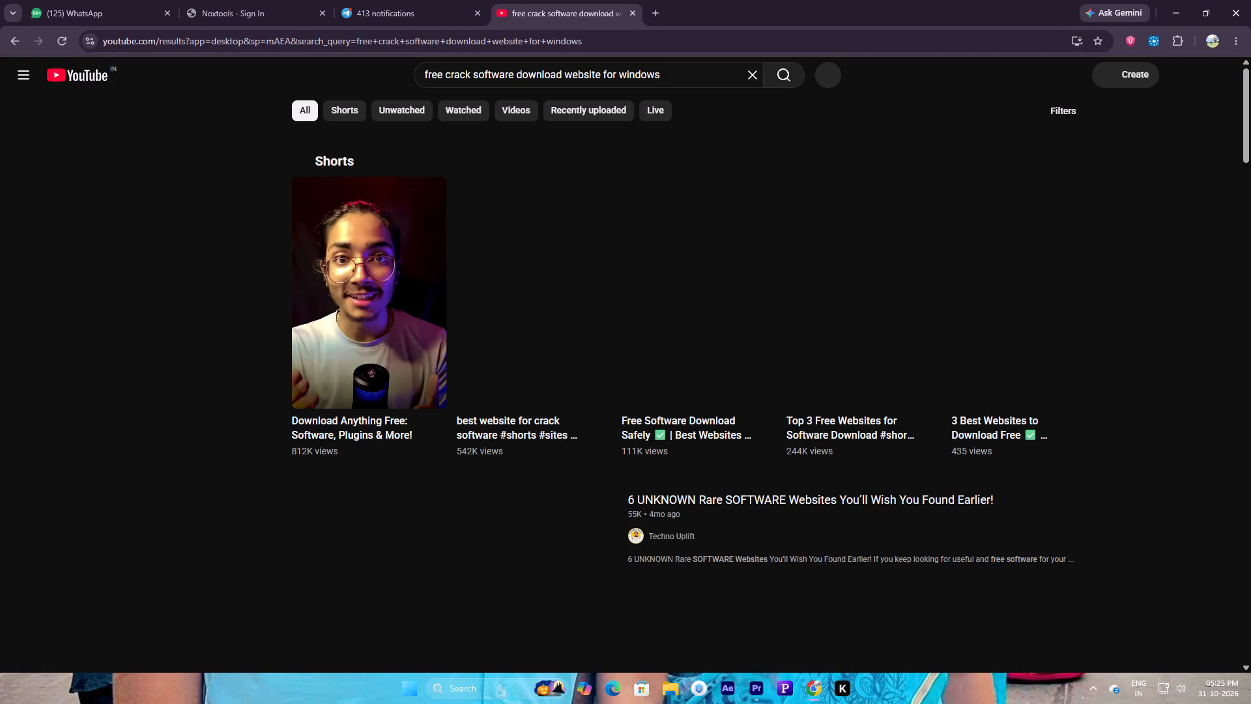
drag(660, 74, 394, 95)
text(din din)
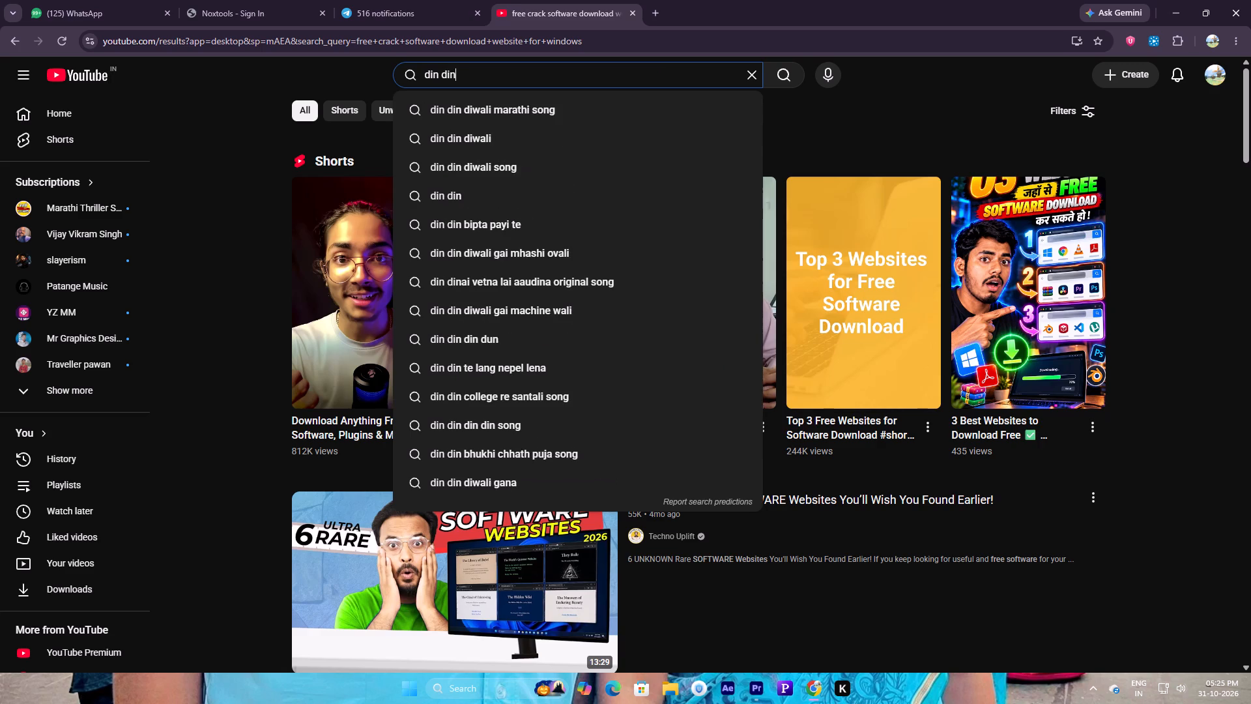
key(space)
click(459, 97)
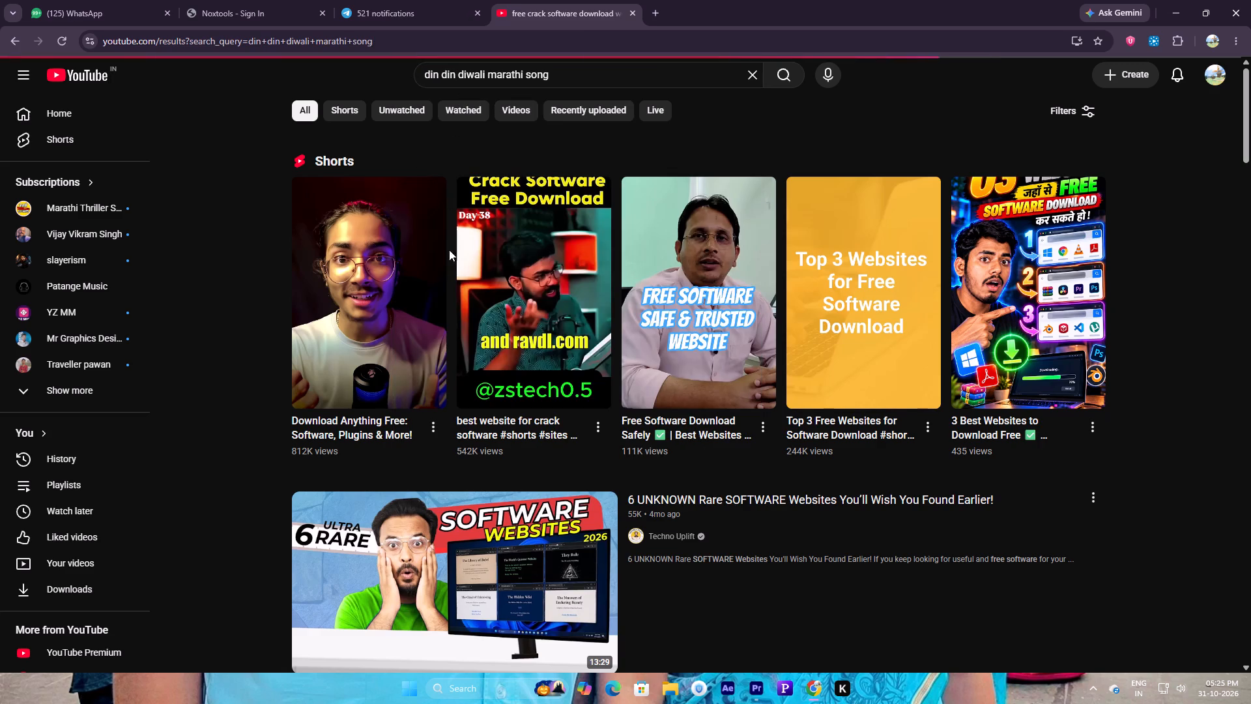
scroll(482, 255, down, 1)
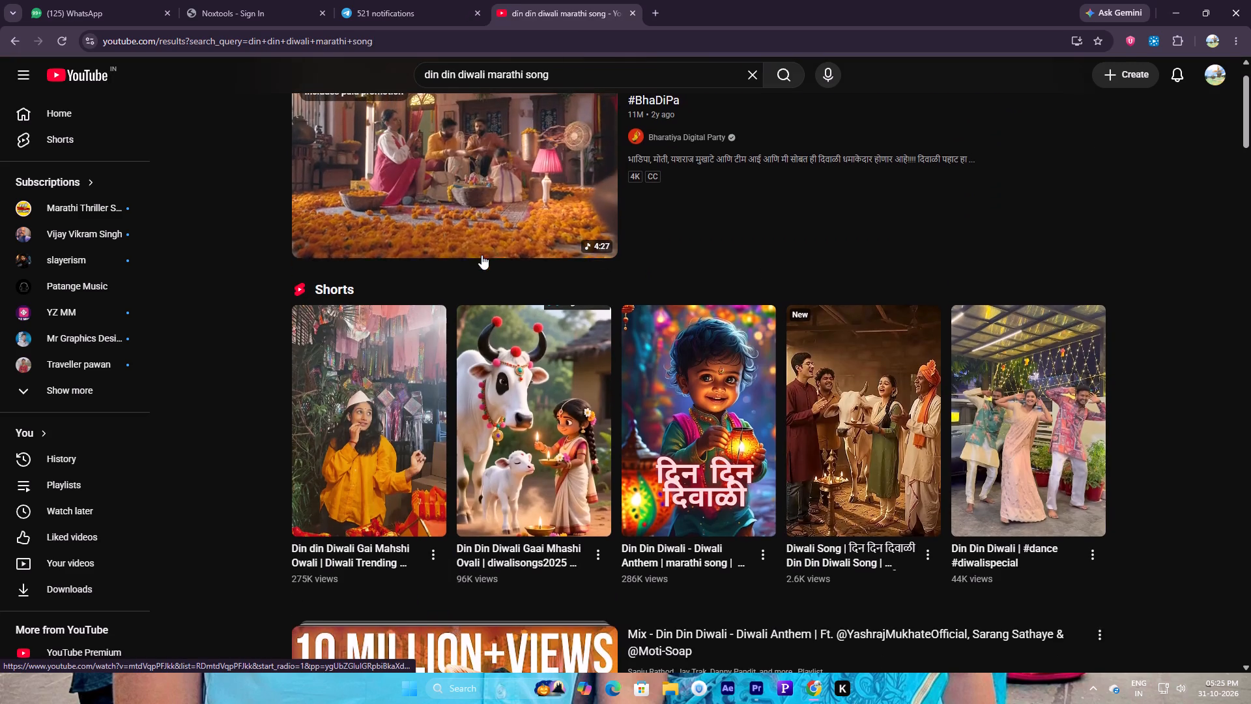
scroll(451, 301, down, 10)
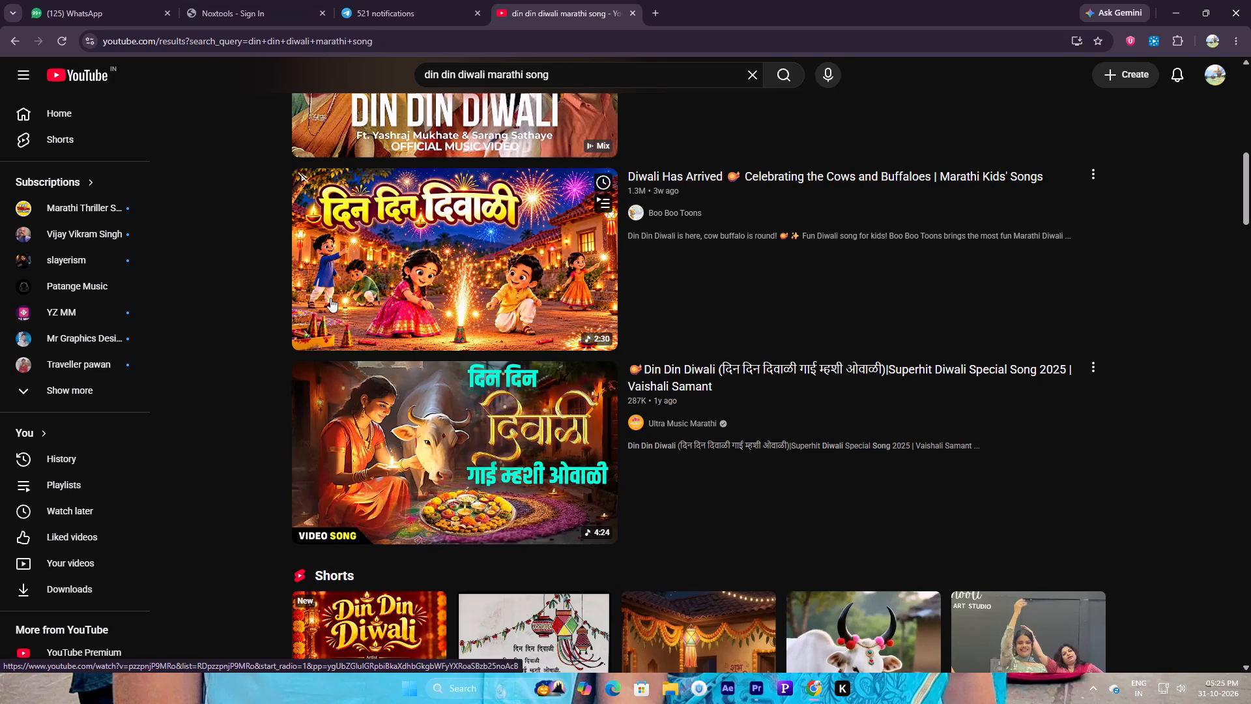
scroll(315, 307, up, 10)
click(426, 193)
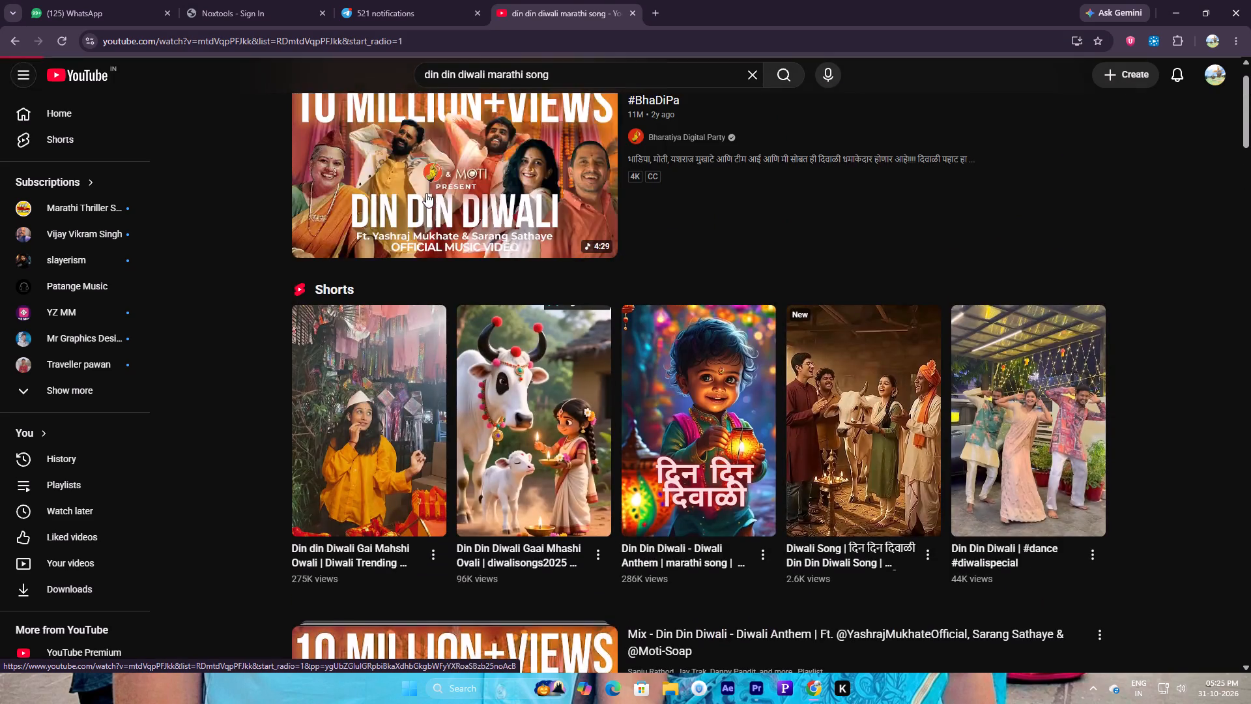
Preview the Din Din Diwali song by skipping through its first two minutes.
click(61, 550)
drag(68, 554, 71, 555)
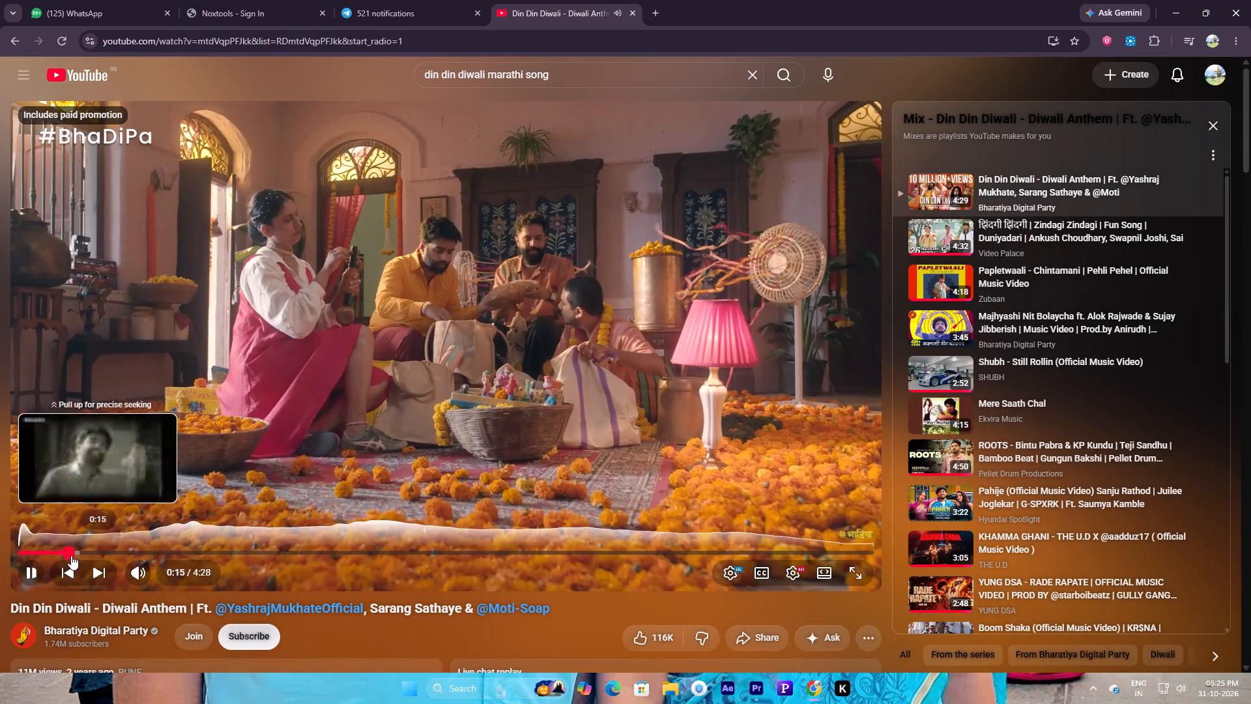
drag(71, 555, 79, 555)
click(147, 550)
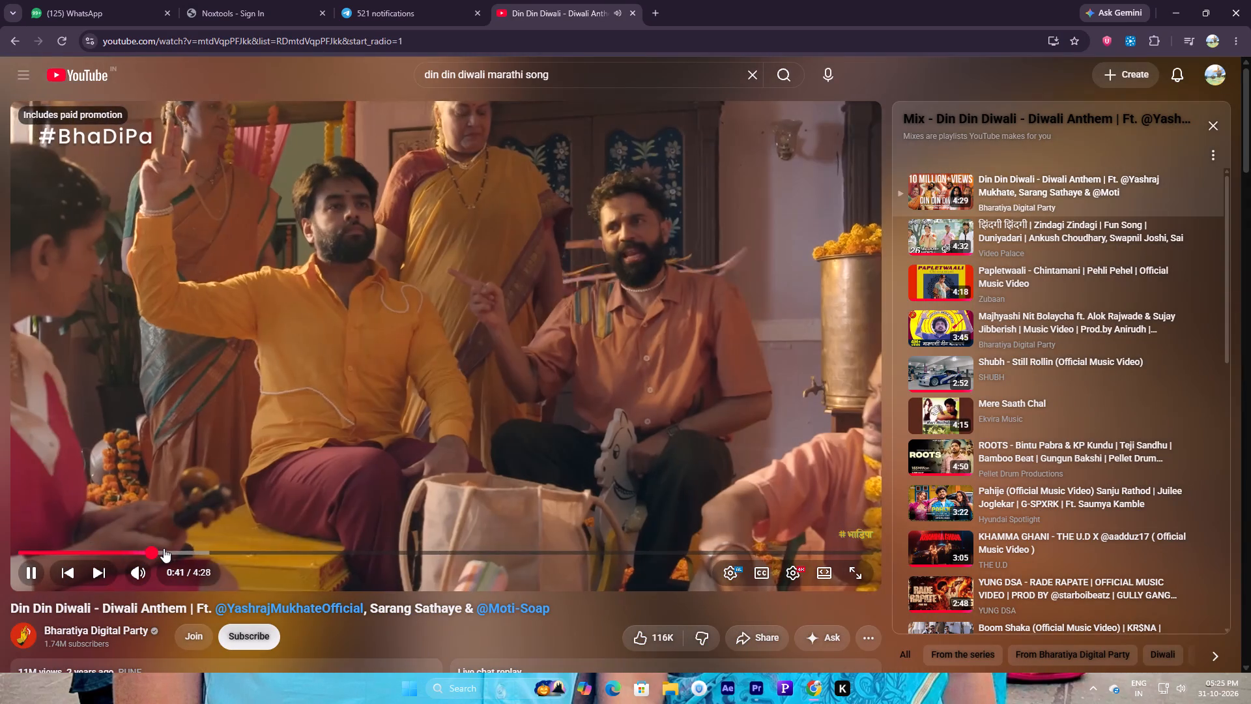
drag(165, 548, 197, 552)
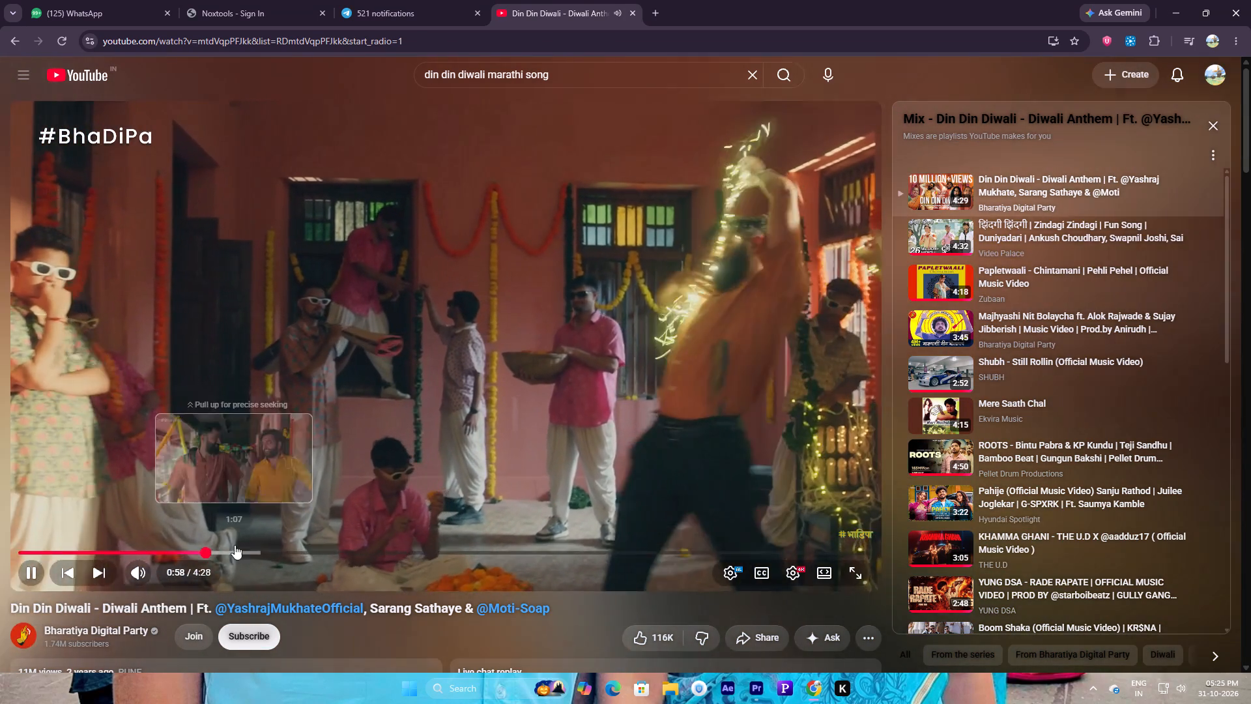
drag(253, 545, 274, 546)
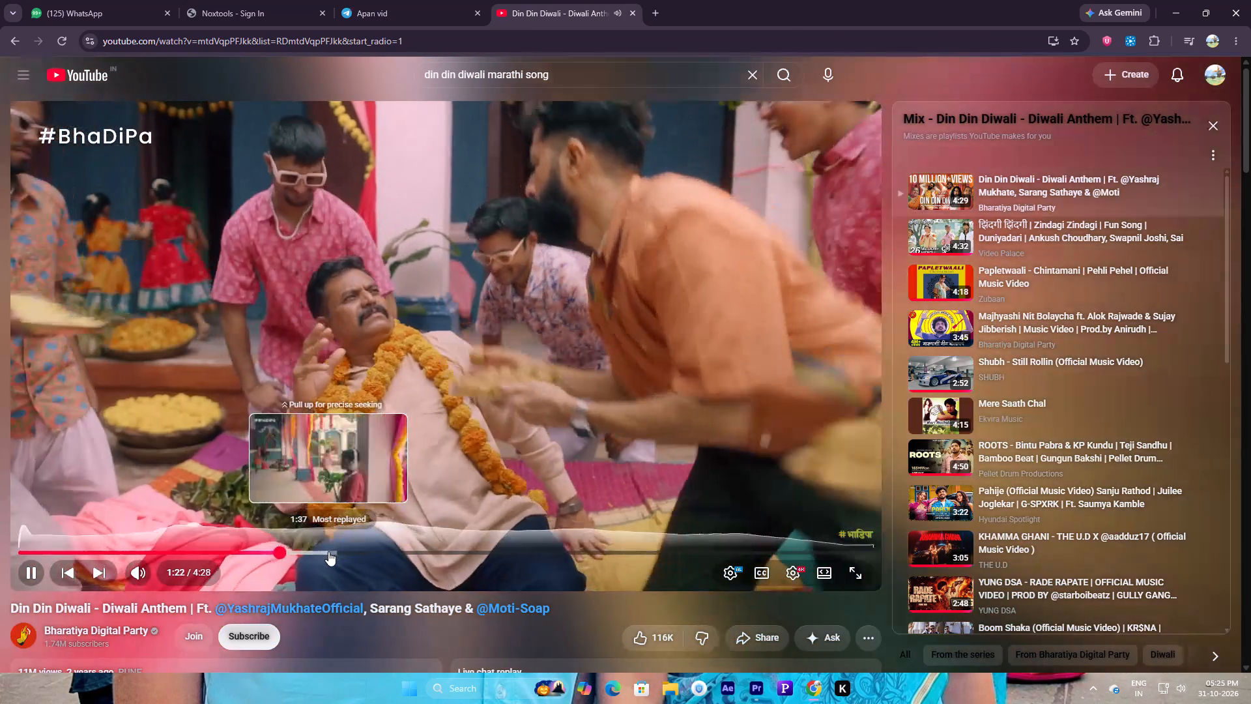
drag(328, 551, 369, 553)
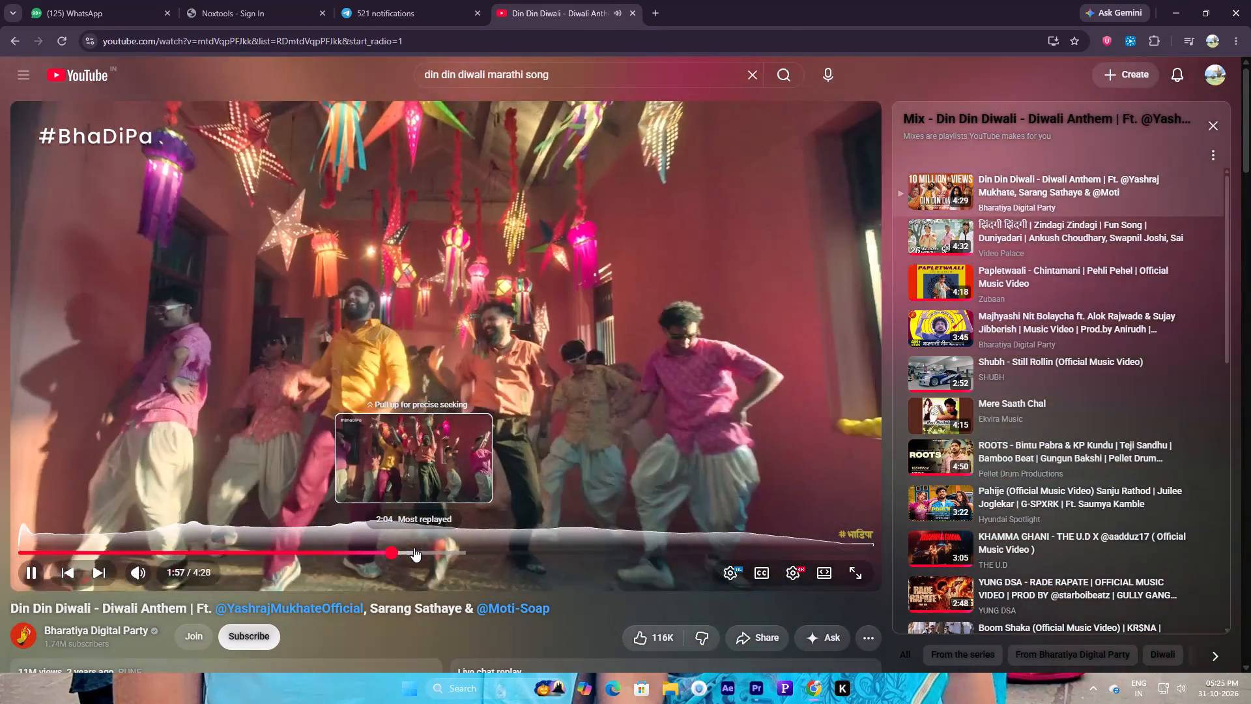
Copy the share link of the Din Din Diwali video.
scroll(472, 474, down, 3)
scroll(456, 530, down, 1)
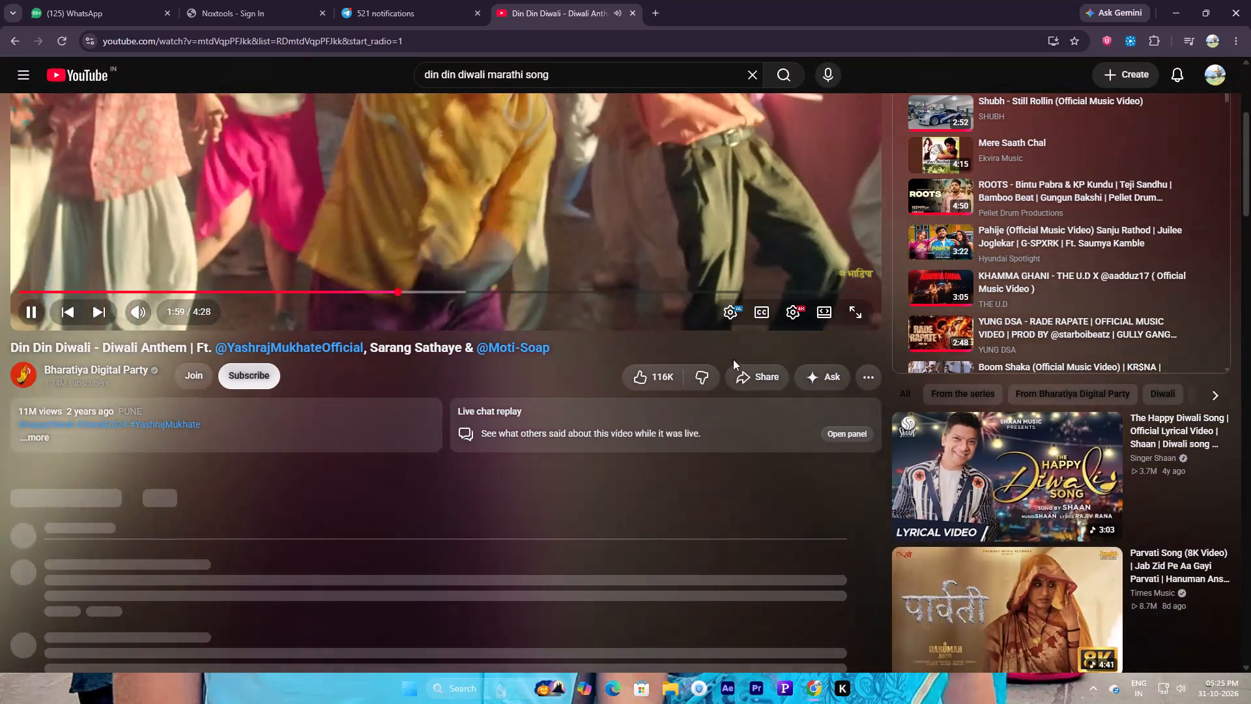
click(748, 374)
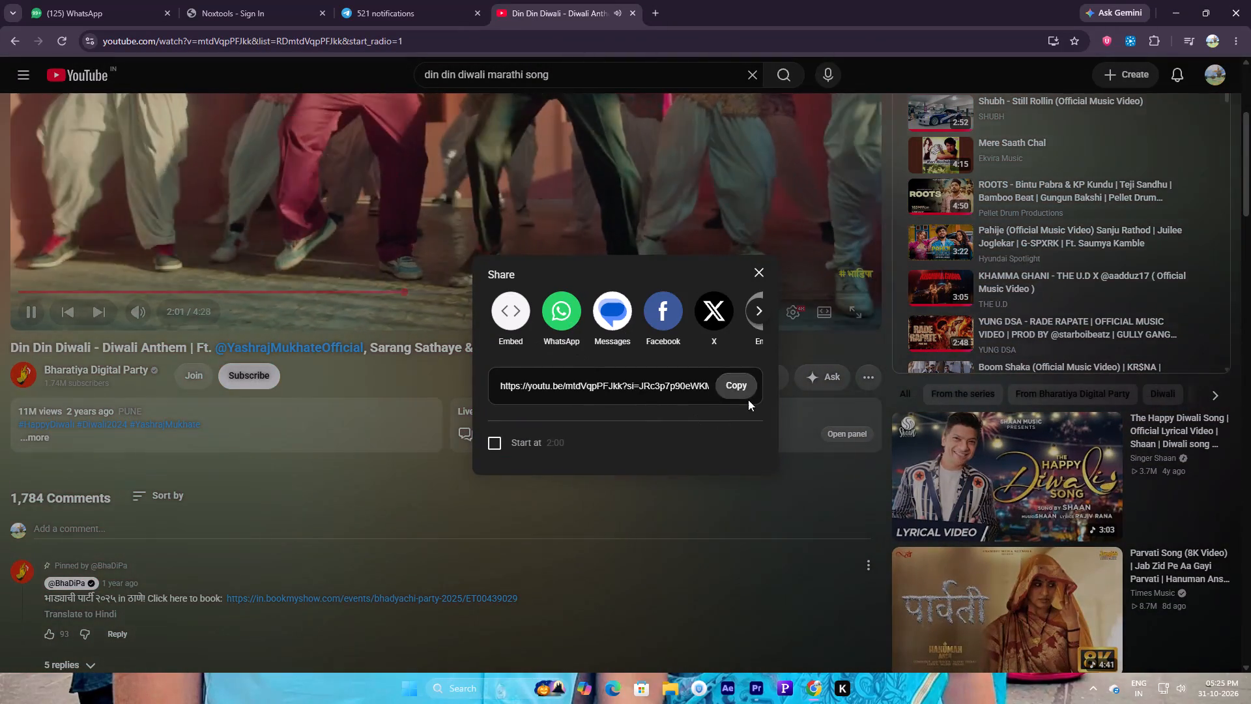
click(726, 377)
click(375, 227)
scroll(406, 233, up, 4)
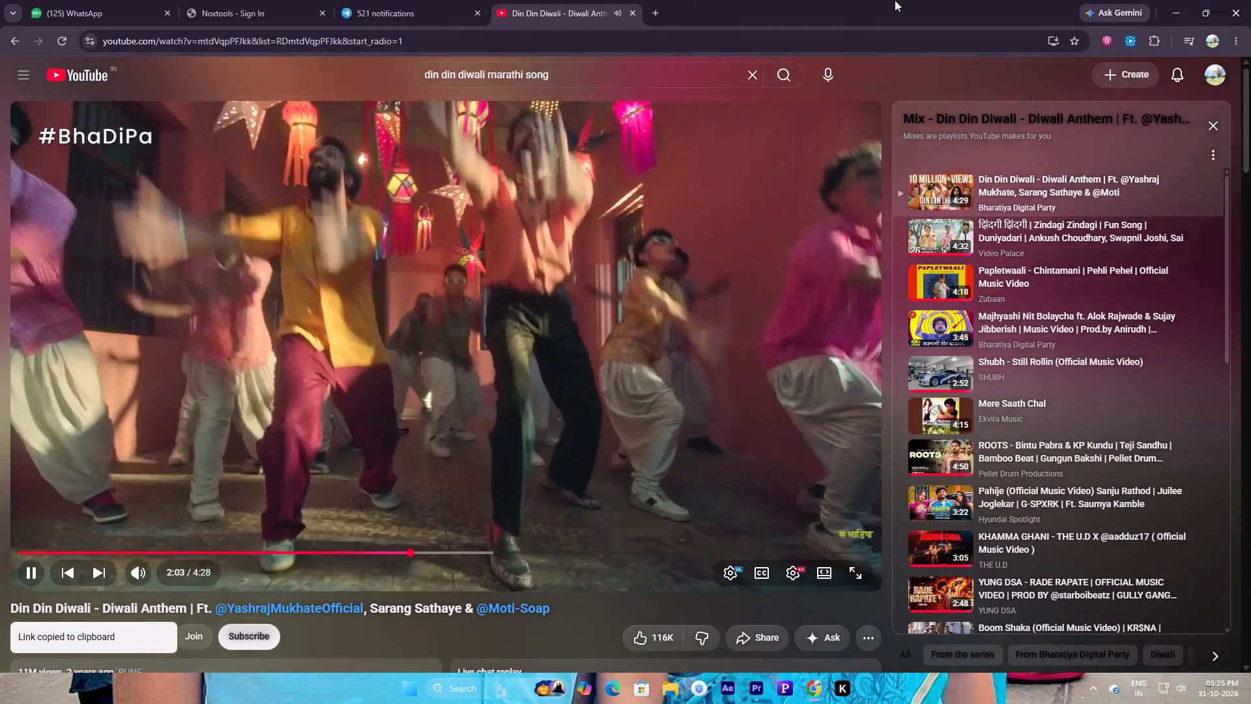
Search for "youtube video download" in a new browser tab and open the VidsSave YouTube Video Downloader.
click(654, 18)
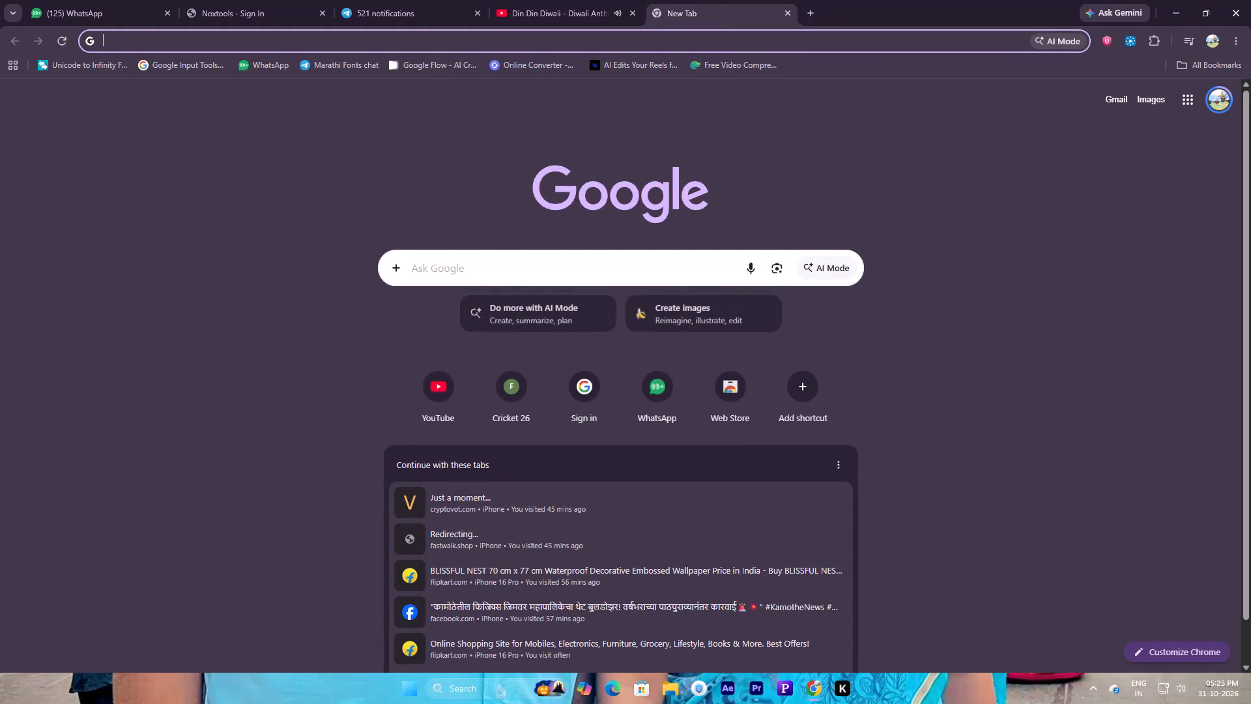
text(yout)
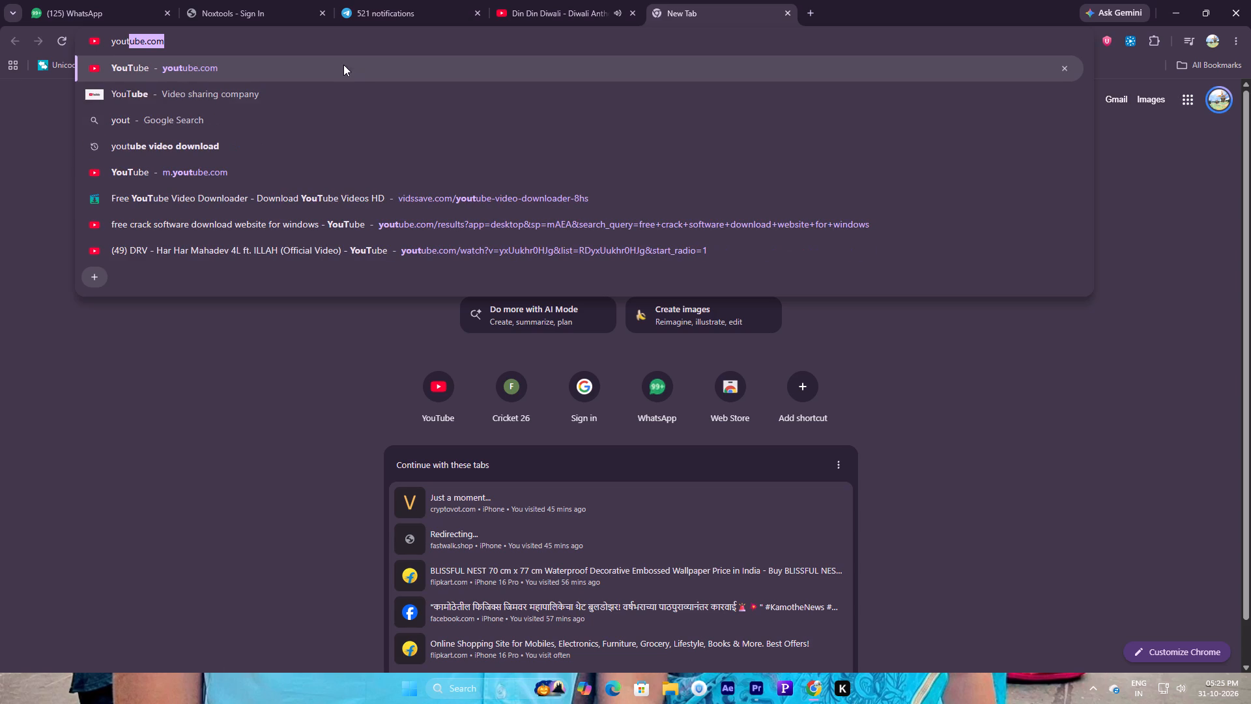
click(169, 150)
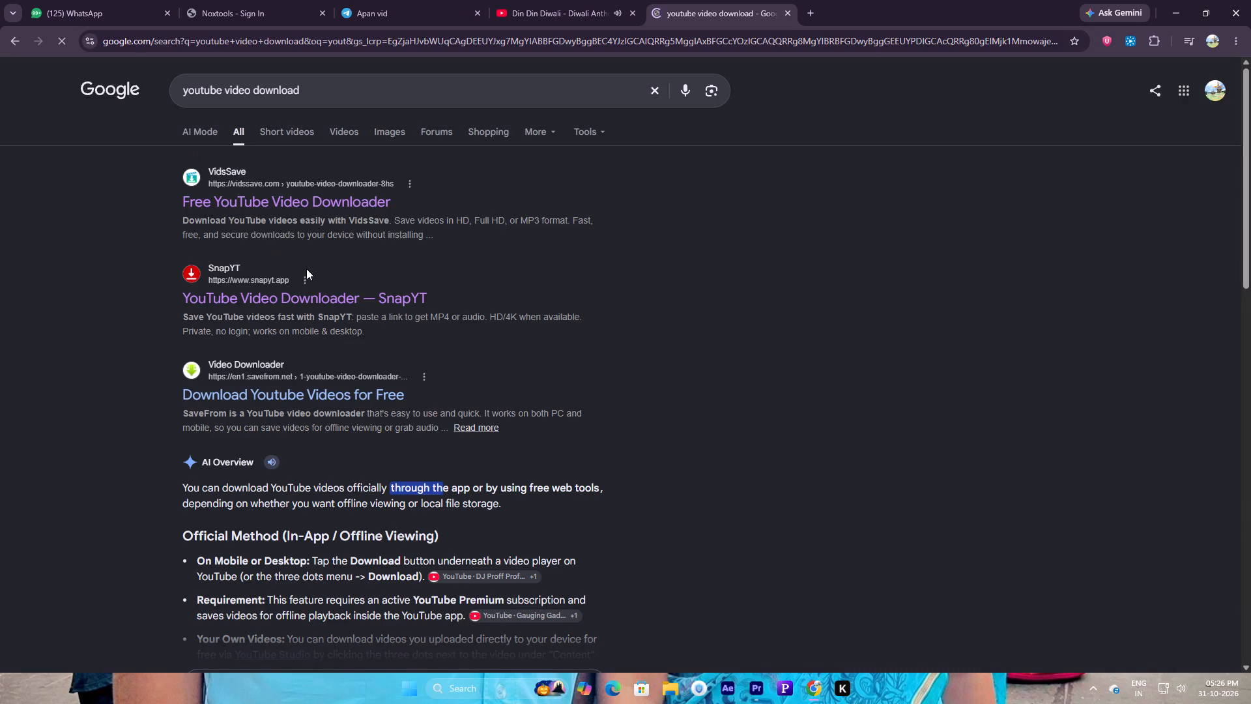
click(235, 201)
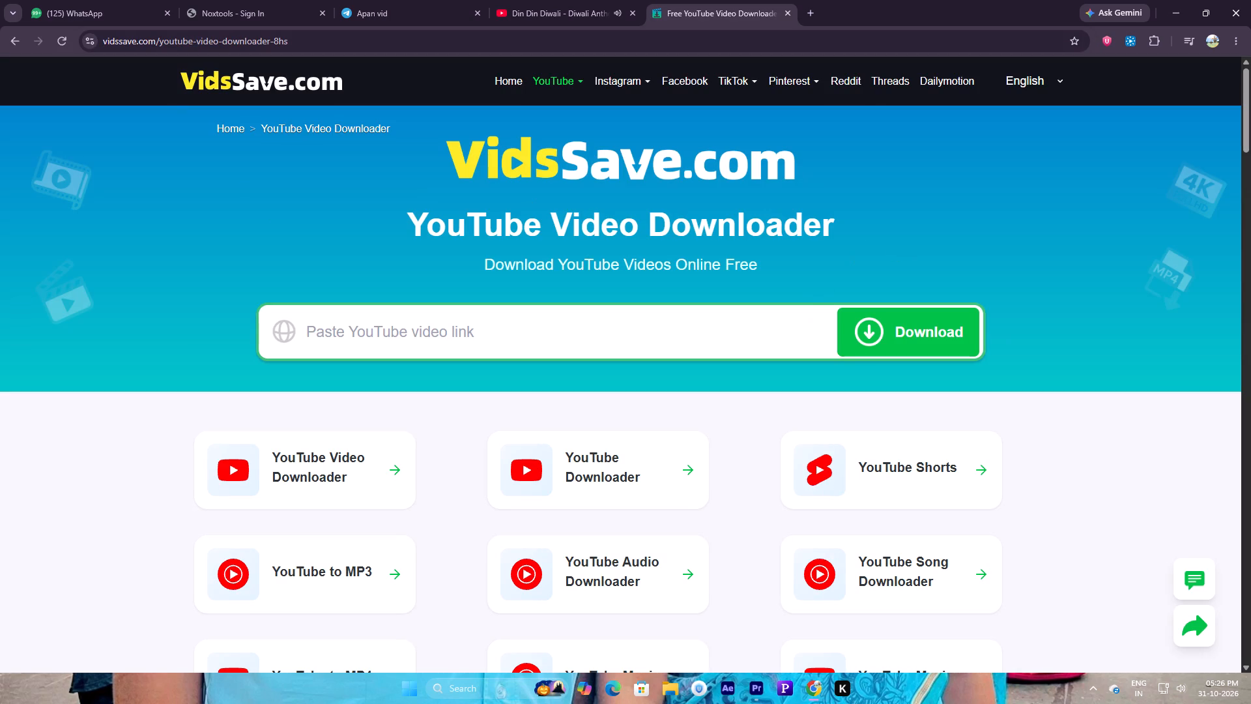
Load the copied video link in VidsSave and download the song as a 128KBPS MP3.
click(770, 335)
key(ctrl+v)
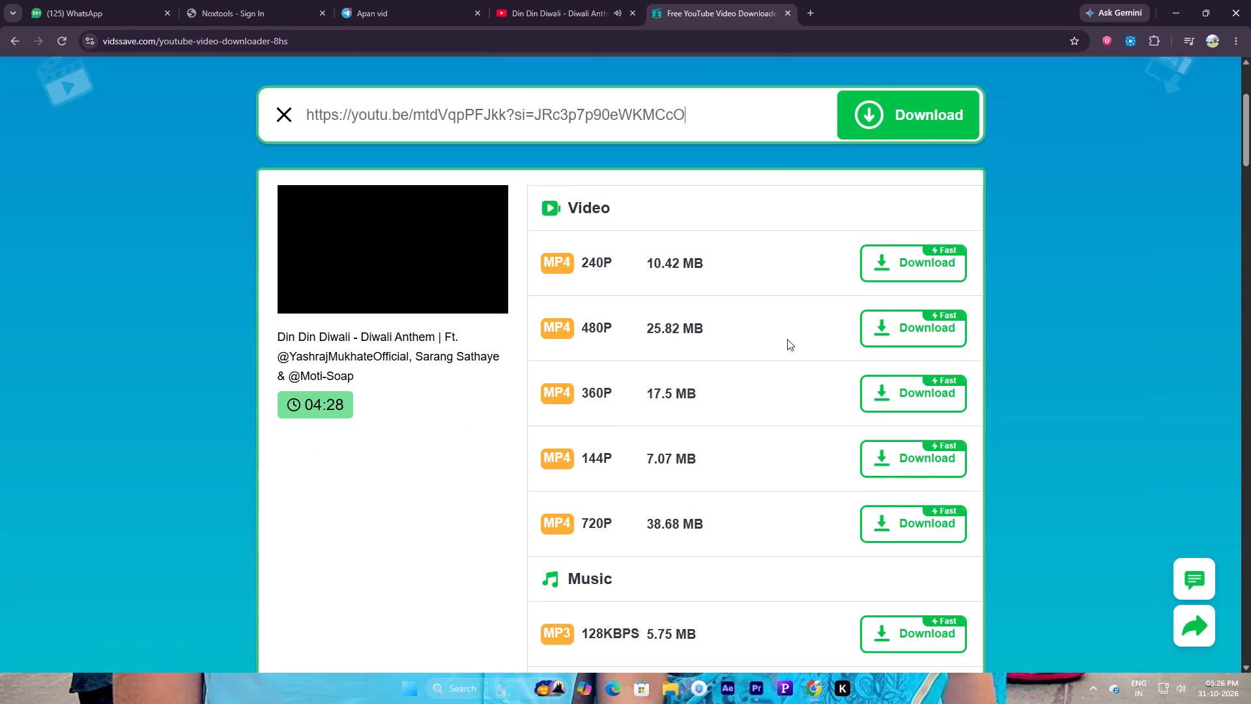
scroll(689, 289, down, 3)
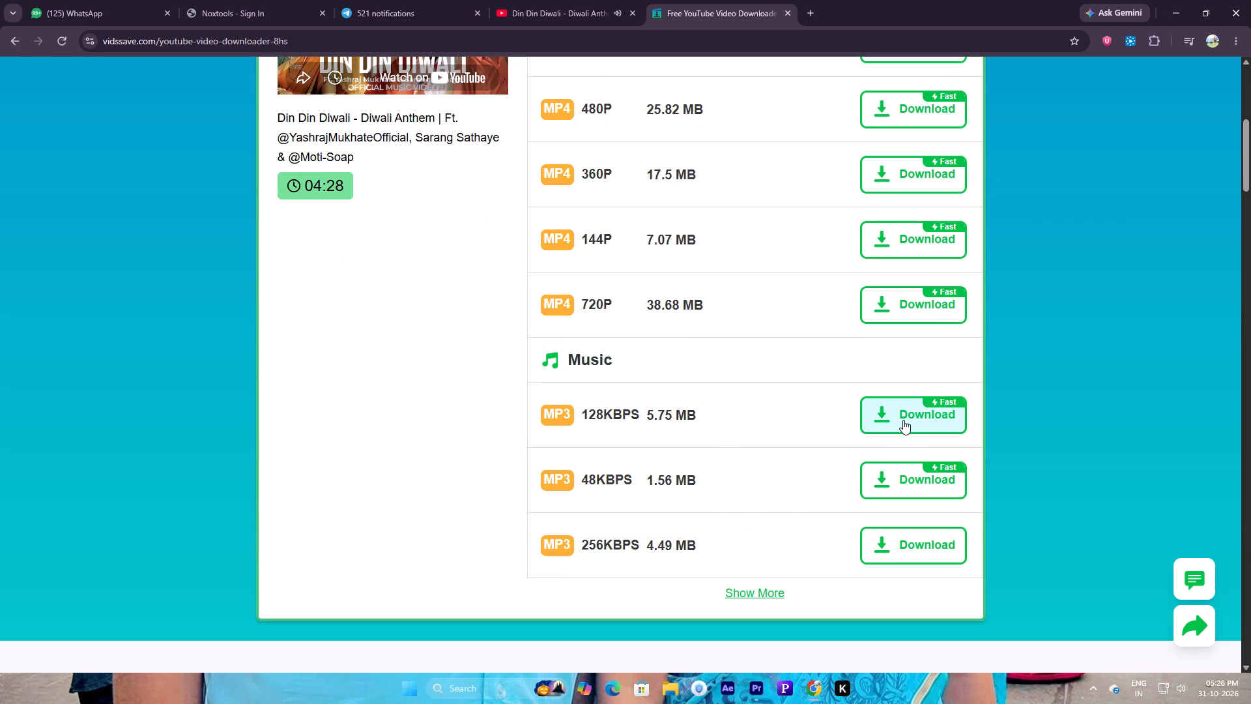
click(897, 550)
click(787, 228)
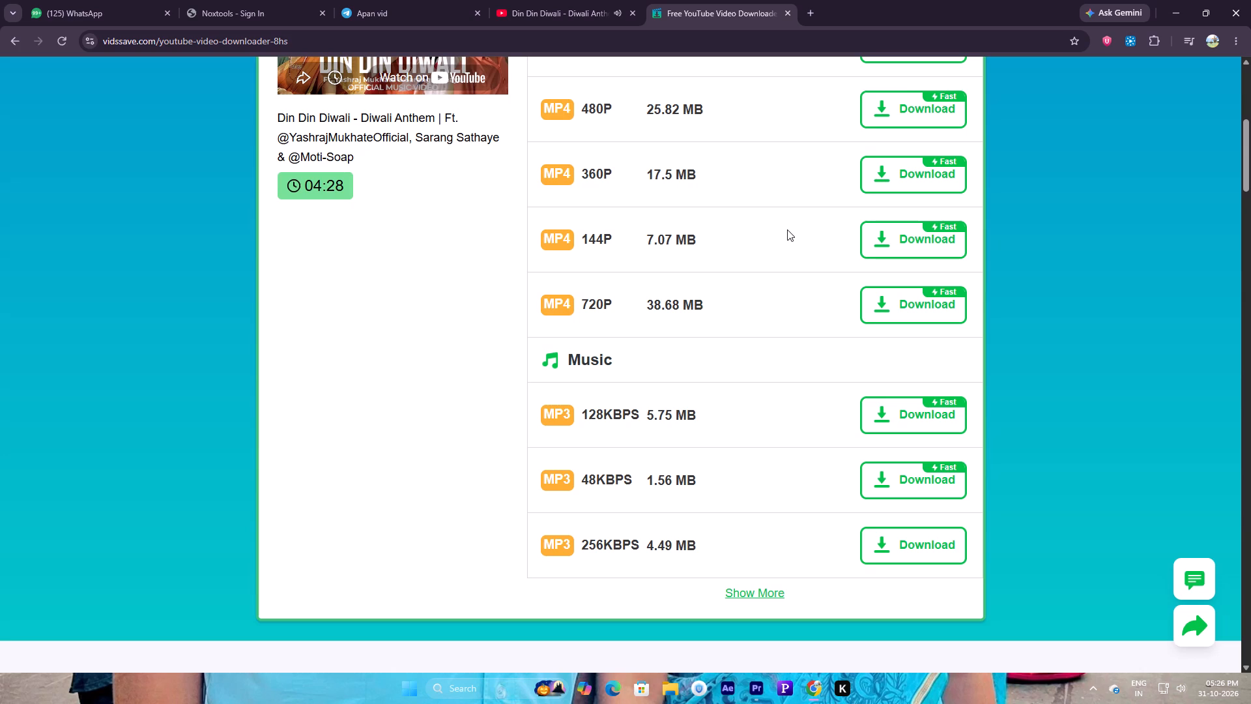
click(878, 412)
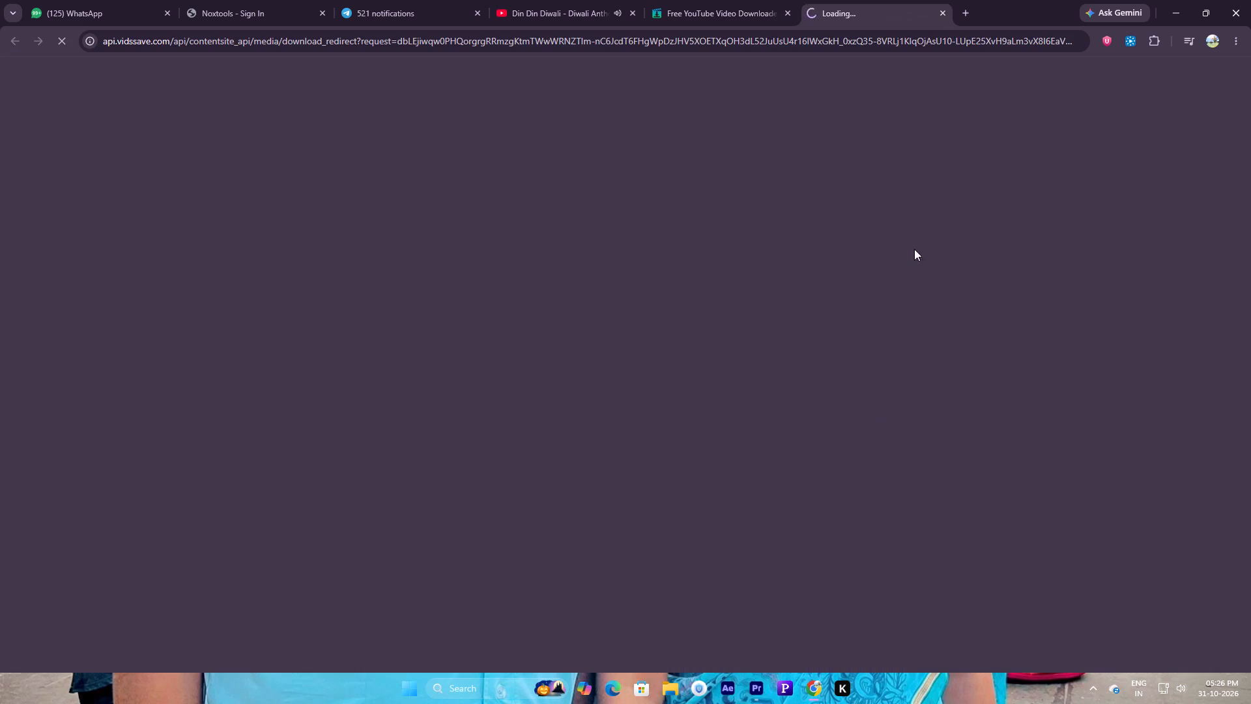
Return to the YouTube video, listen to more of the song up to about 3:06, and pause it.
click(566, 1)
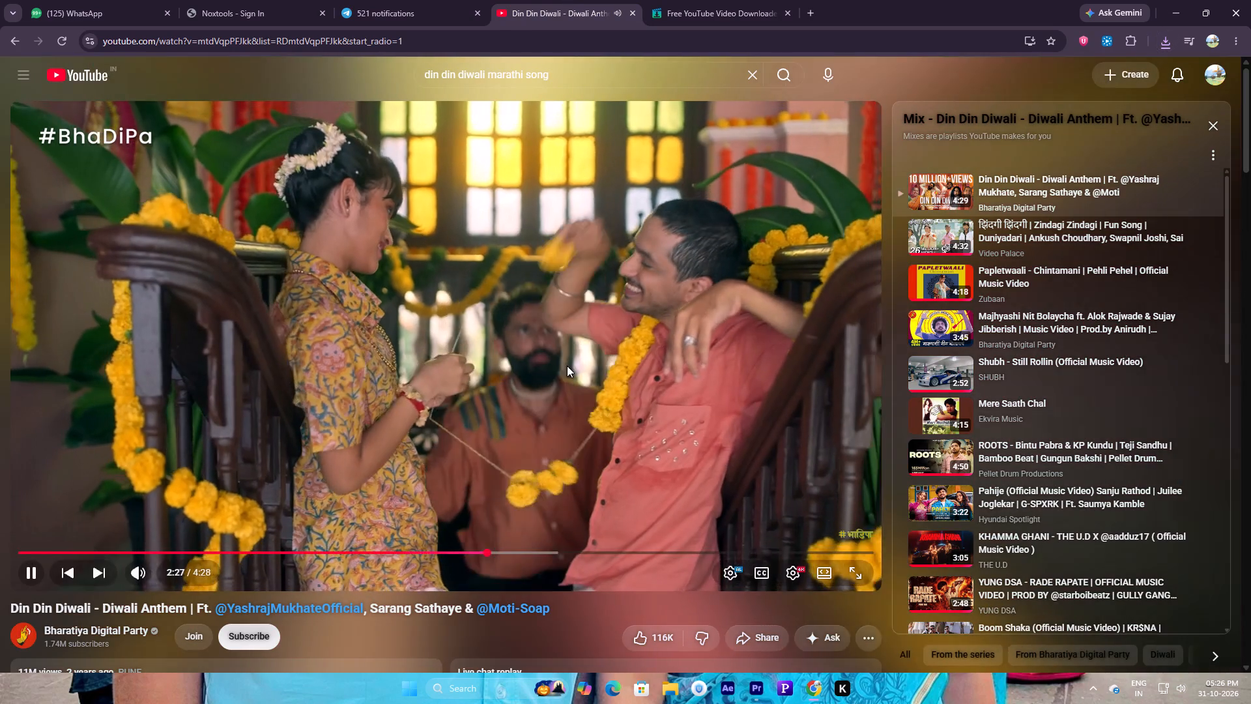
click(401, 293)
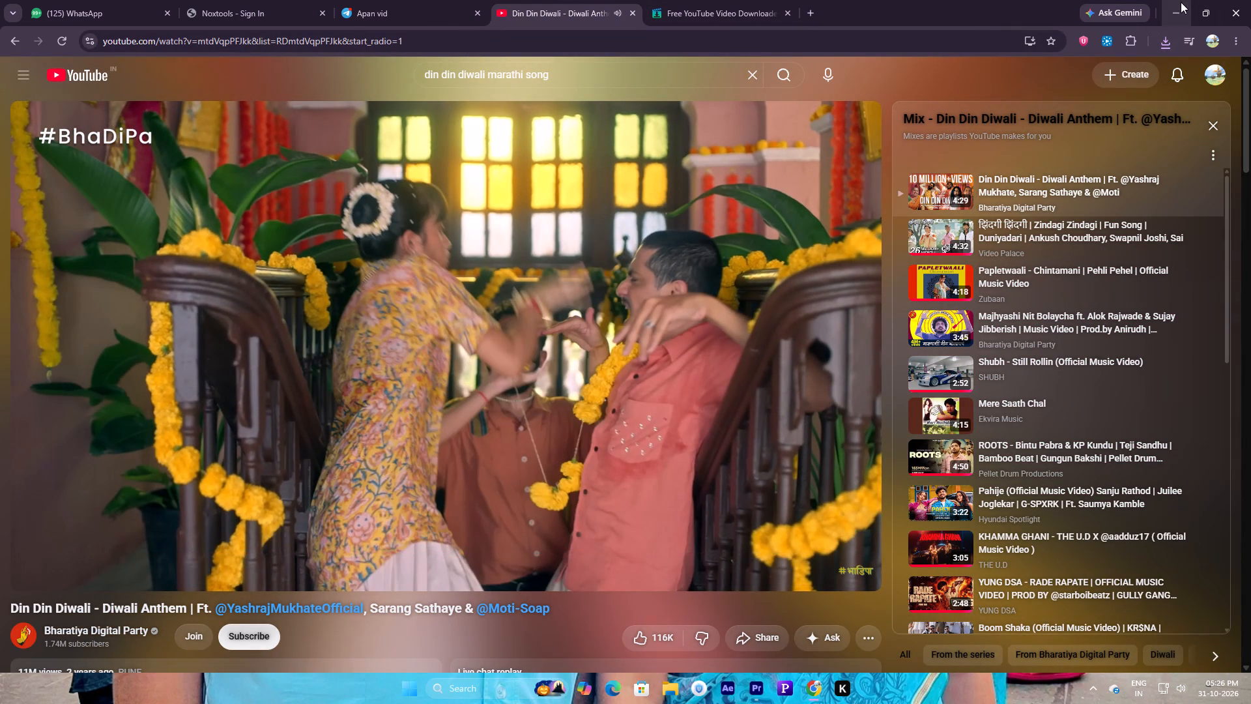
click(440, 372)
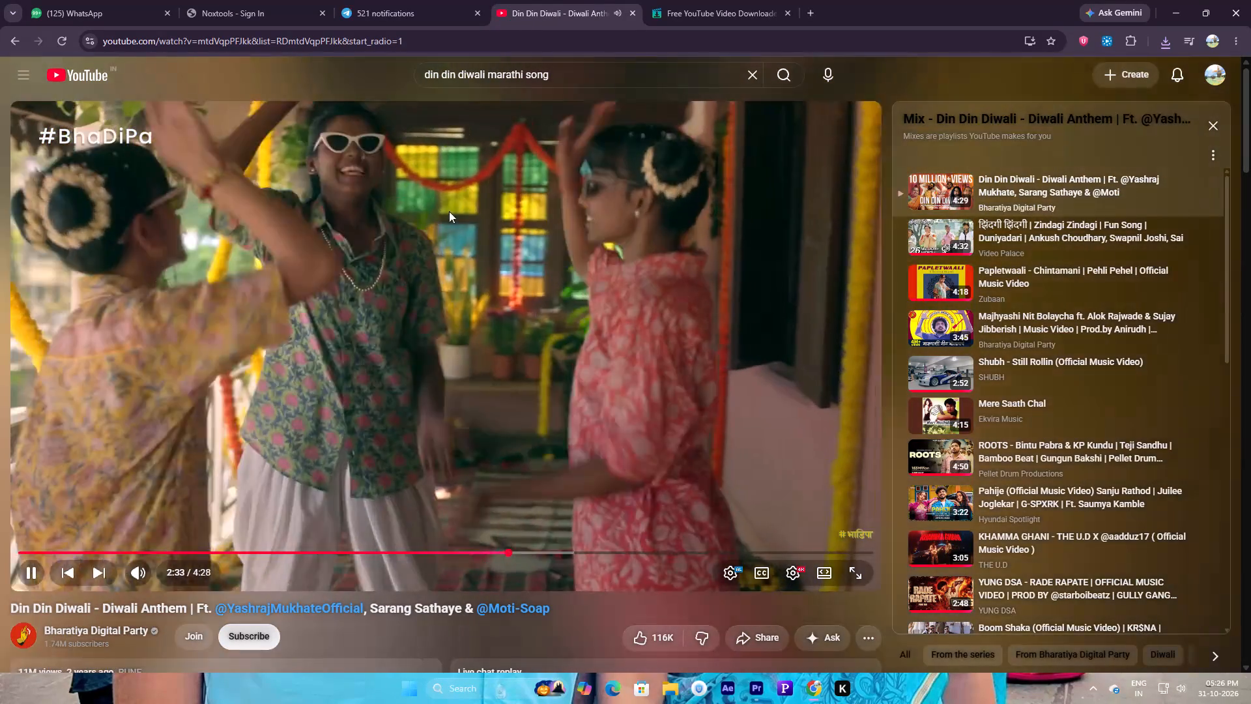
click(605, 553)
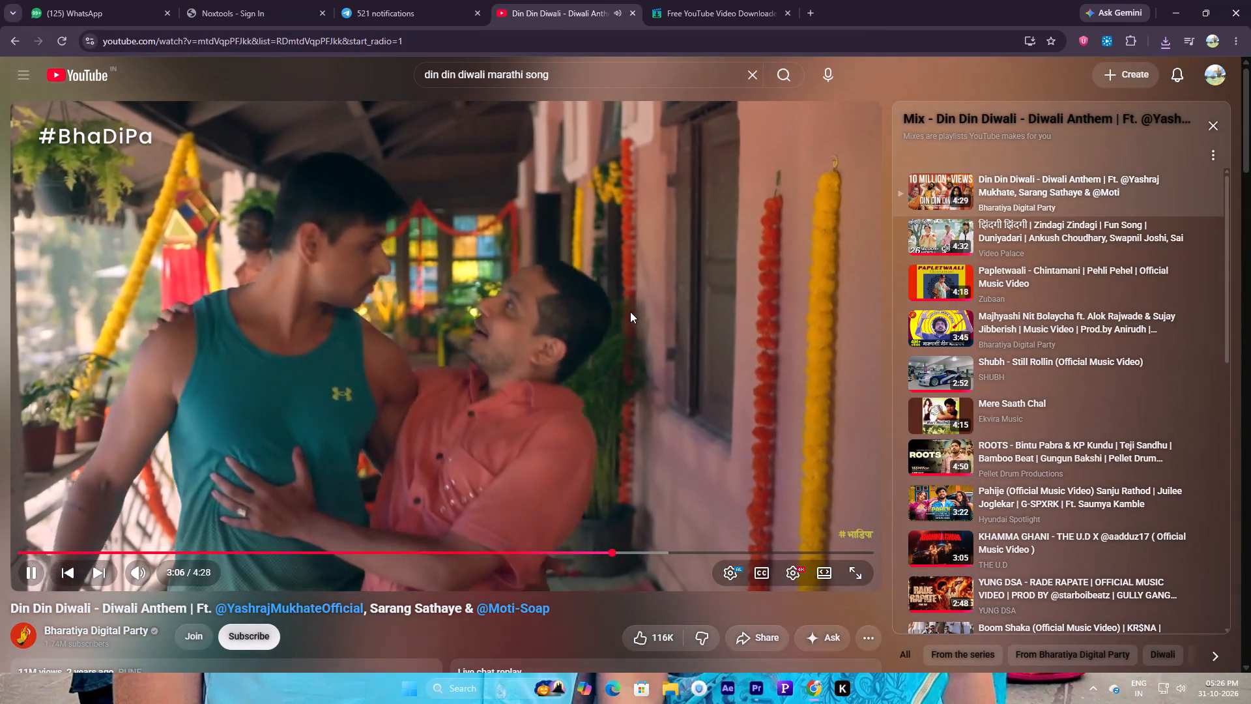
click(399, 283)
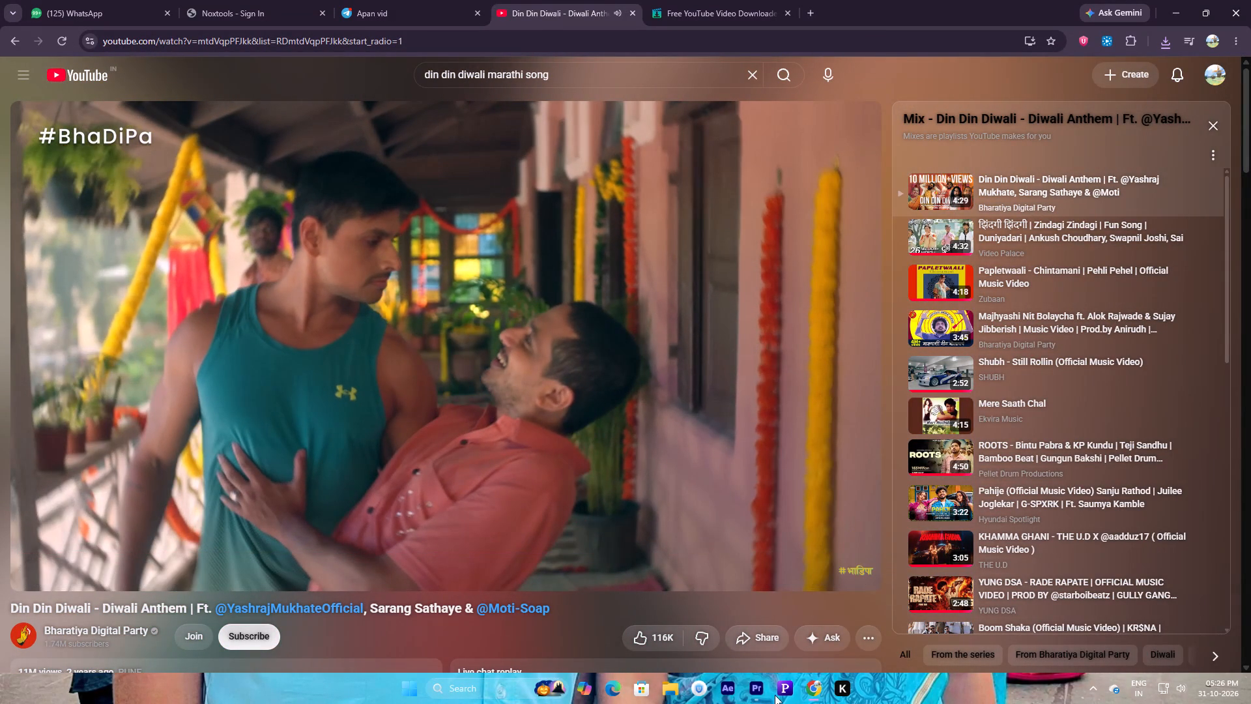
Switch to Premiere, return the playhead to the sequence start, and delete the WhatsApp video's audio from track A1.
click(756, 686)
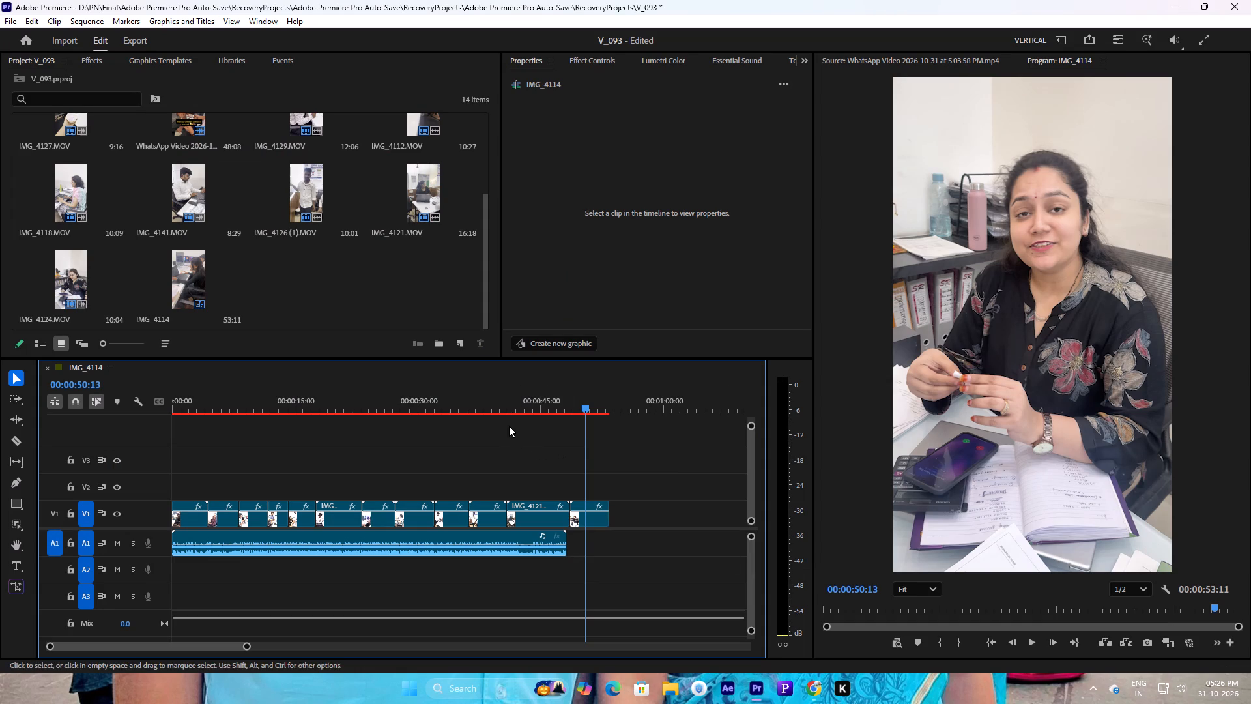
drag(503, 383, 483, 387)
drag(478, 409, 95, 410)
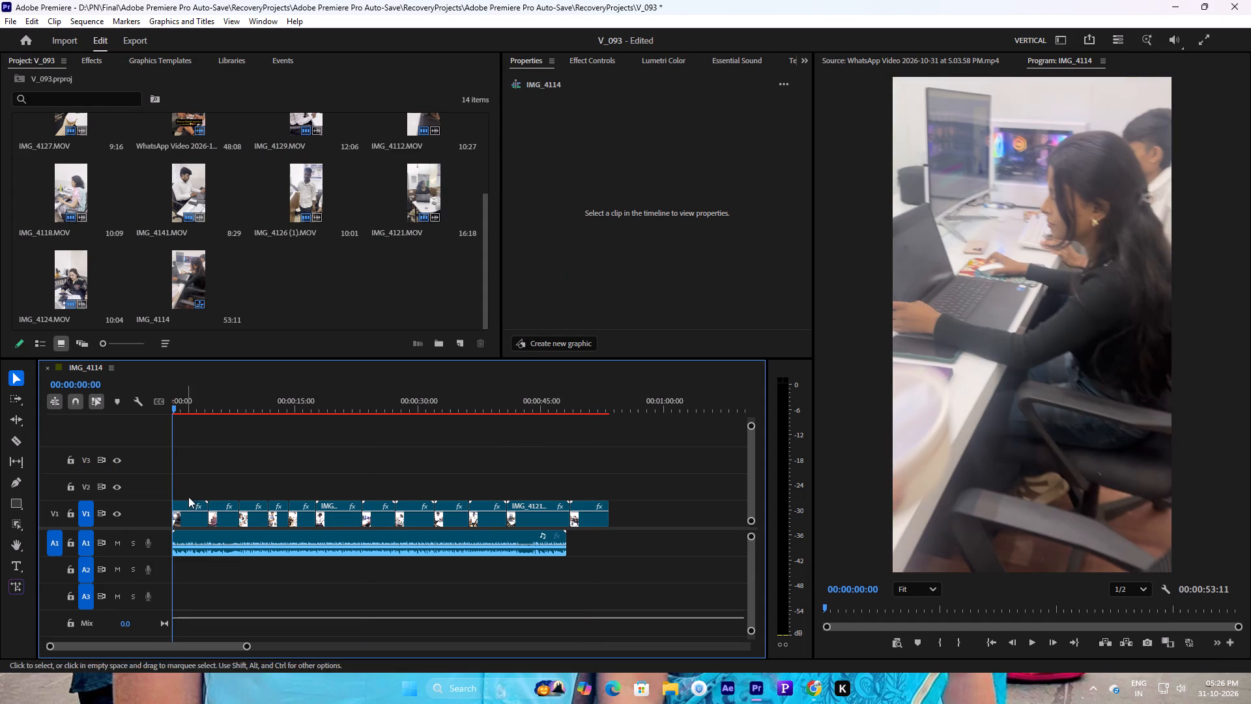
click(218, 547)
key(Delete)
Import the vidssave.com Din Din Diwali audio file from Downloads and place it on A1 at the sequence start.
double_click(321, 310)
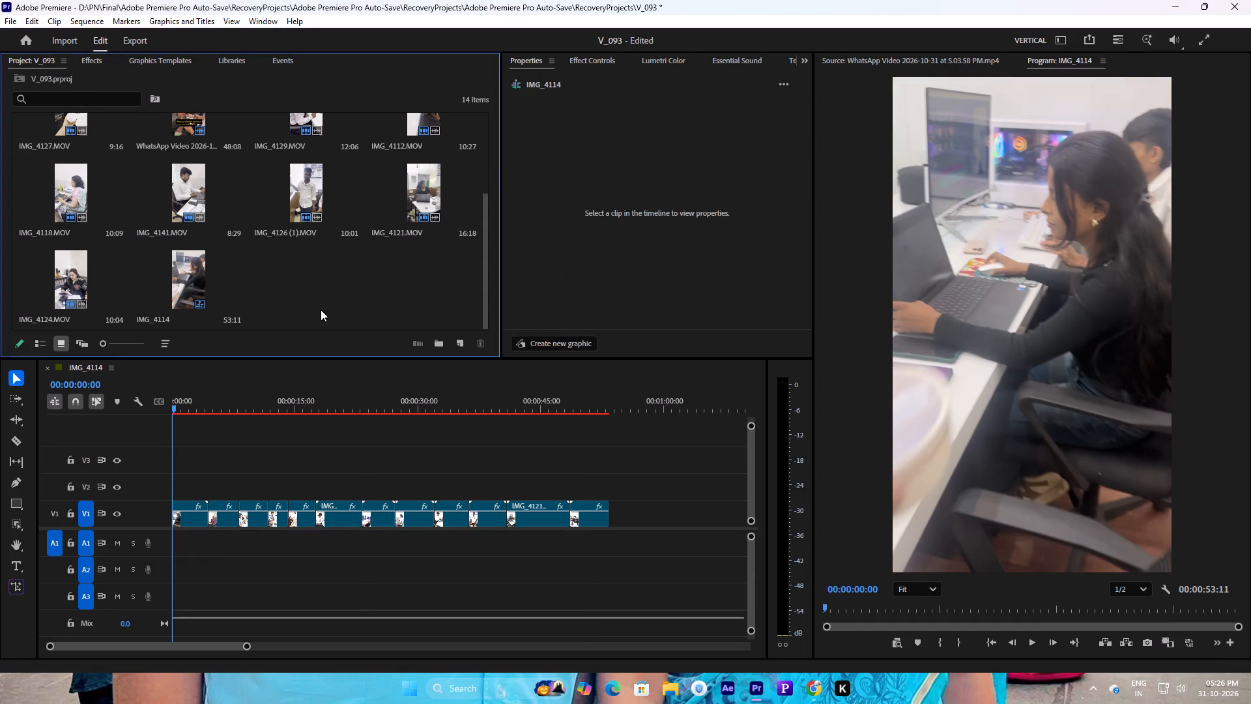
click(245, 166)
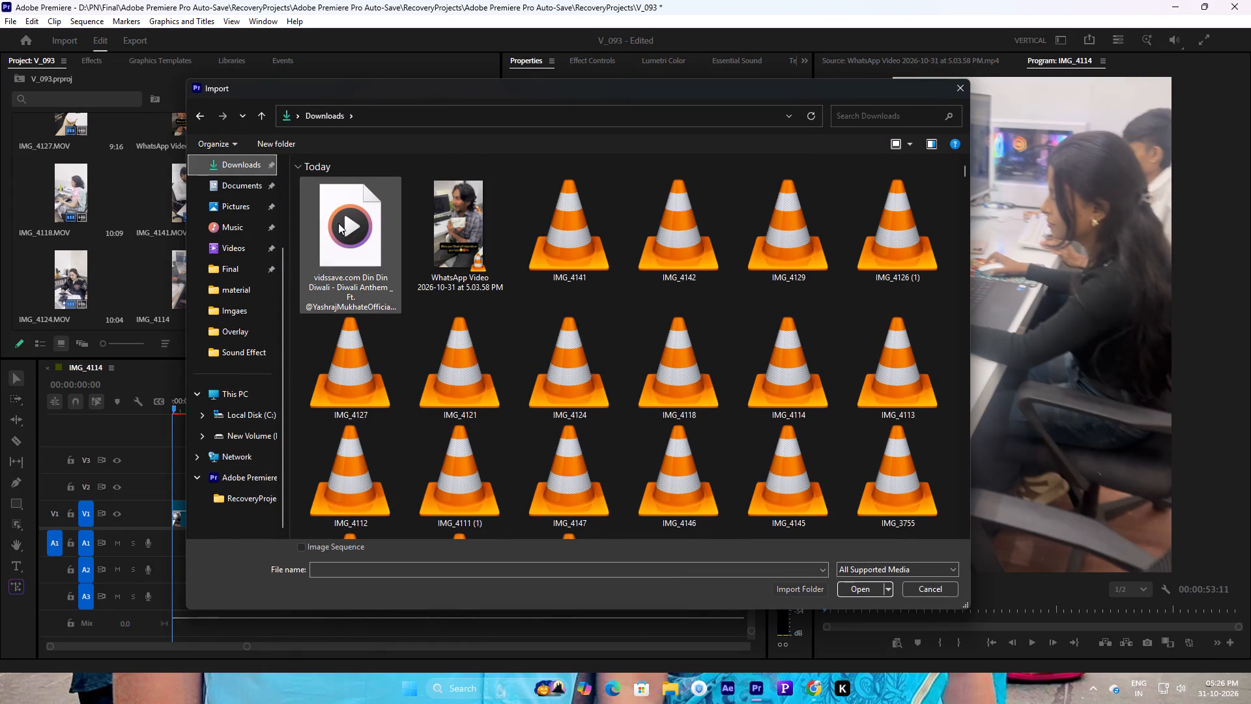
click(338, 223)
click(871, 590)
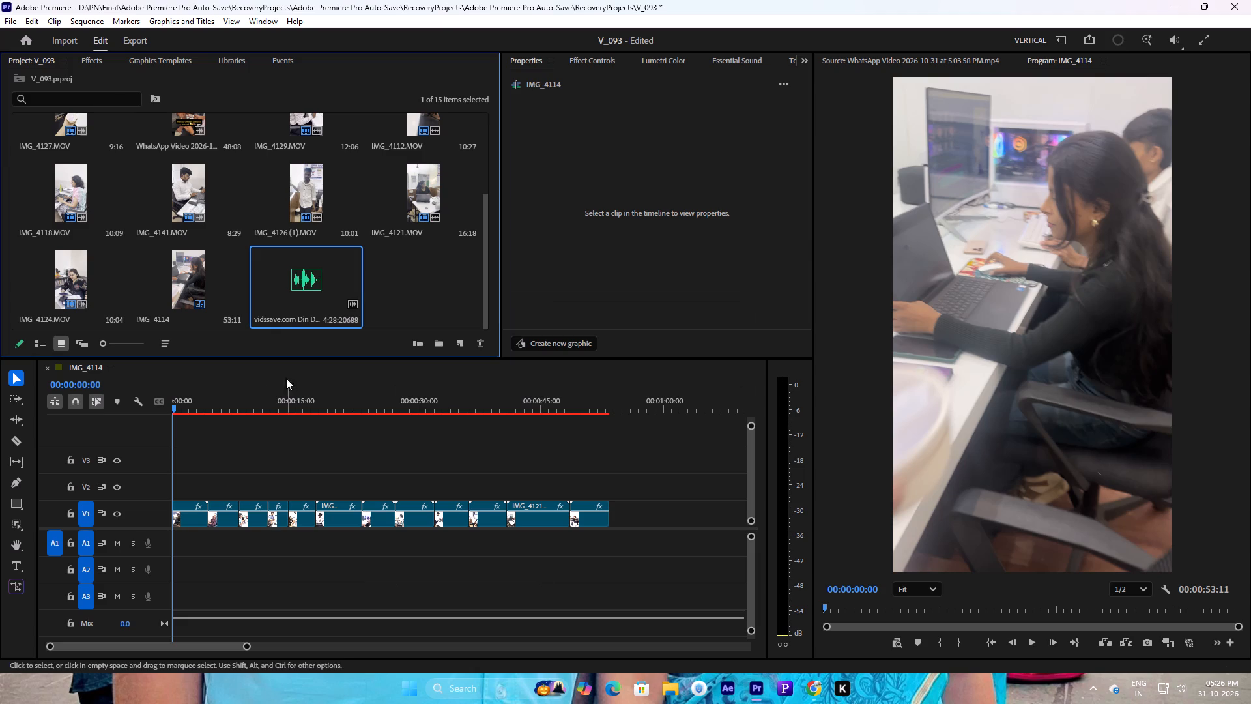
drag(296, 296, 160, 551)
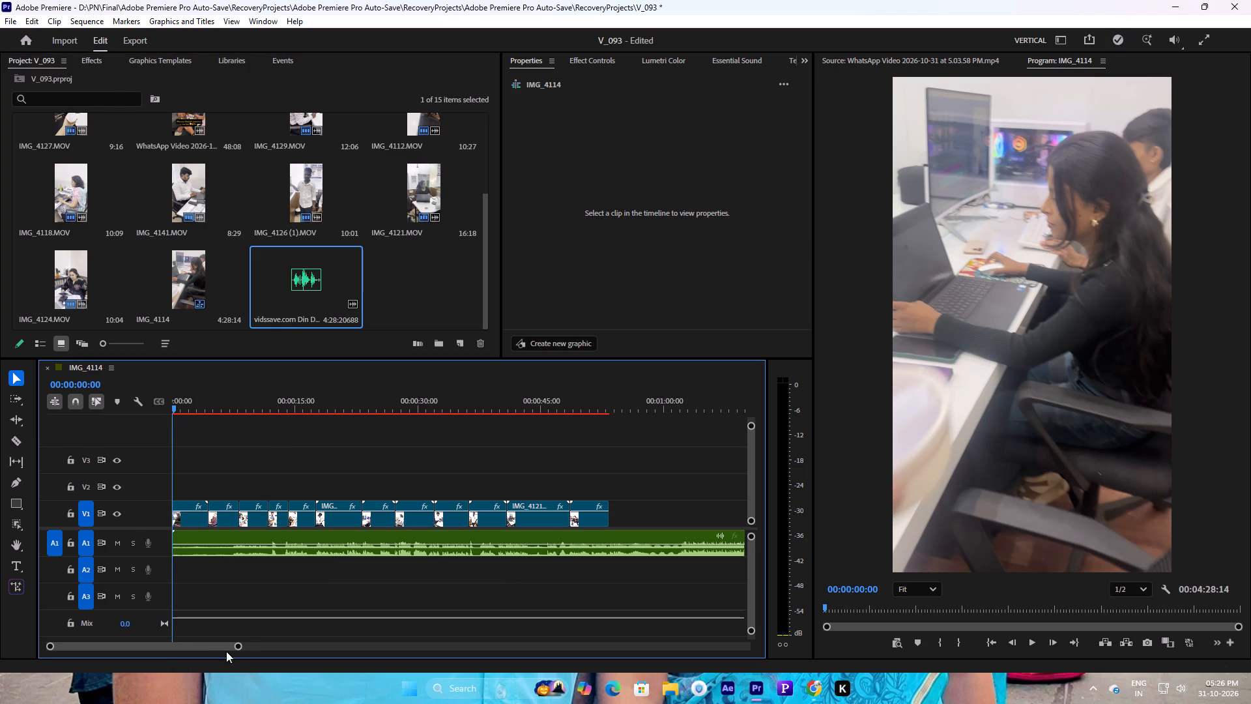
Play the Din Din Diwali song on A1 from about 1:03 and around 1:55 to find its starting point.
drag(240, 647, 411, 623)
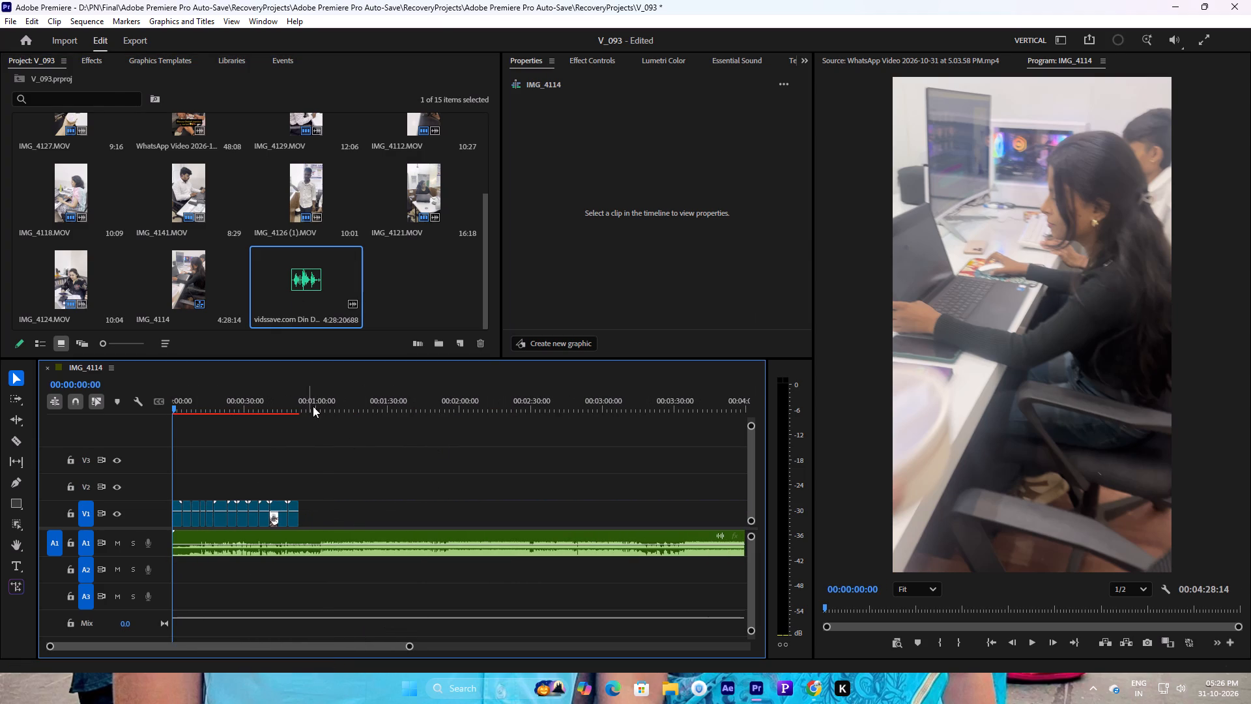
click(322, 404)
key(space)
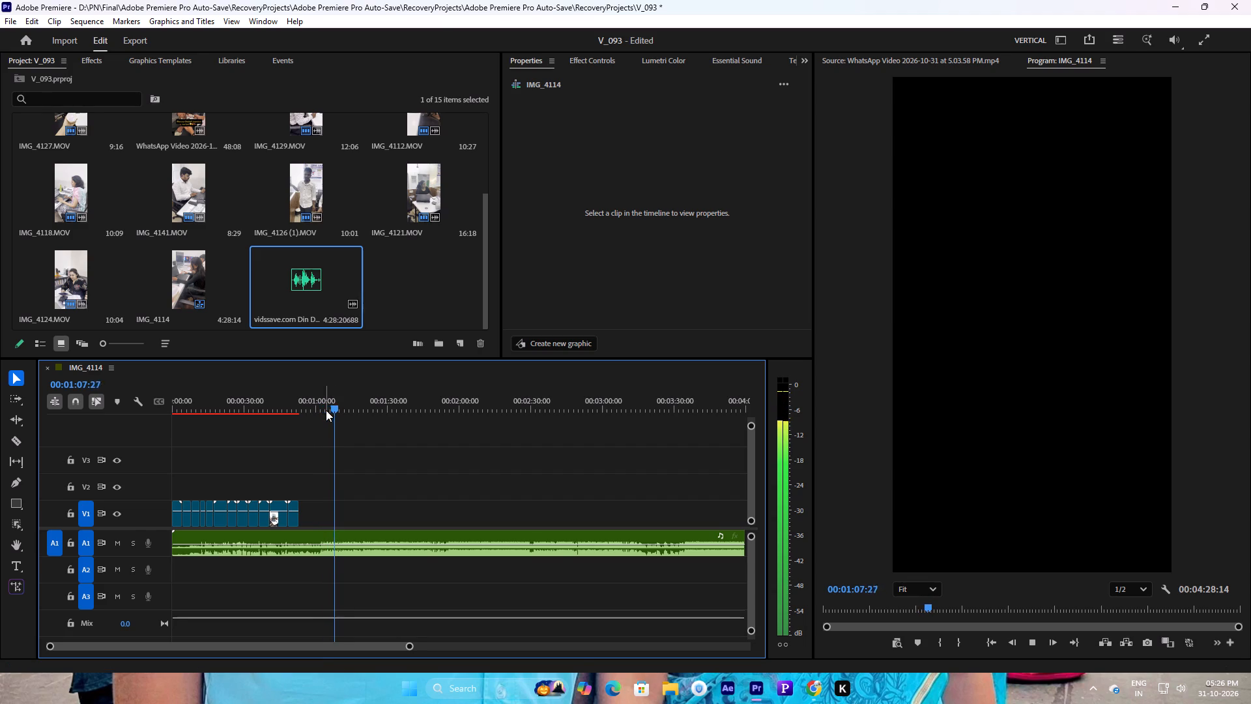
drag(336, 408, 448, 438)
key(space)
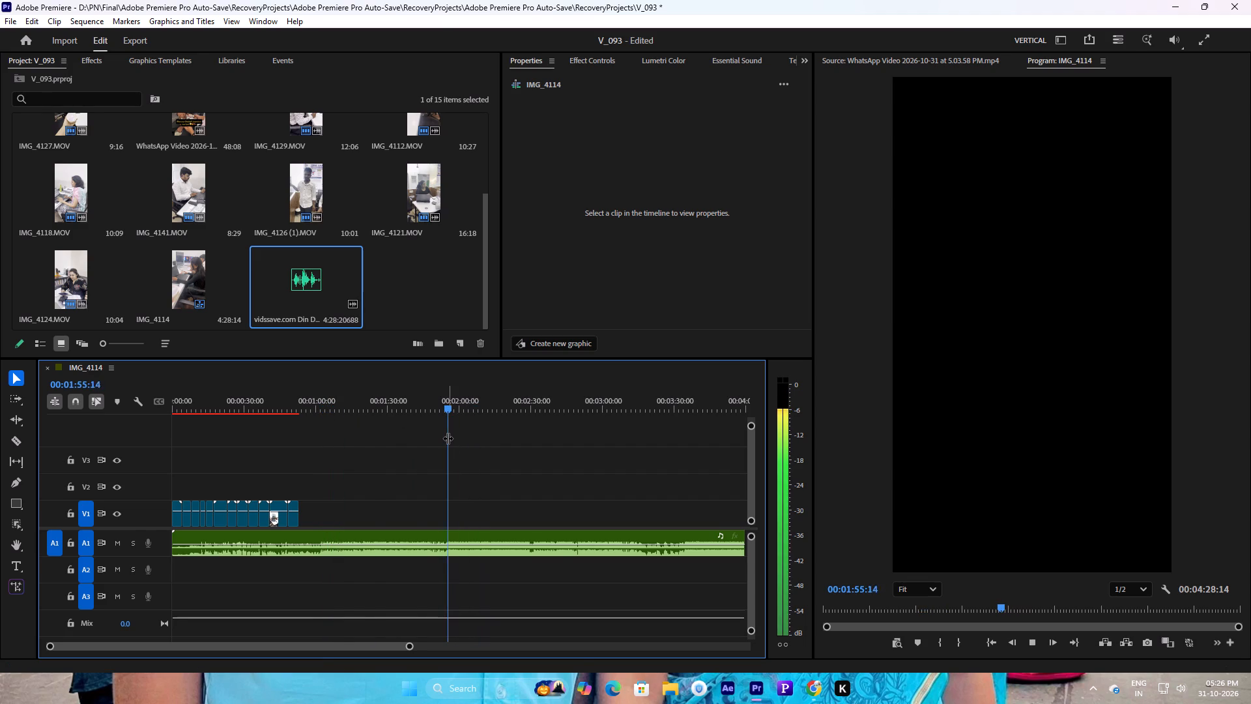
click(453, 409)
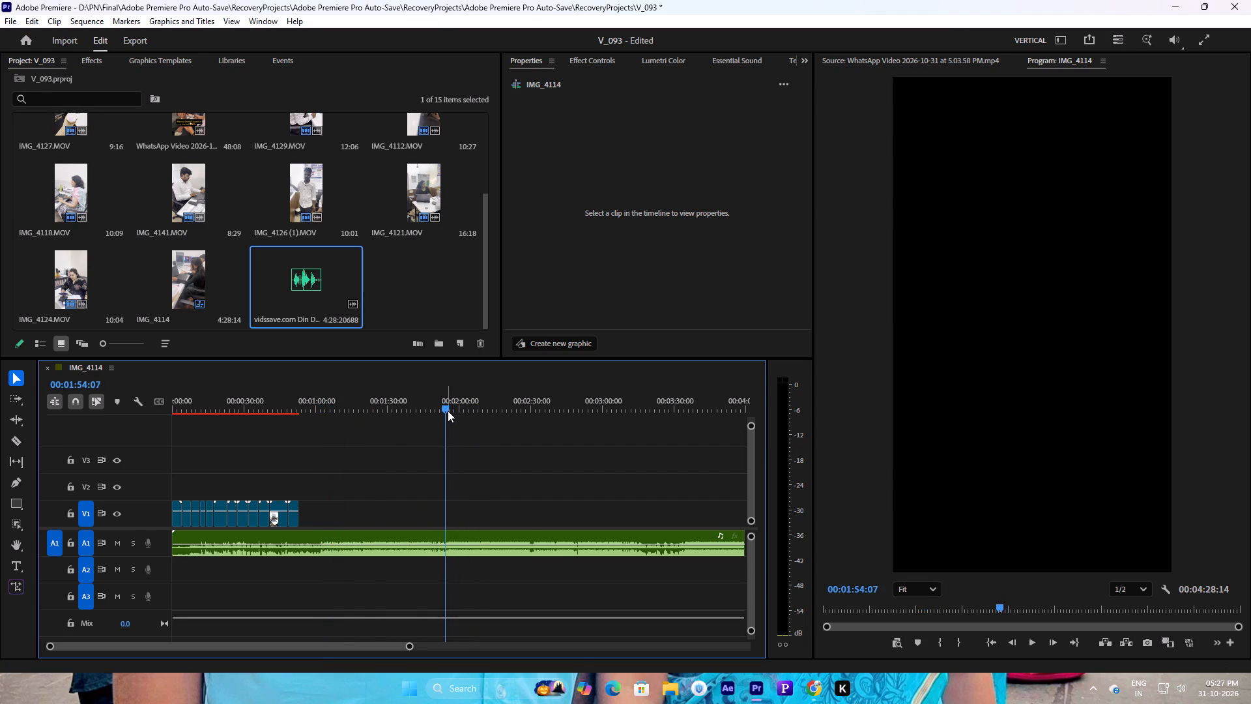
key(space)
key(space)
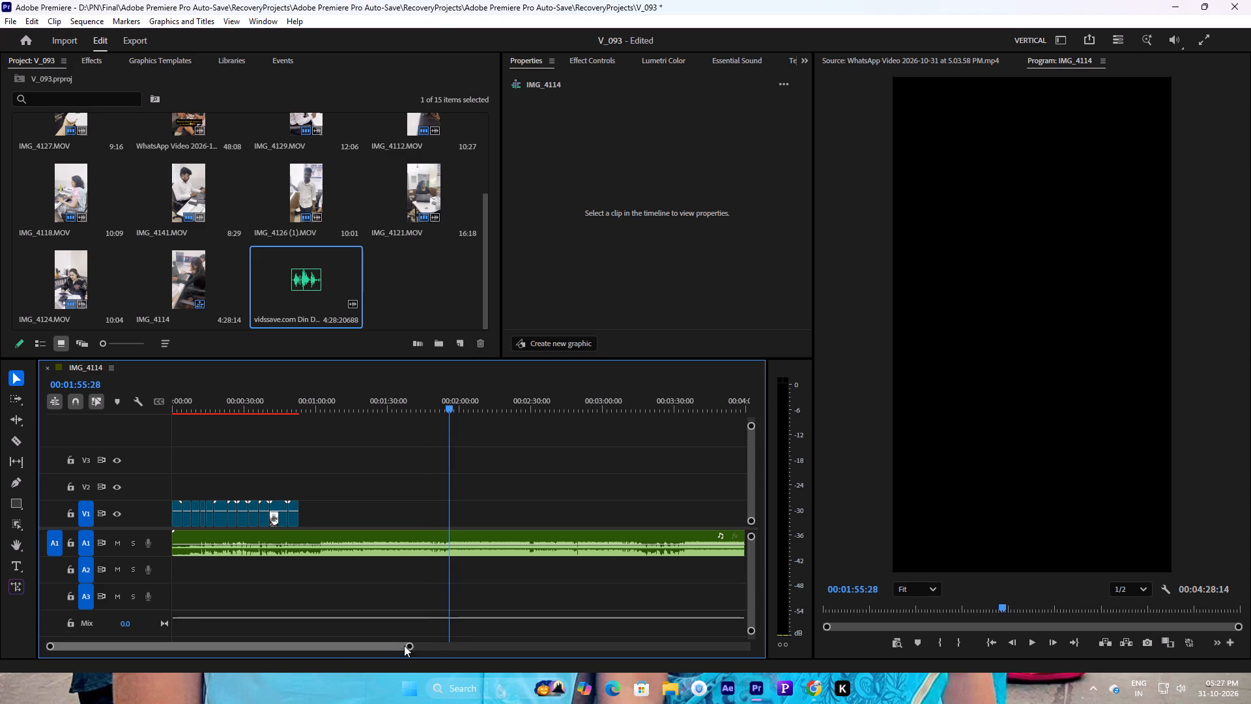
Cut the song on A1 at 00:01:54:12 and delete the part before the cut.
drag(408, 643, 306, 648)
drag(459, 405, 457, 405)
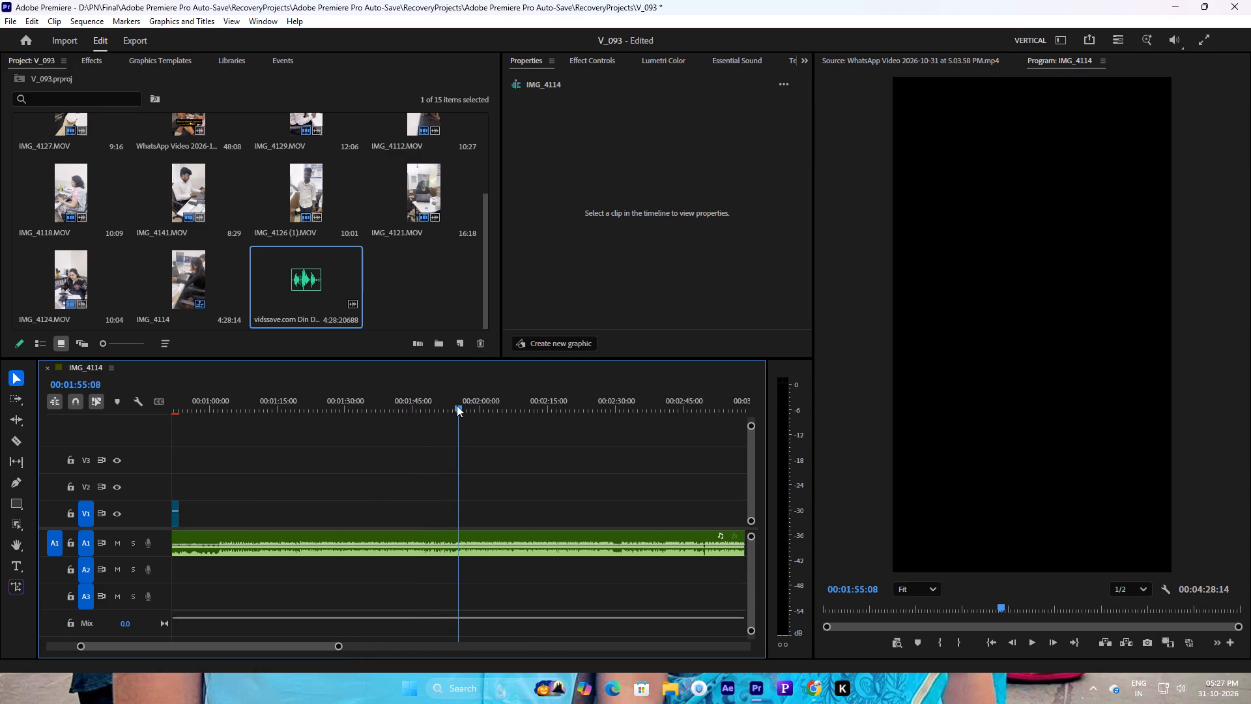
drag(457, 405, 452, 407)
key(space)
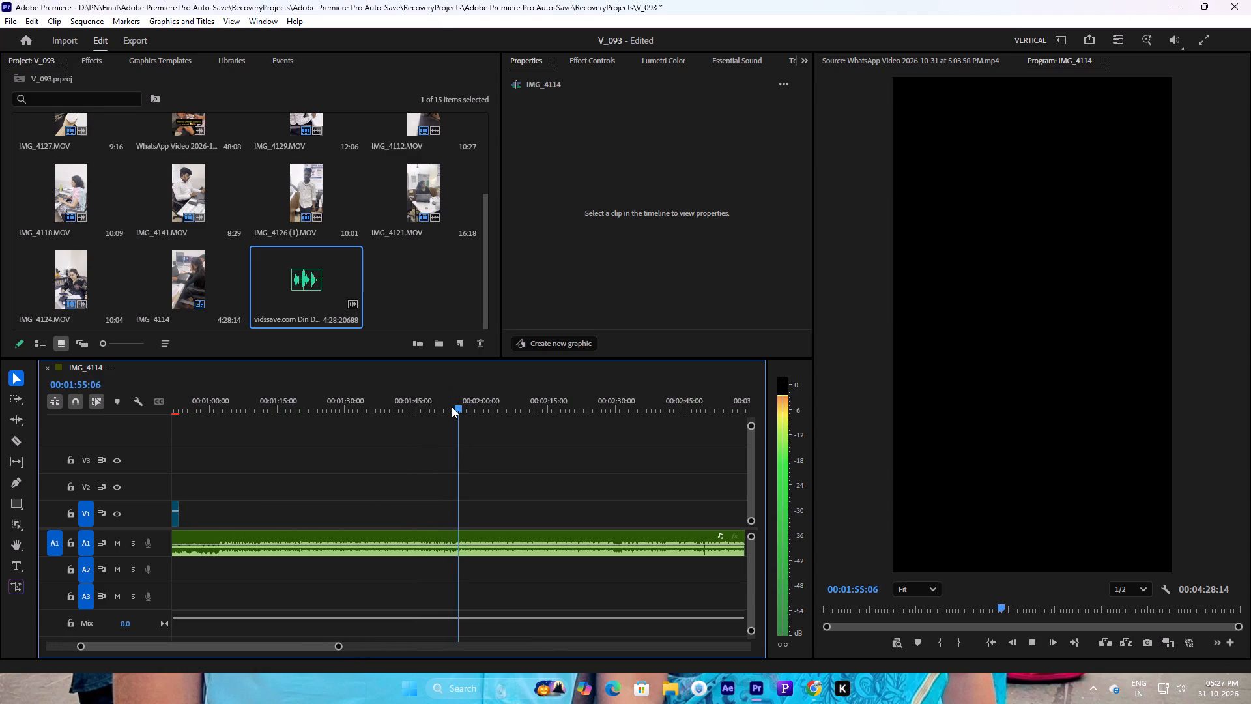
drag(465, 405, 456, 408)
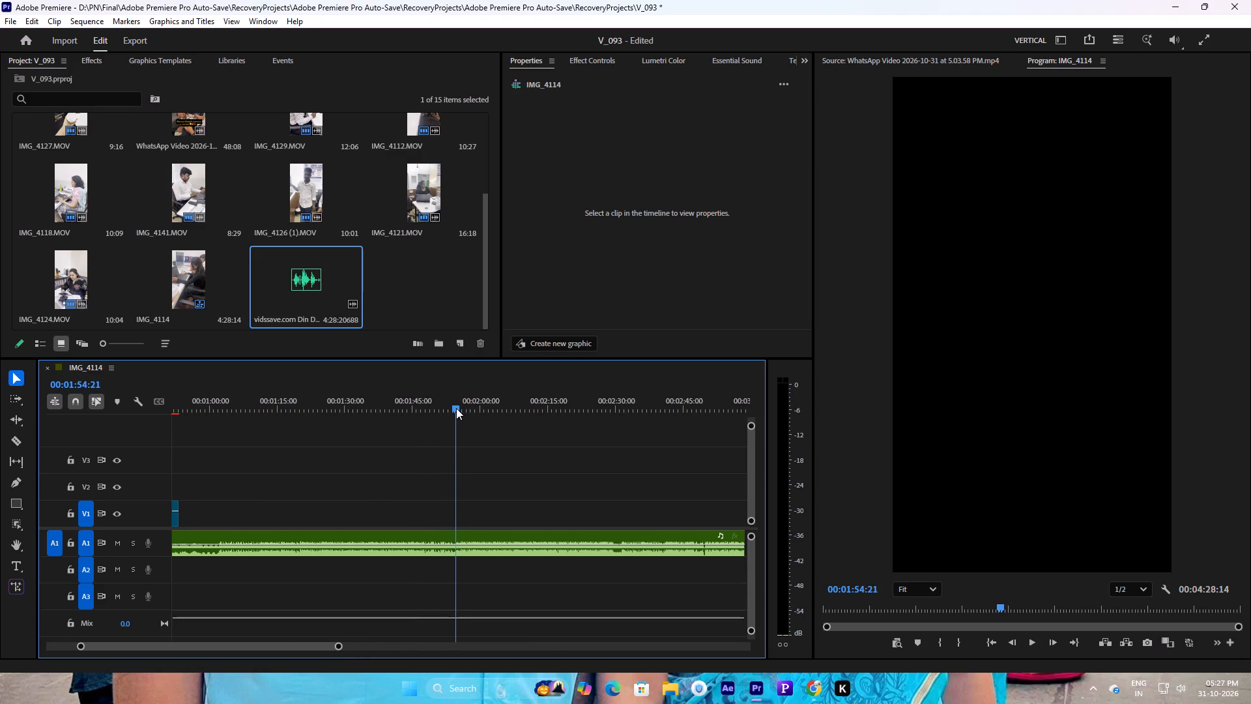
drag(456, 408, 455, 408)
click(478, 538)
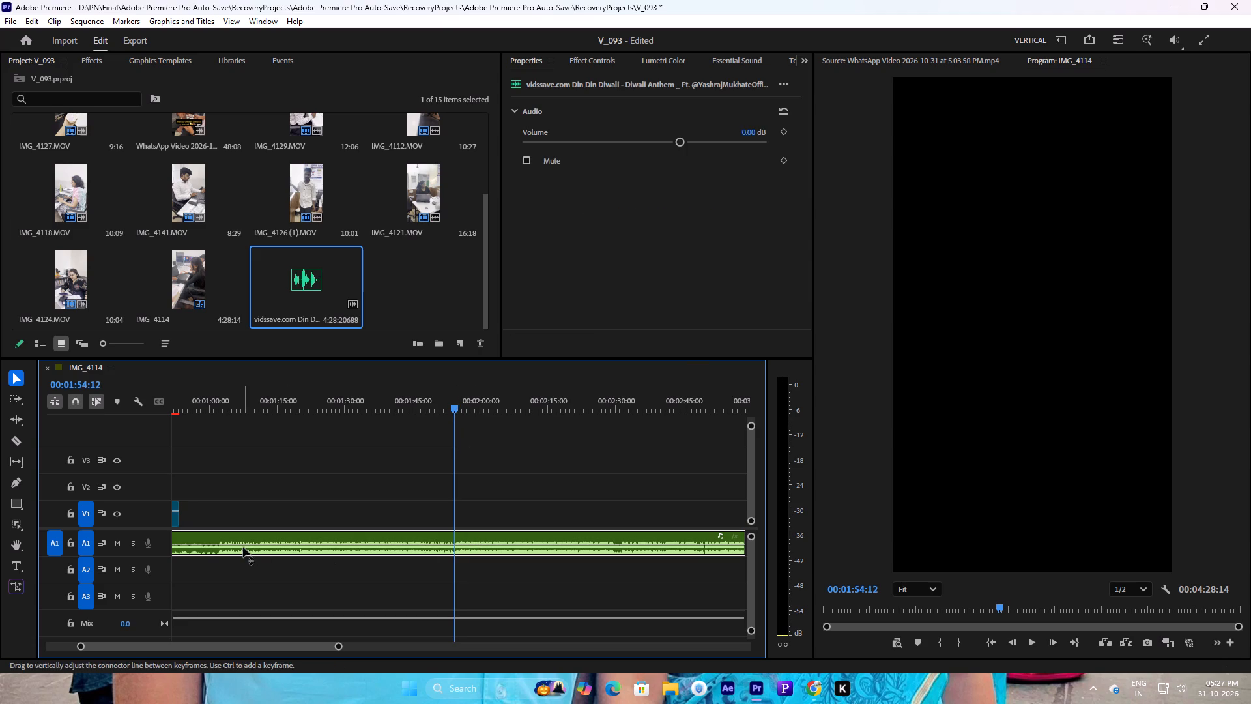
key(c)
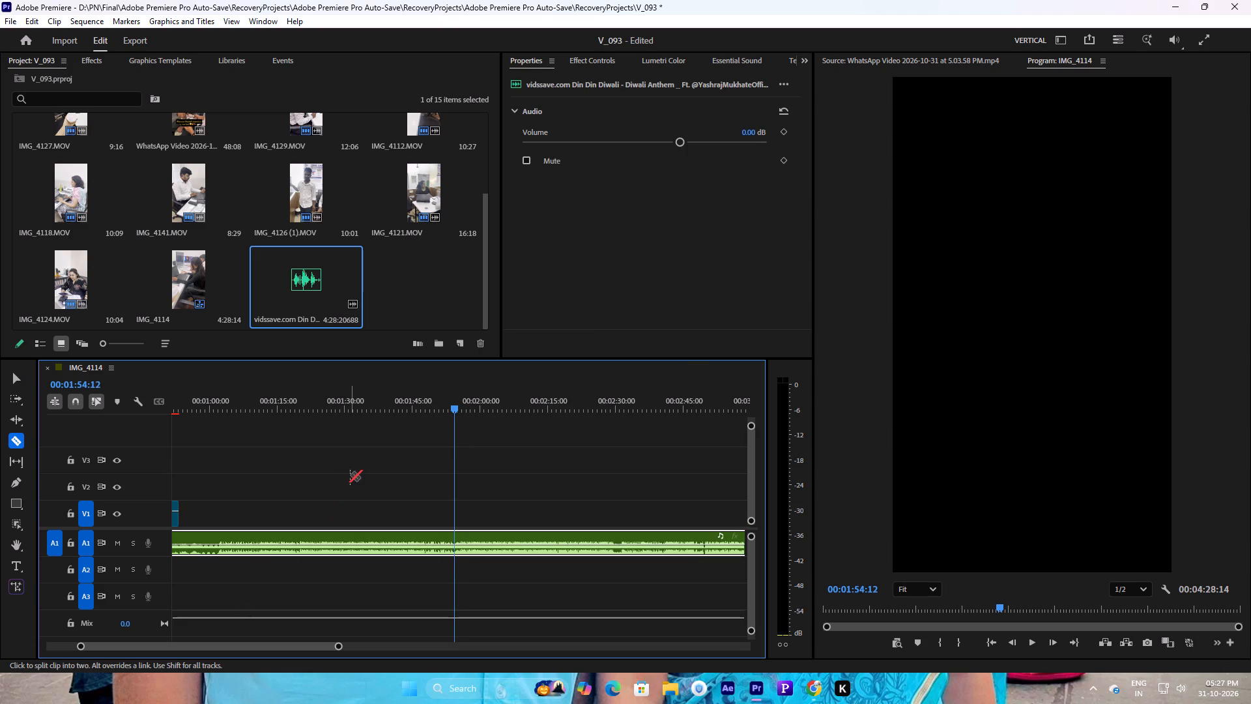
click(455, 541)
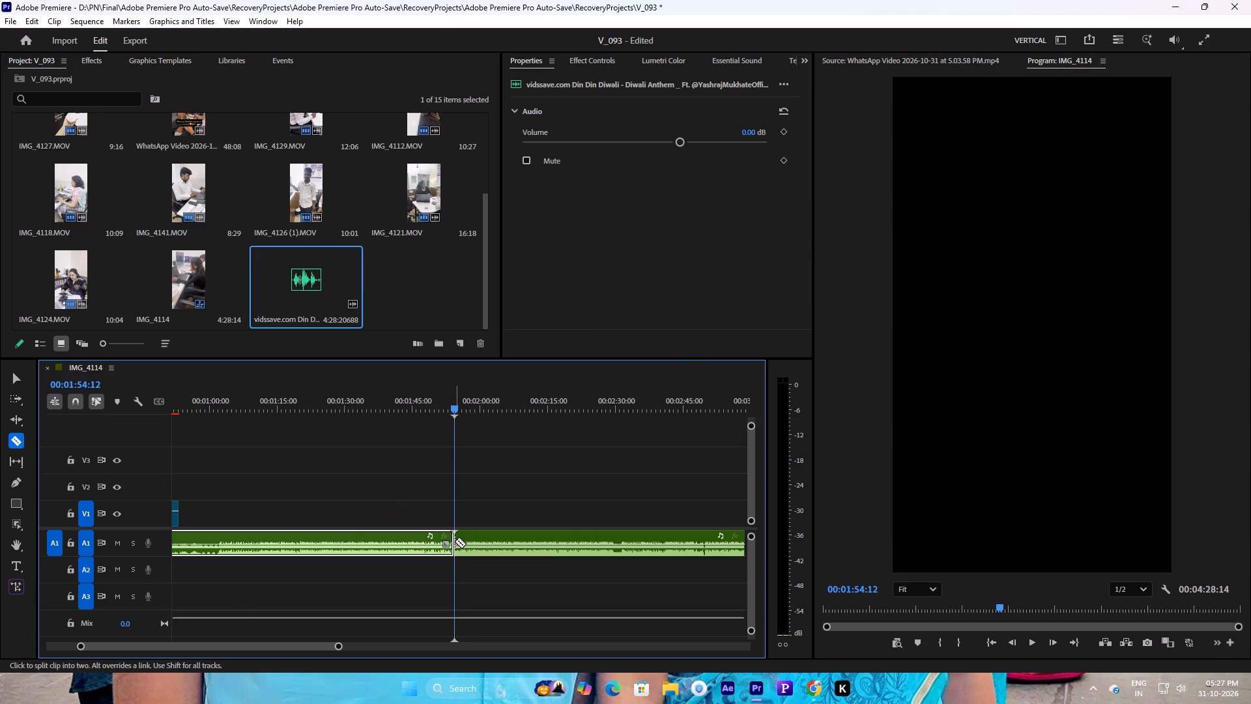
key(v)
click(427, 543)
key(Delete)
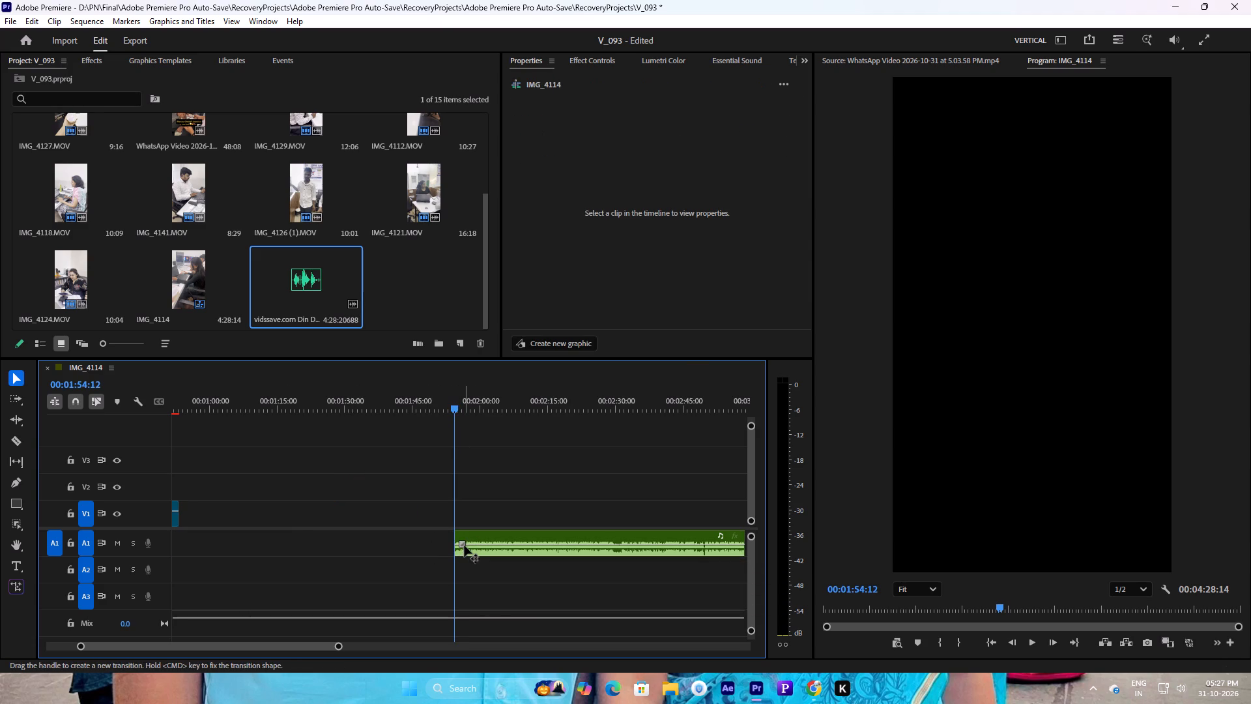
Close the gap on A1 by moving the remaining song section to the start of the sequence.
click(419, 535)
key(Delete)
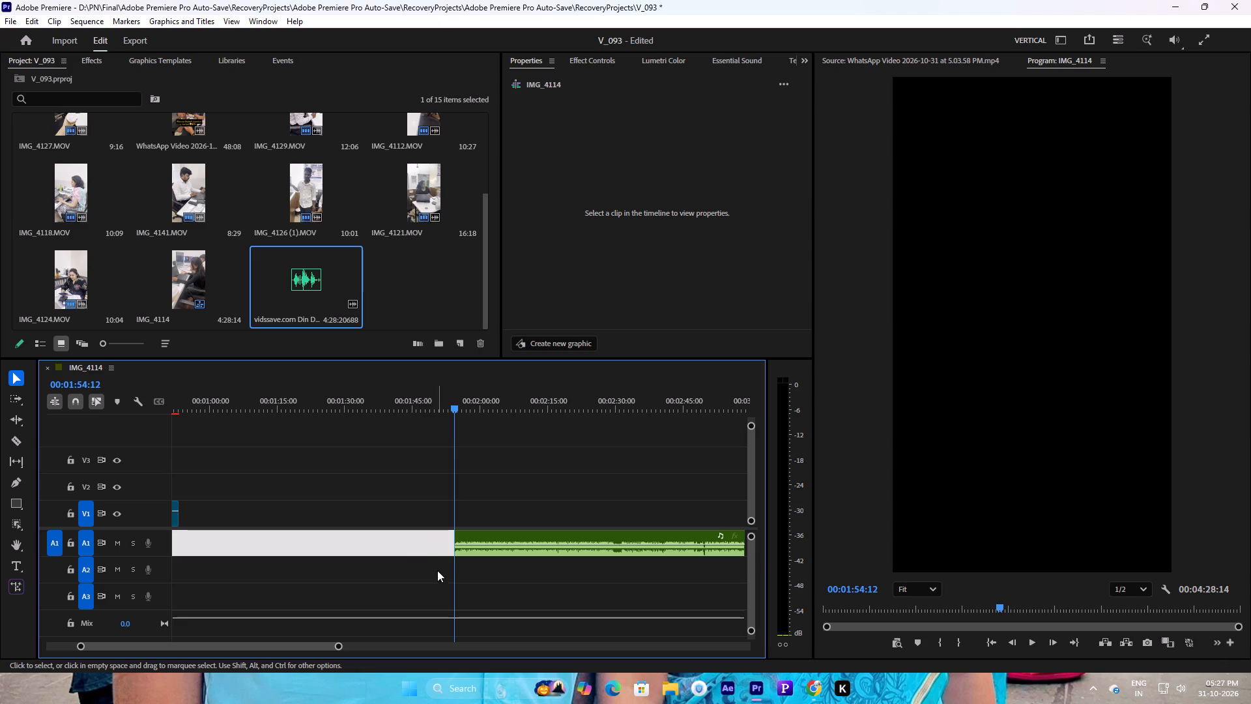
drag(336, 649, 285, 660)
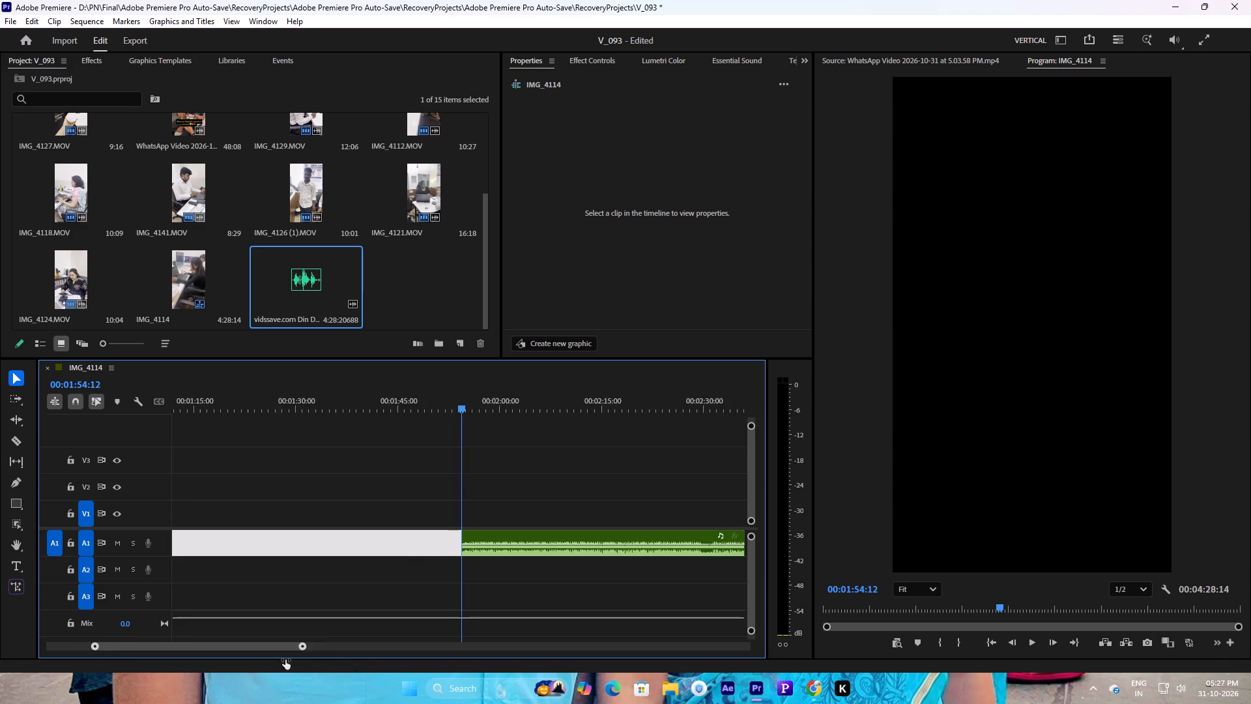
drag(285, 660, 585, 628)
click(431, 540)
drag(431, 540, 338, 540)
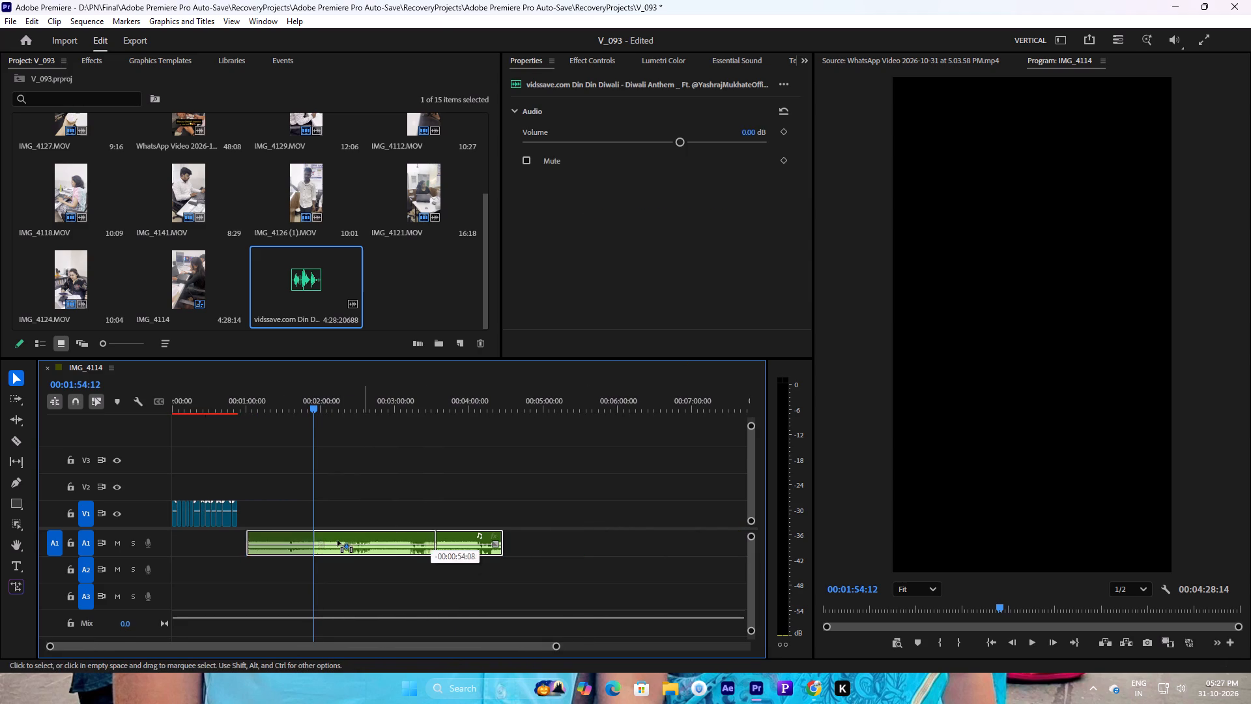
drag(338, 540, 244, 544)
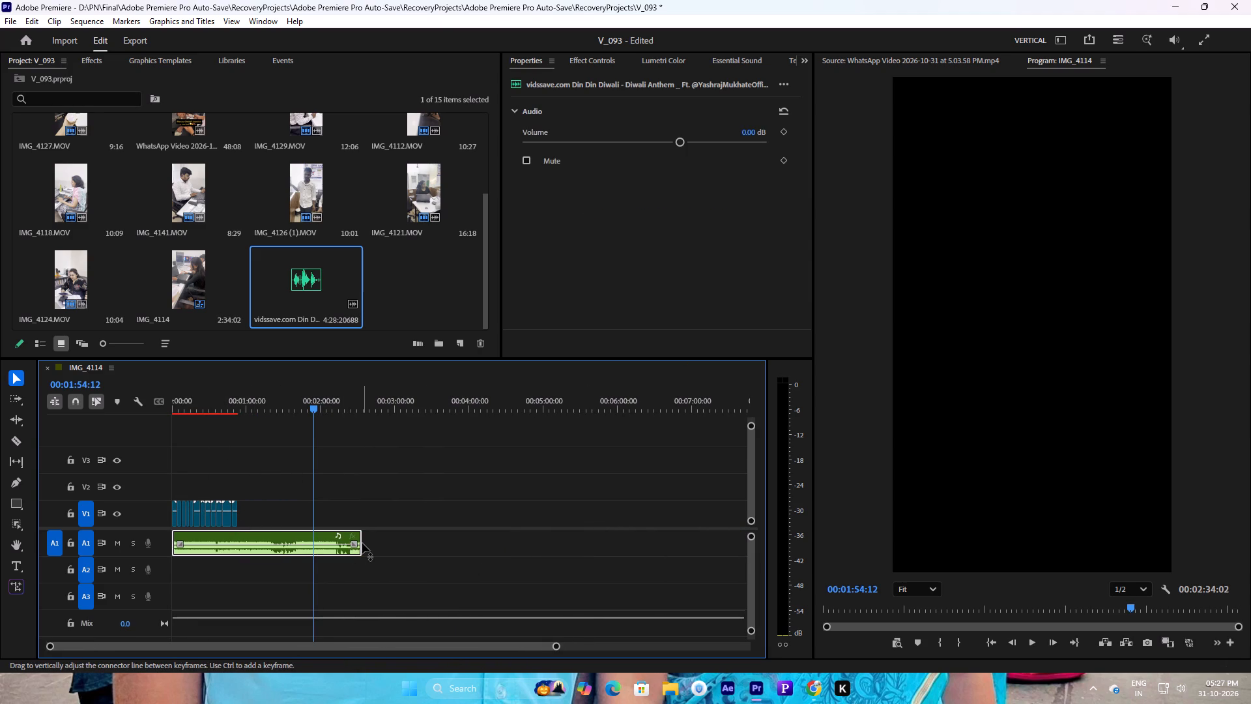
Trim the song's end on A1 to match the end of the video at 00:00:53:11.
drag(363, 546, 237, 548)
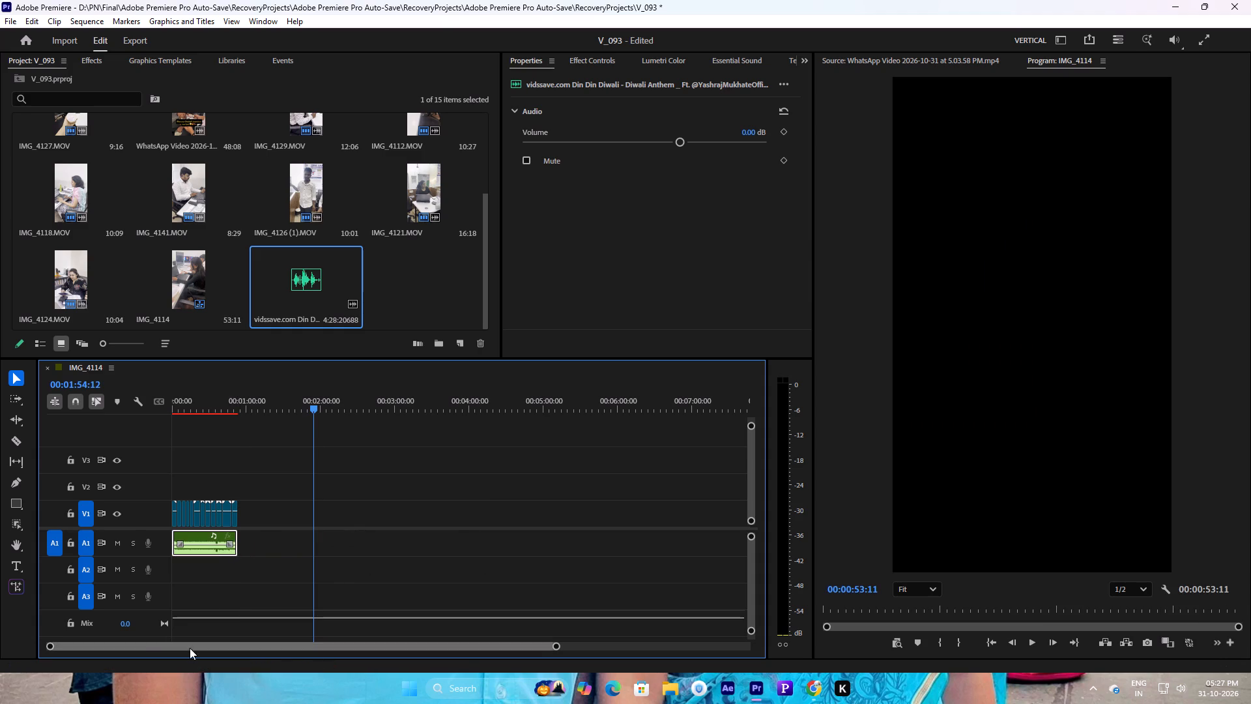
Play the whole sequence from the start to check the video against the song.
drag(188, 647, 112, 638)
drag(551, 647, 457, 639)
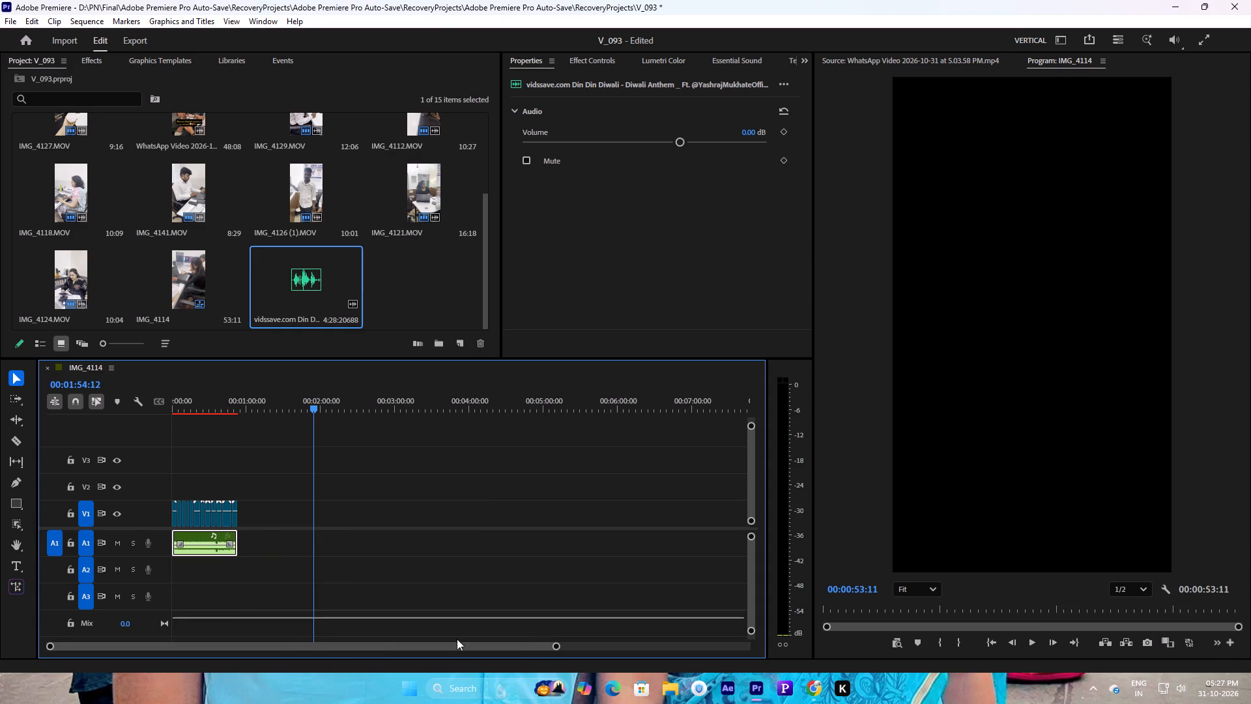
drag(457, 639, 280, 638)
drag(555, 650, 152, 659)
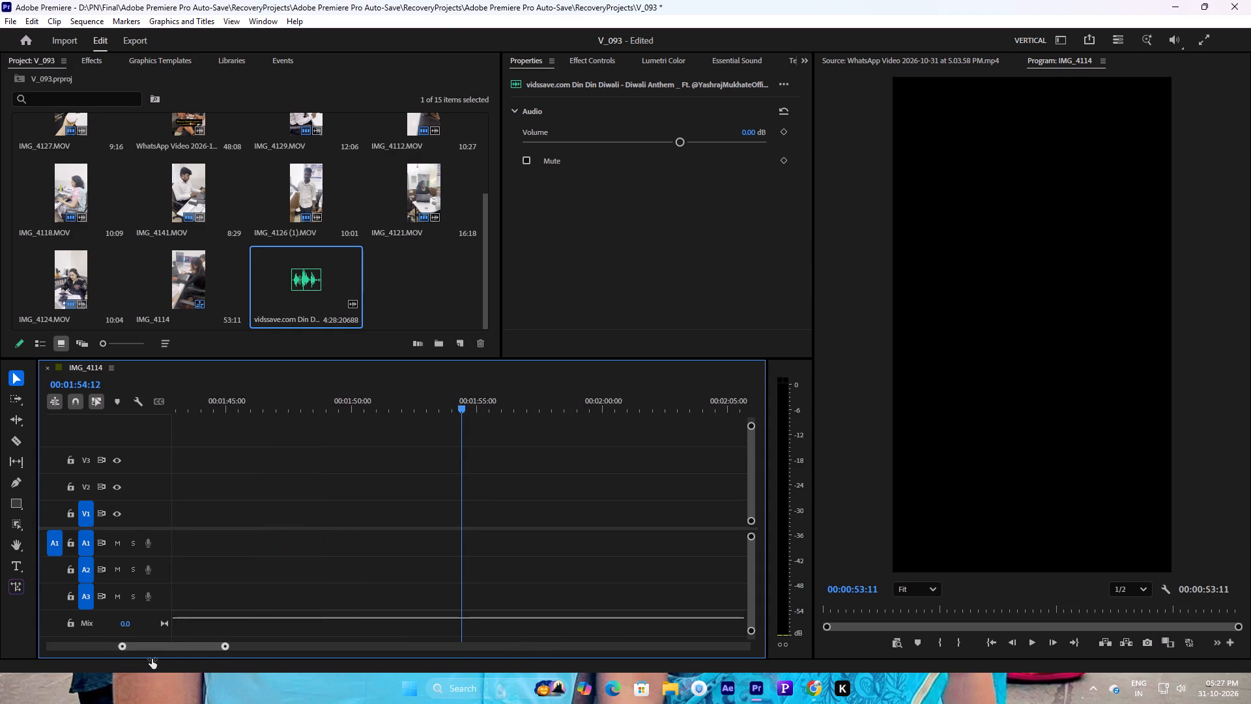
drag(152, 659, 257, 659)
drag(255, 645, 26, 596)
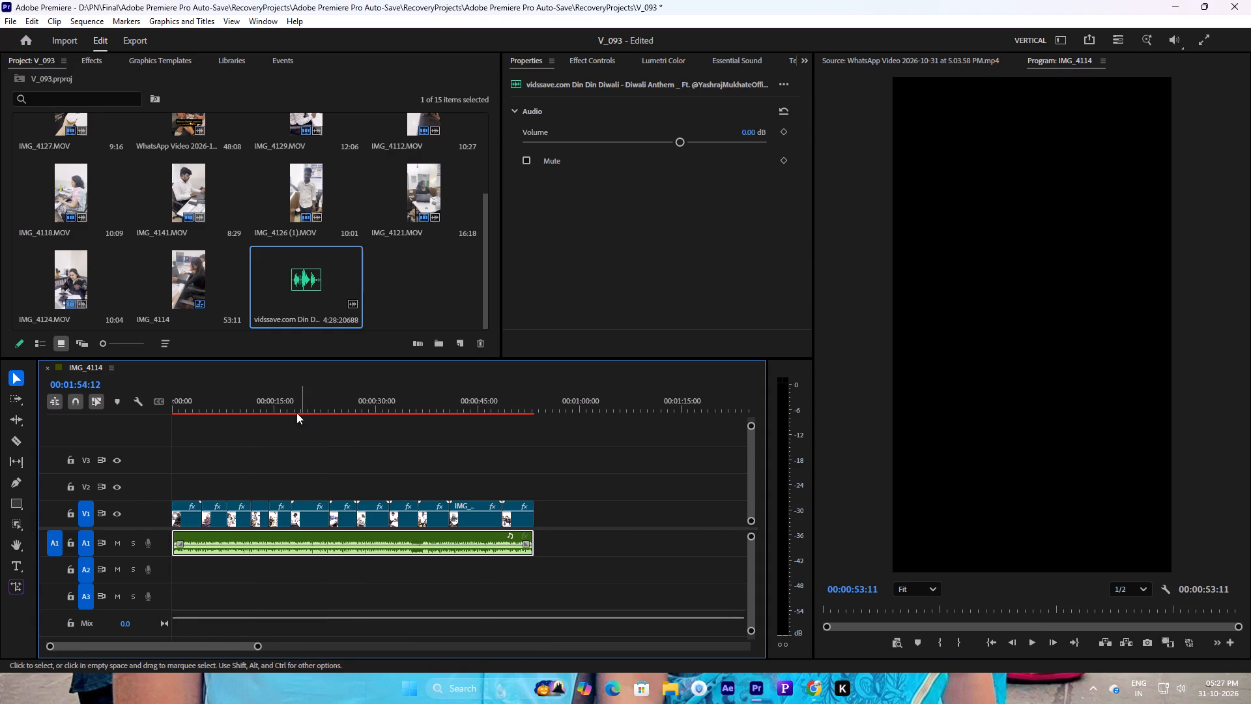
drag(285, 405, 1, 407)
key(space)
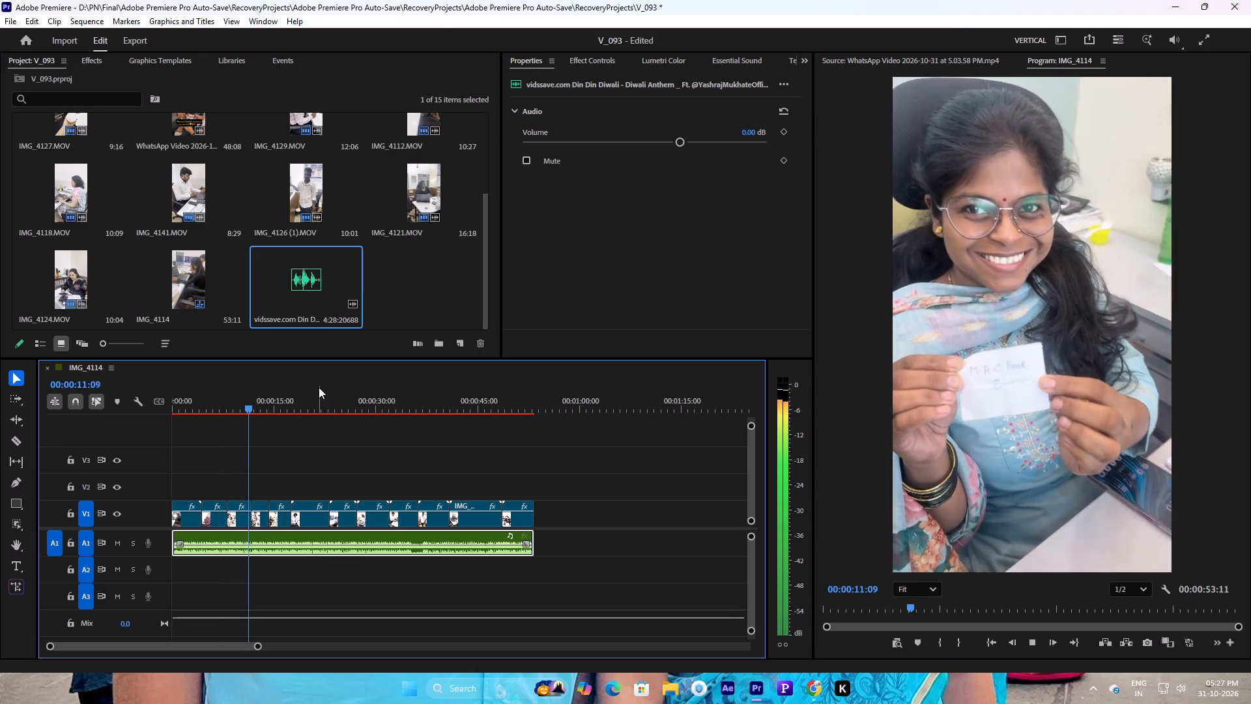
scroll(350, 202, up, 2)
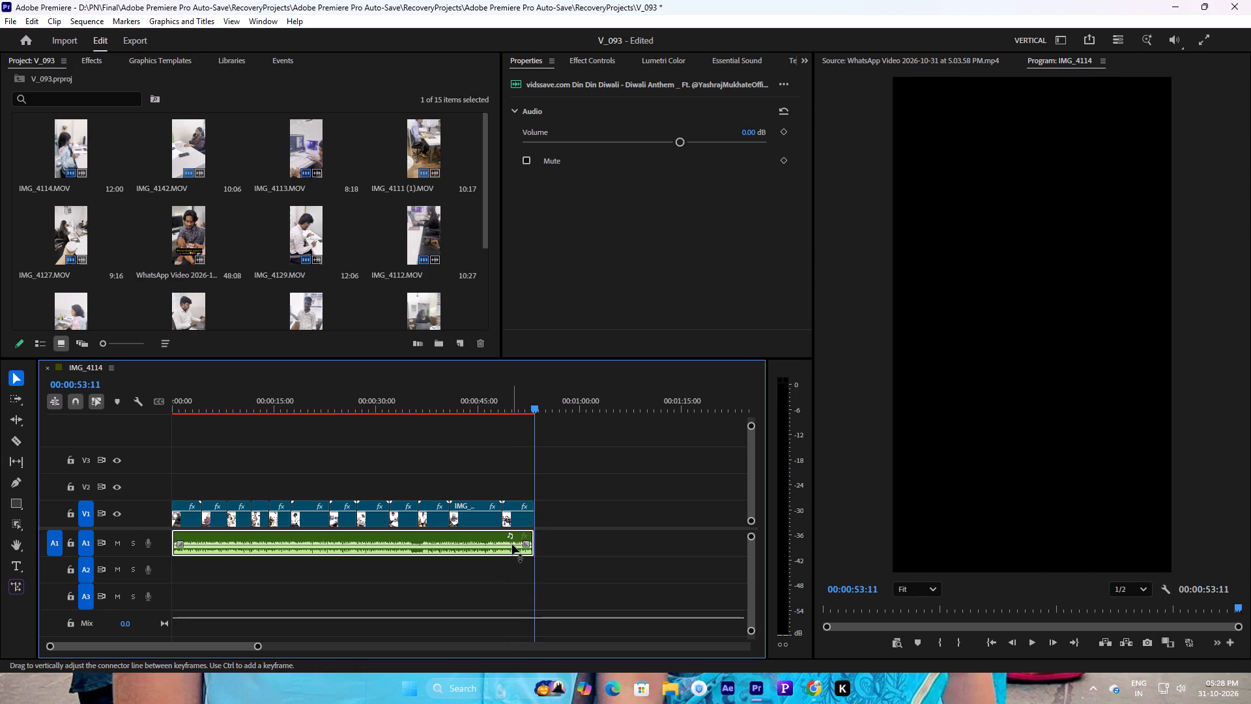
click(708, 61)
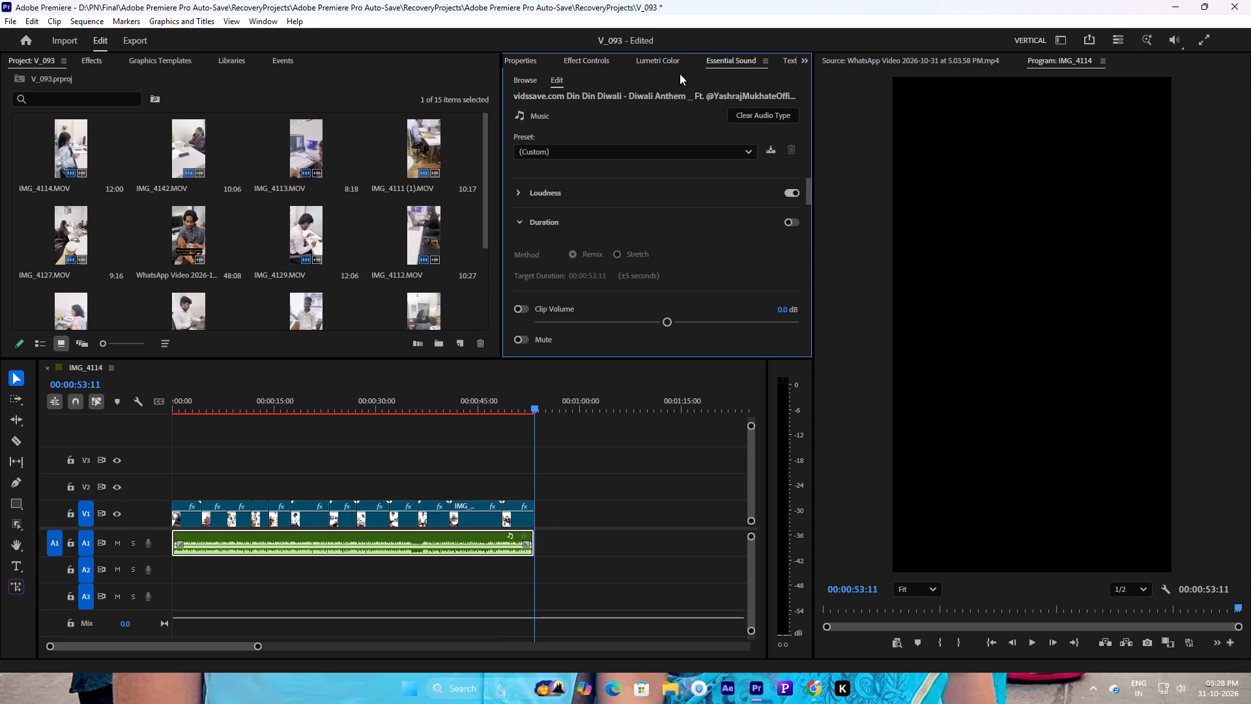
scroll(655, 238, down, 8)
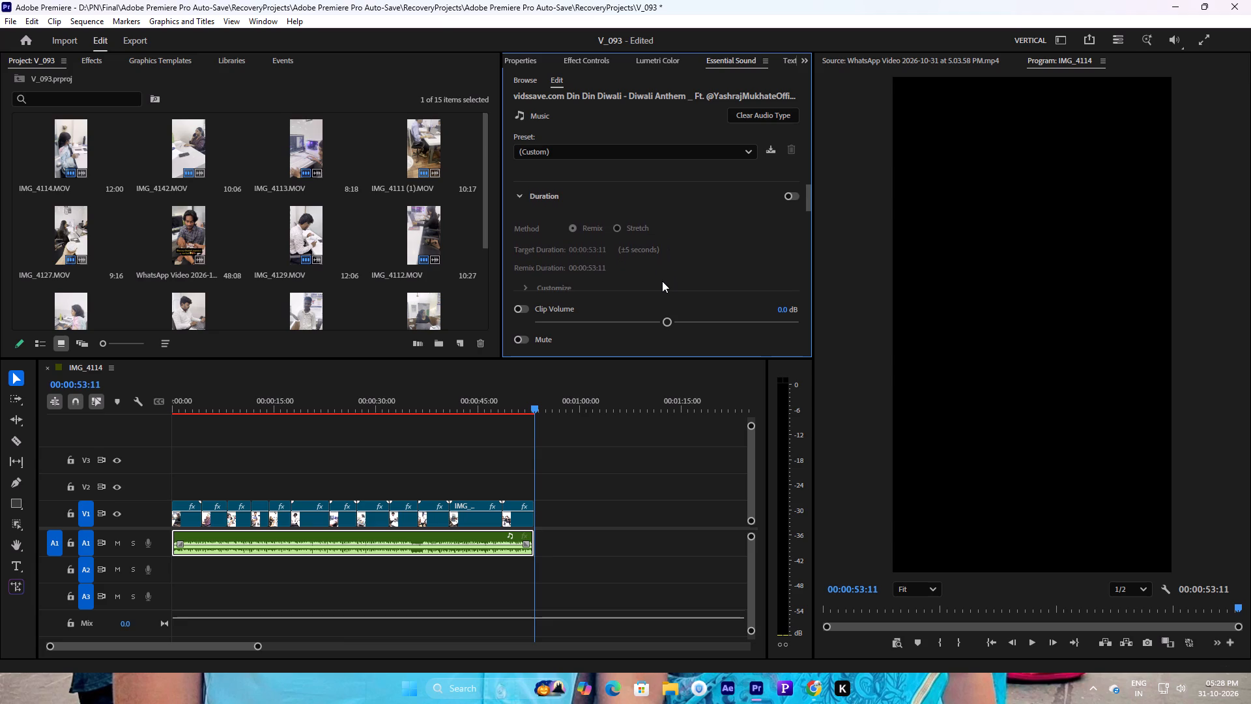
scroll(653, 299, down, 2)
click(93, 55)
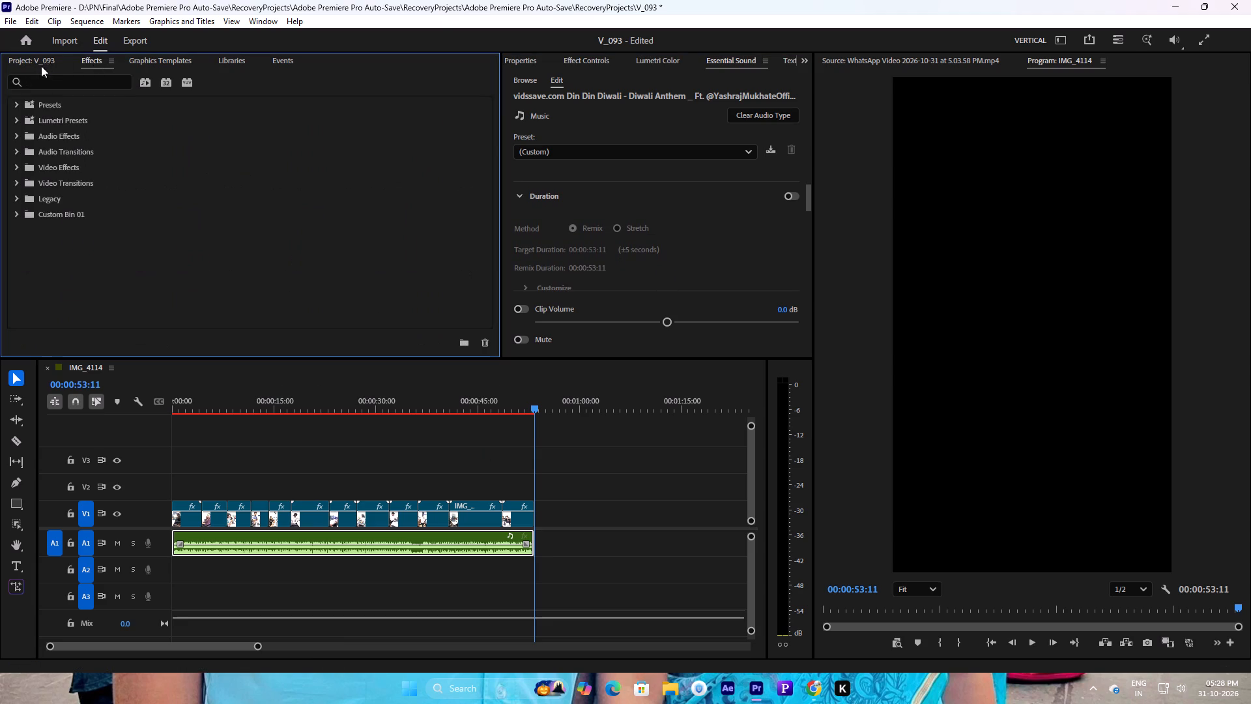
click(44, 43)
Browse the graphics templates for a text animation and return the playhead to the sequence start.
click(185, 55)
scroll(249, 264, down, 6)
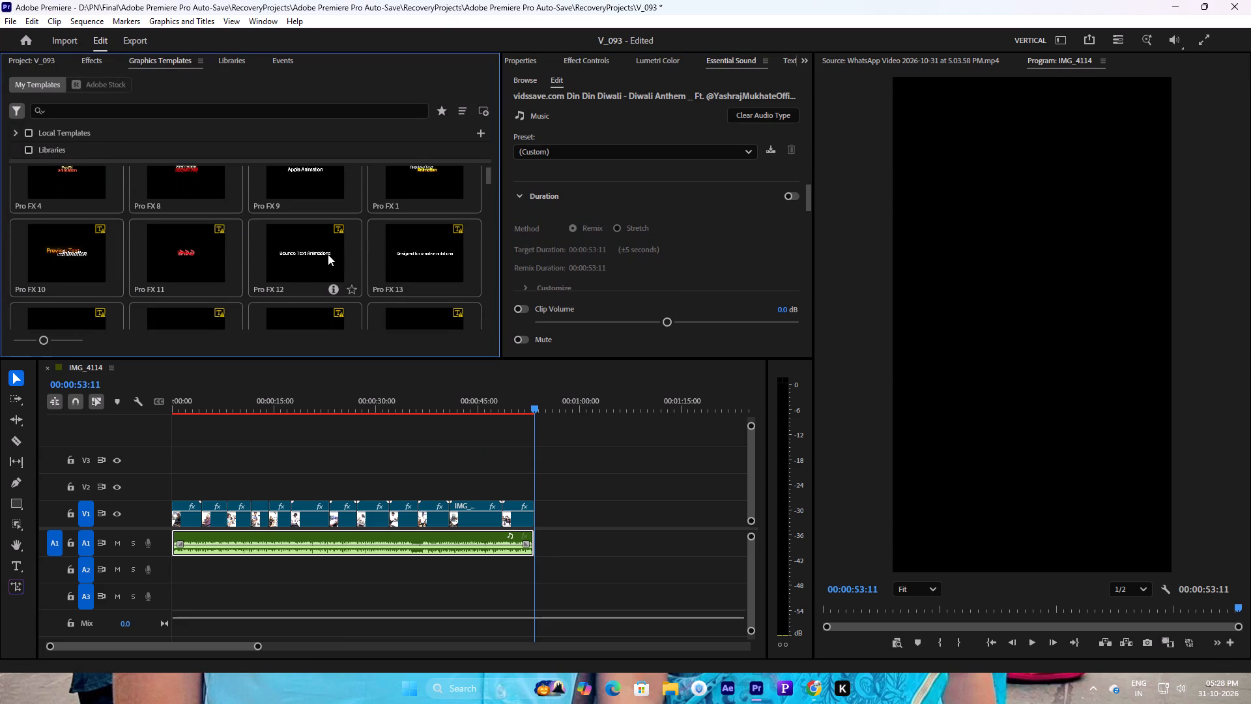
click(489, 175)
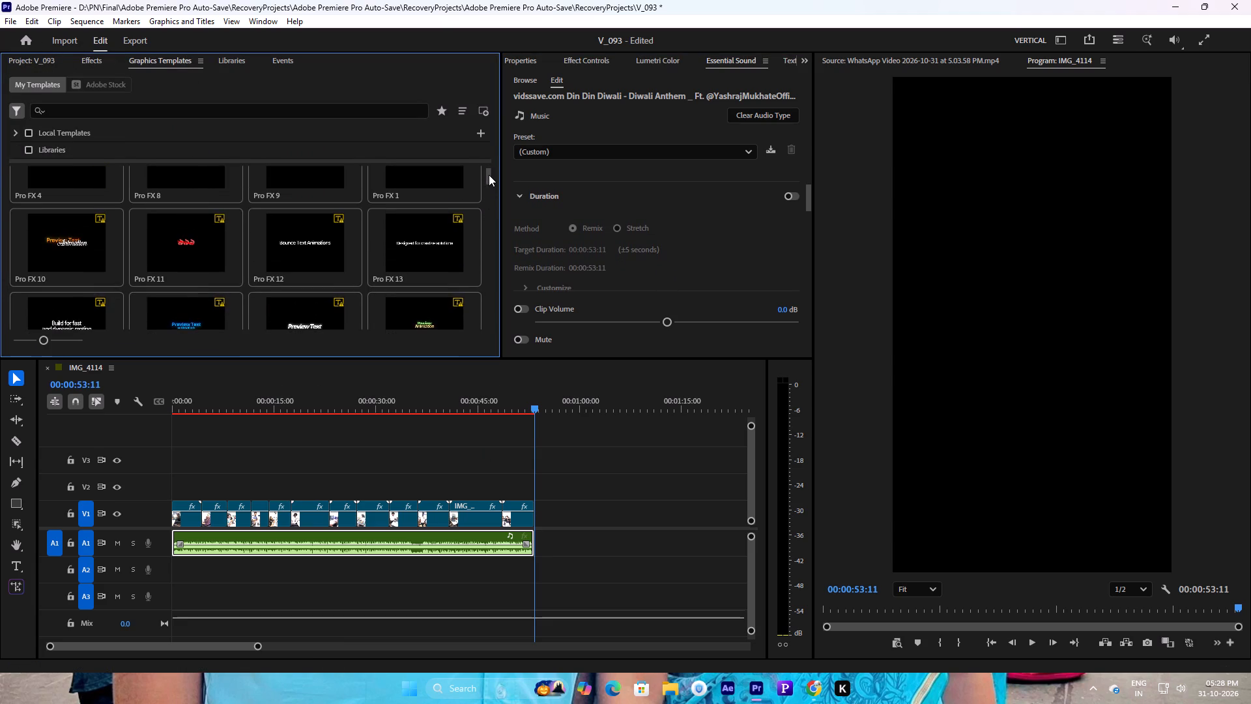
drag(358, 407, 42, 349)
scroll(265, 239, down, 2)
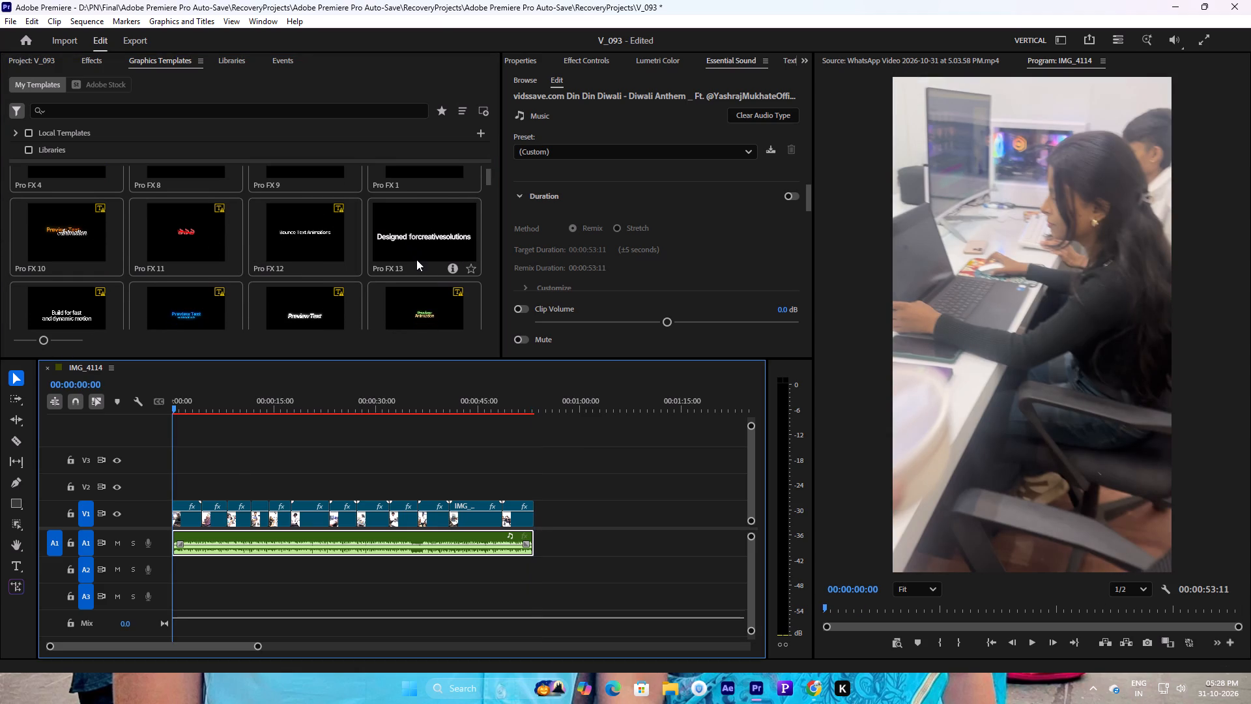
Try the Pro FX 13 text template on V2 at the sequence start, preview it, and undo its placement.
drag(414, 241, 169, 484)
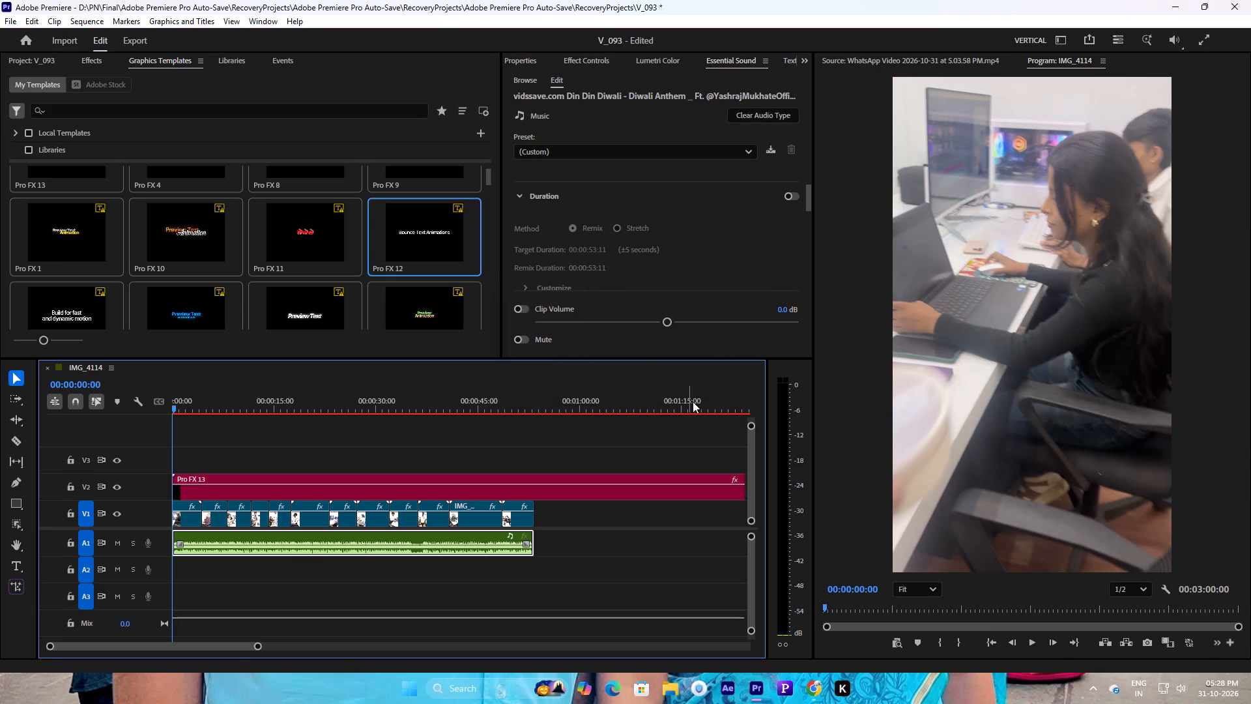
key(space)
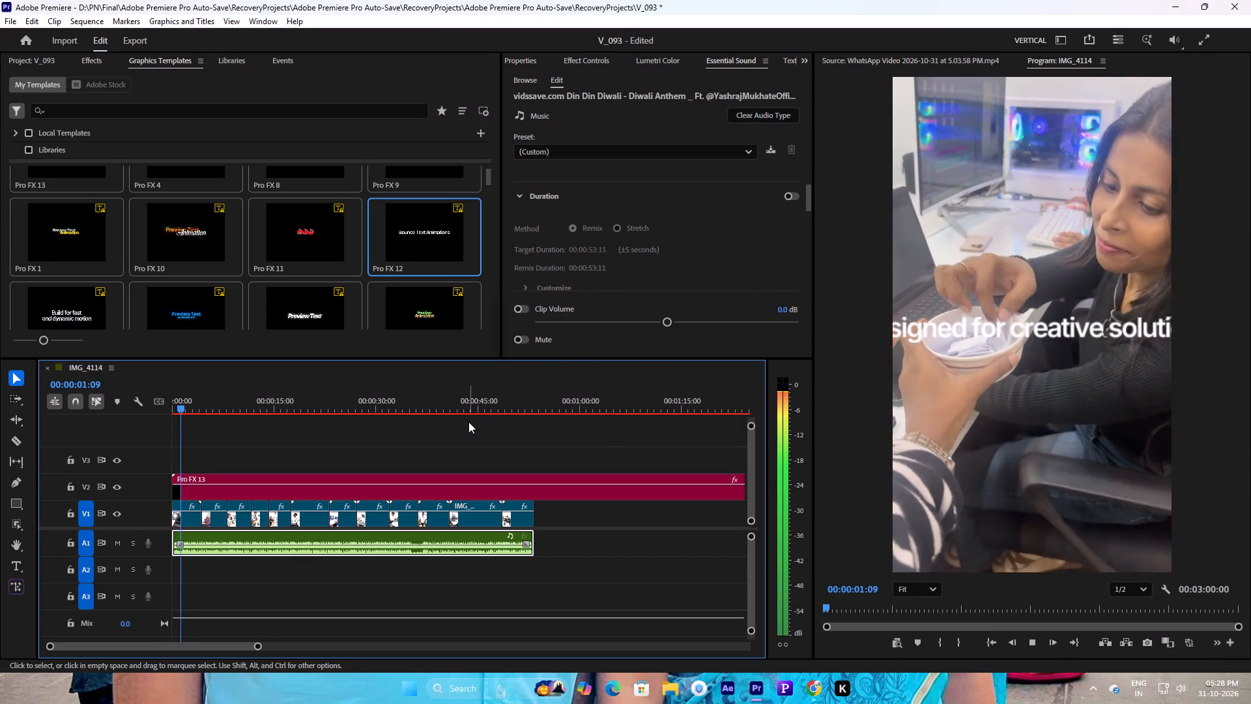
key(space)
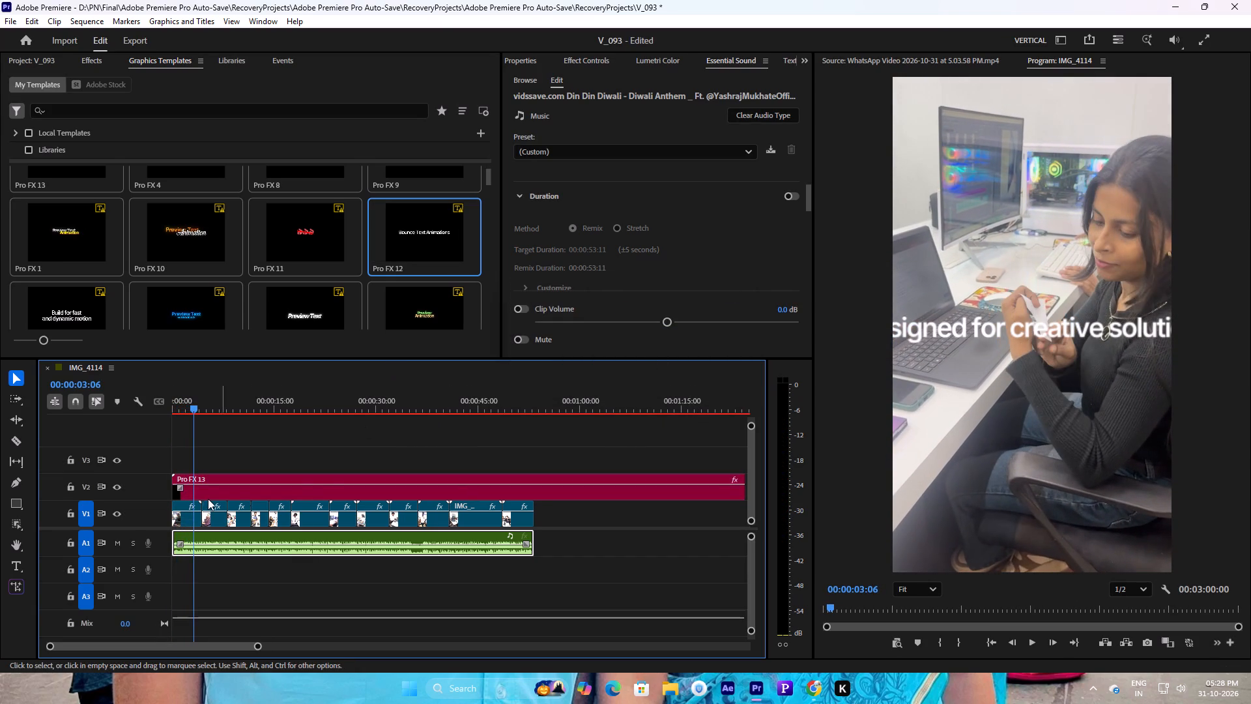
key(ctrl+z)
Place the Pro FX 7 text template on V2 at the sequence start and preview it.
scroll(344, 246, down, 1)
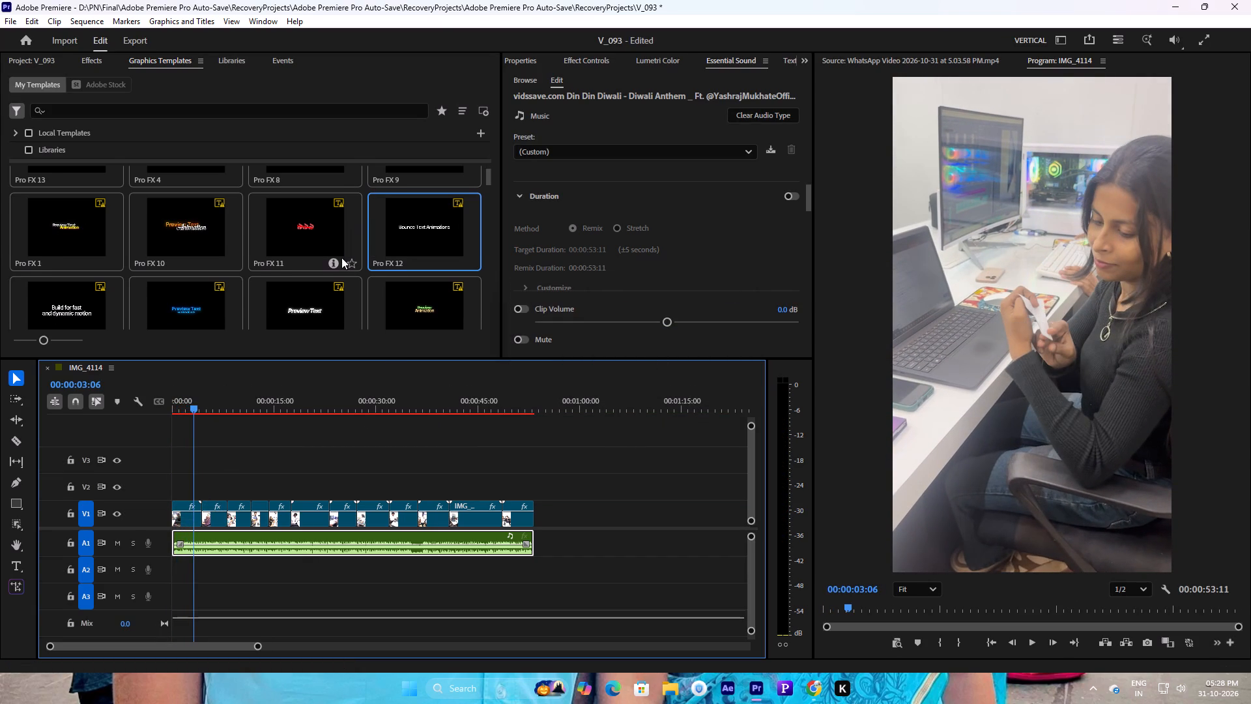
drag(317, 290, 167, 489)
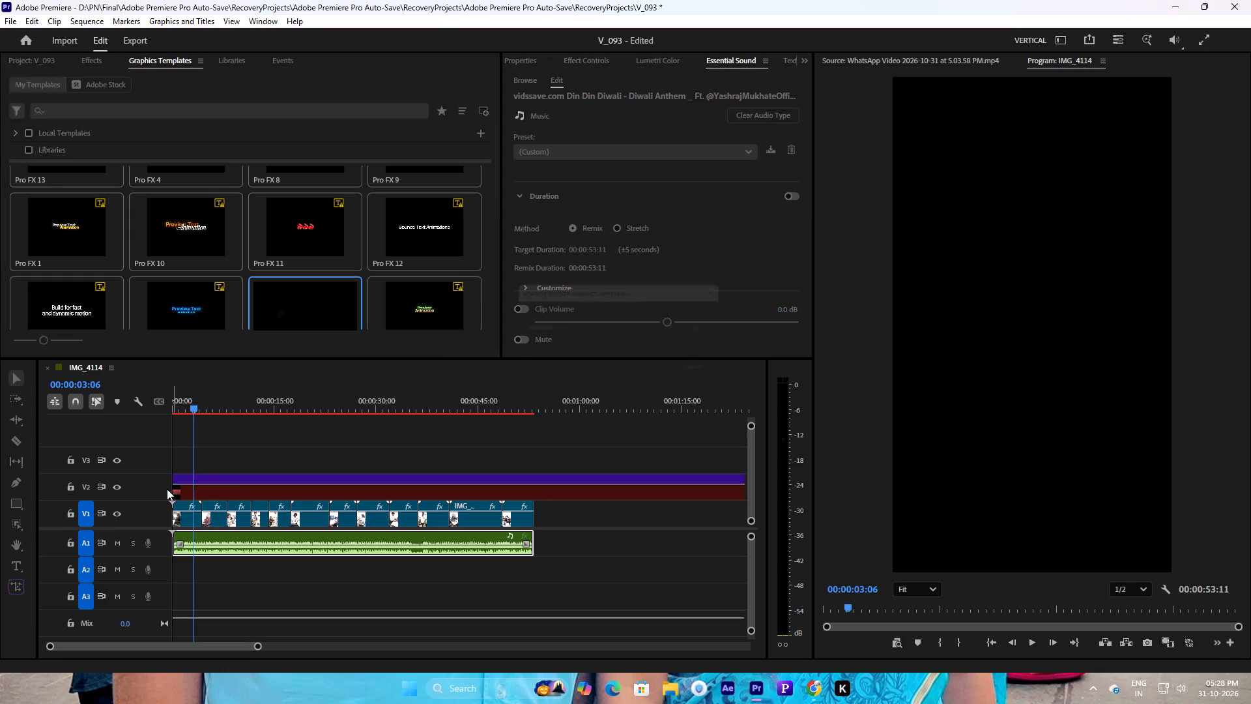
click(788, 441)
key(space)
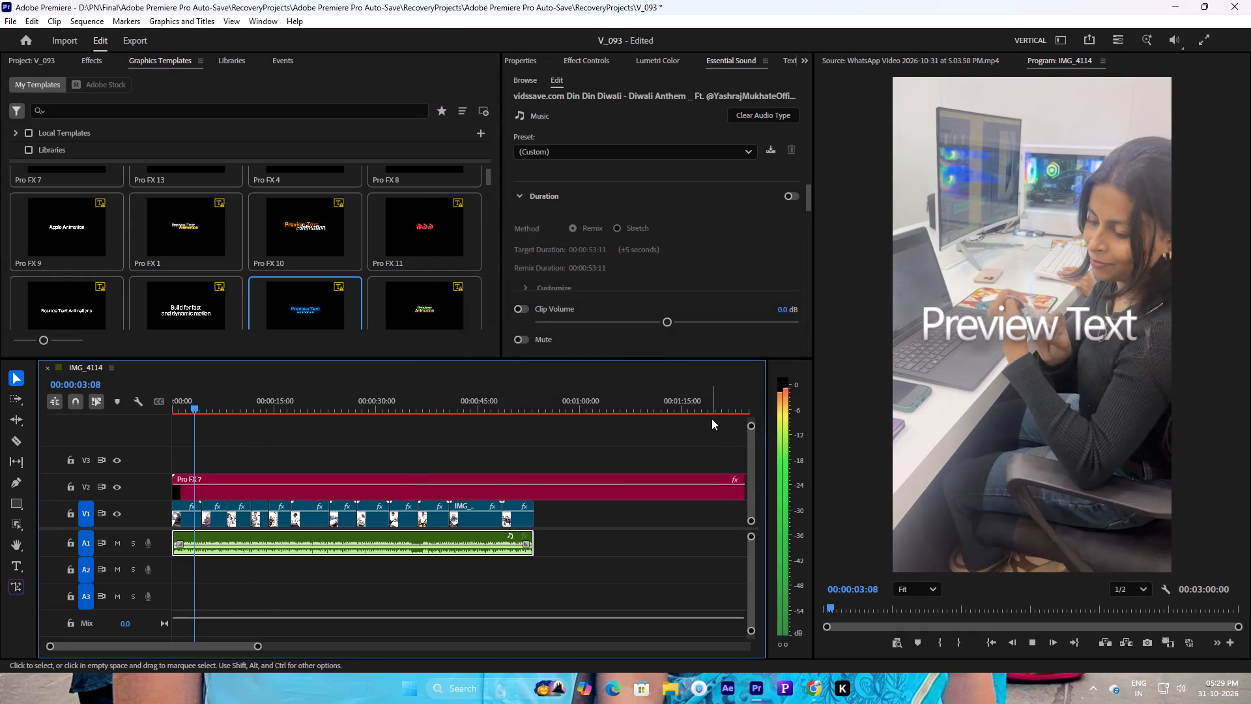
Replay the opening of the sequence to check the Pro FX 7 title animation.
key(space)
drag(194, 403, 164, 405)
key(space)
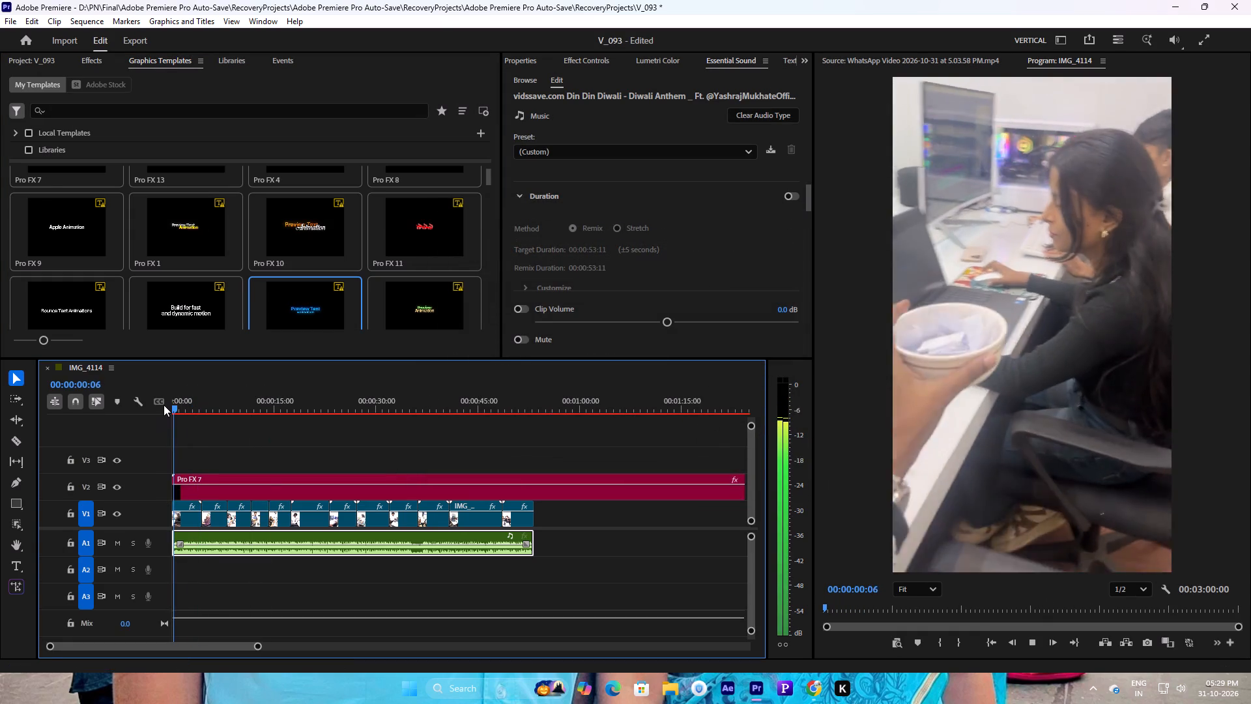
key(space)
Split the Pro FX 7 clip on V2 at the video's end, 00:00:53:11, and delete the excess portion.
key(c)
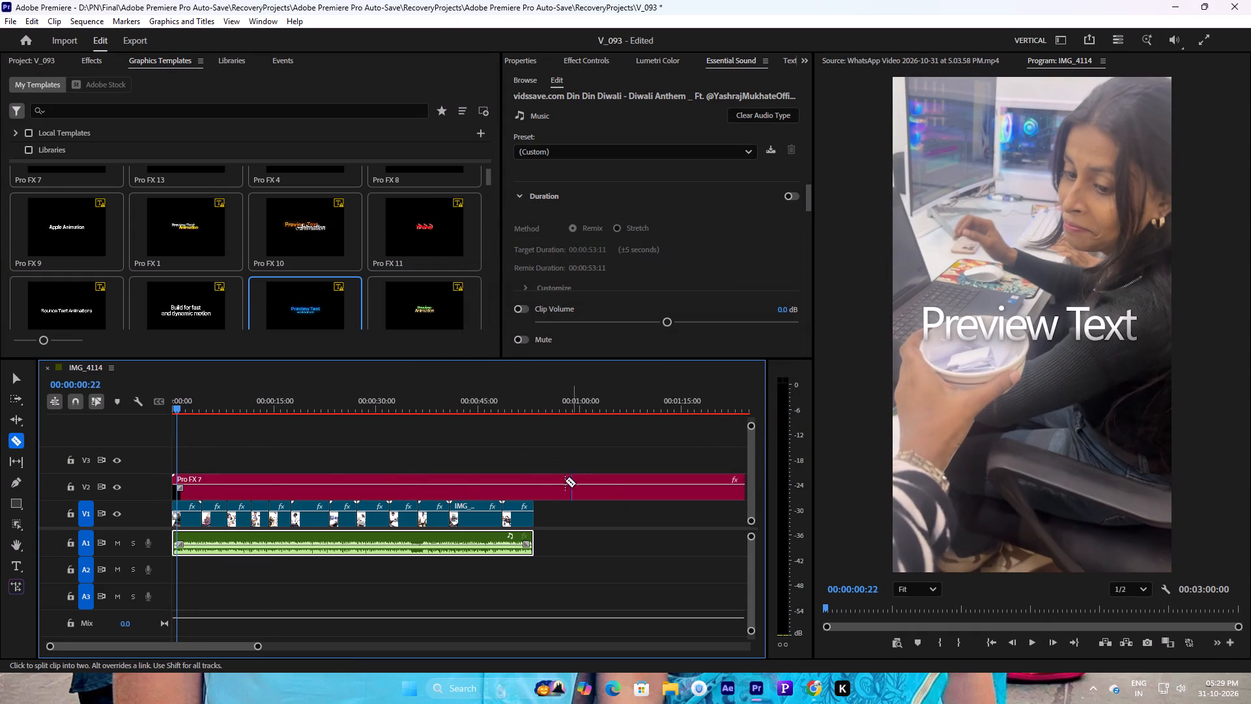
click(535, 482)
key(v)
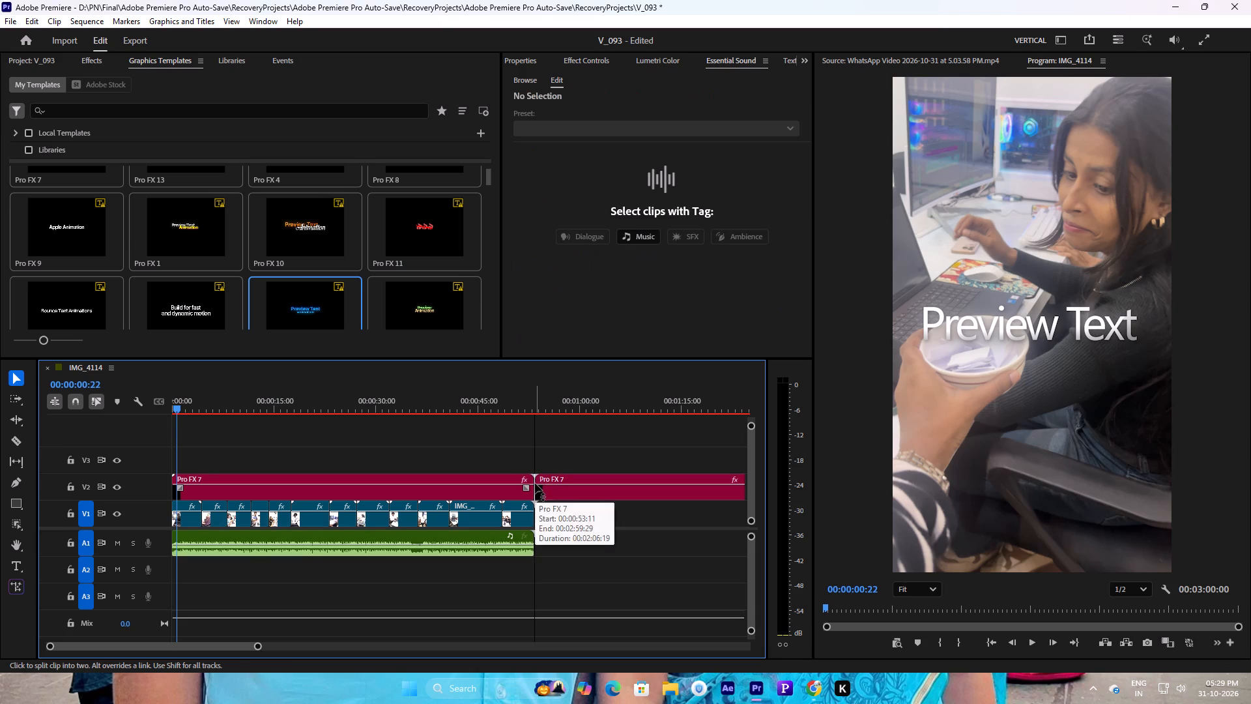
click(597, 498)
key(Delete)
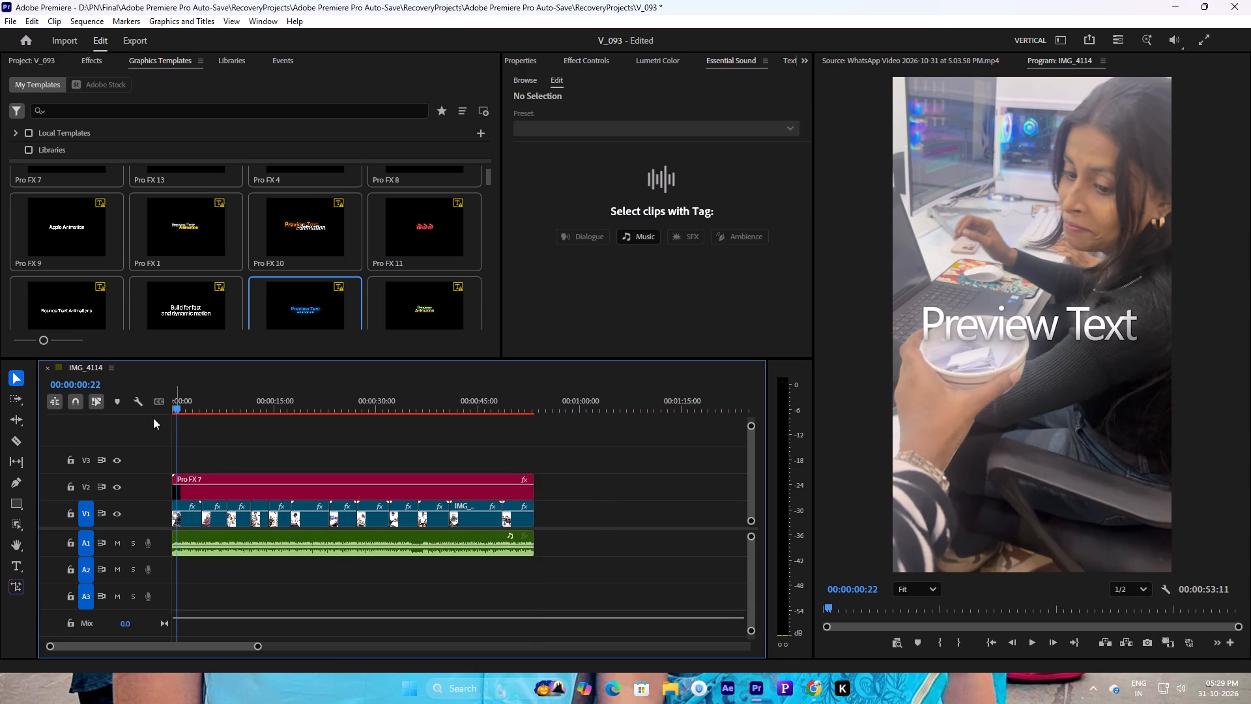
Scrub the first part of the sequence to examine the Pro FX 7 title over the footage, with its properties shown.
drag(173, 409, 215, 411)
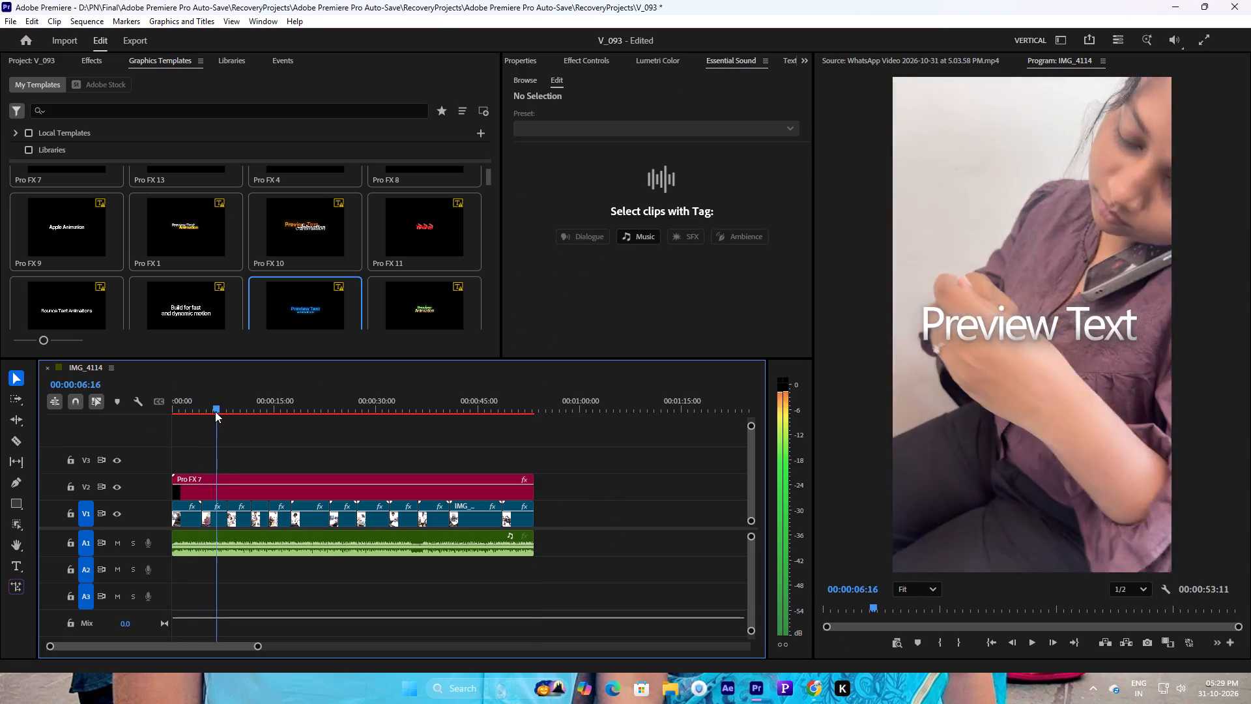
drag(215, 411, 115, 382)
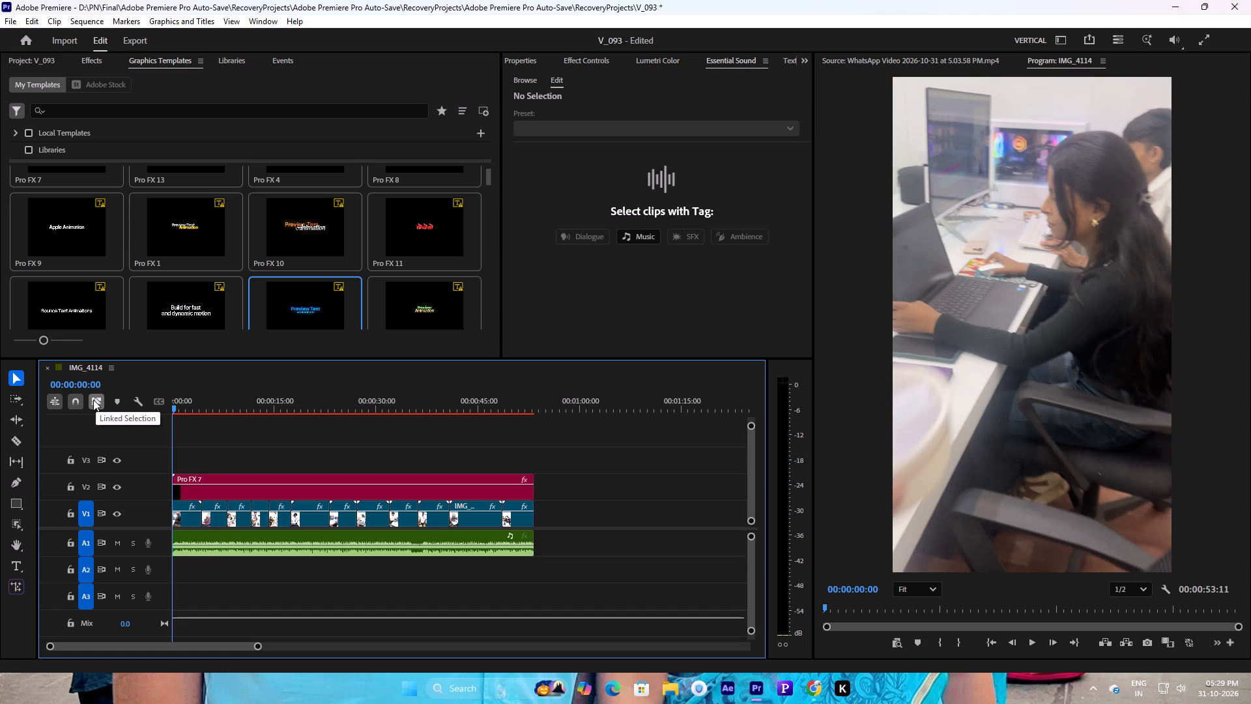
click(349, 491)
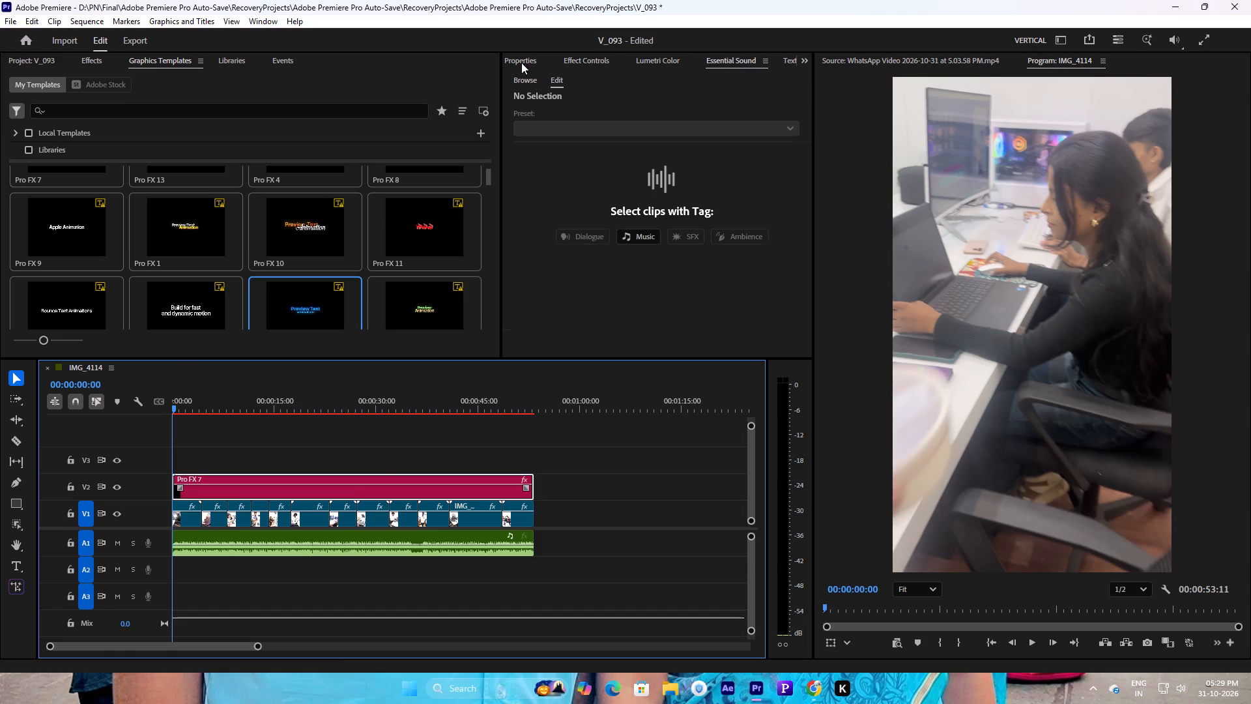
click(521, 63)
drag(233, 402, 252, 398)
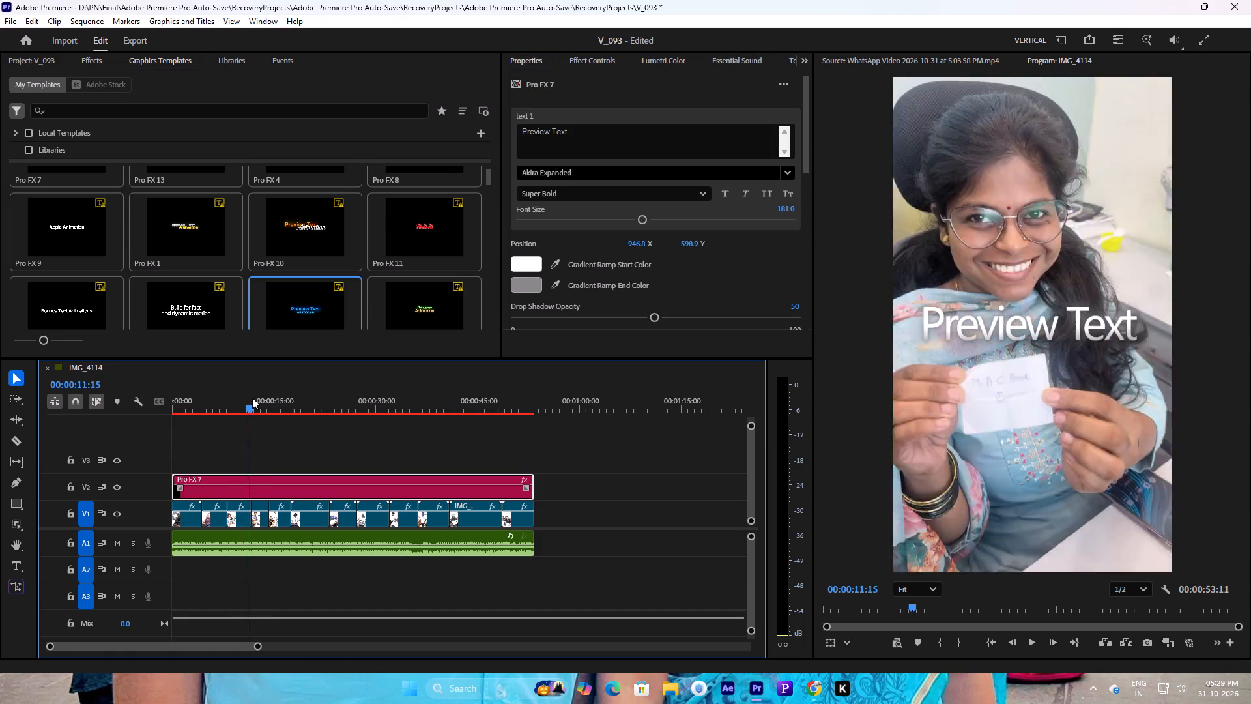
drag(252, 398, 285, 390)
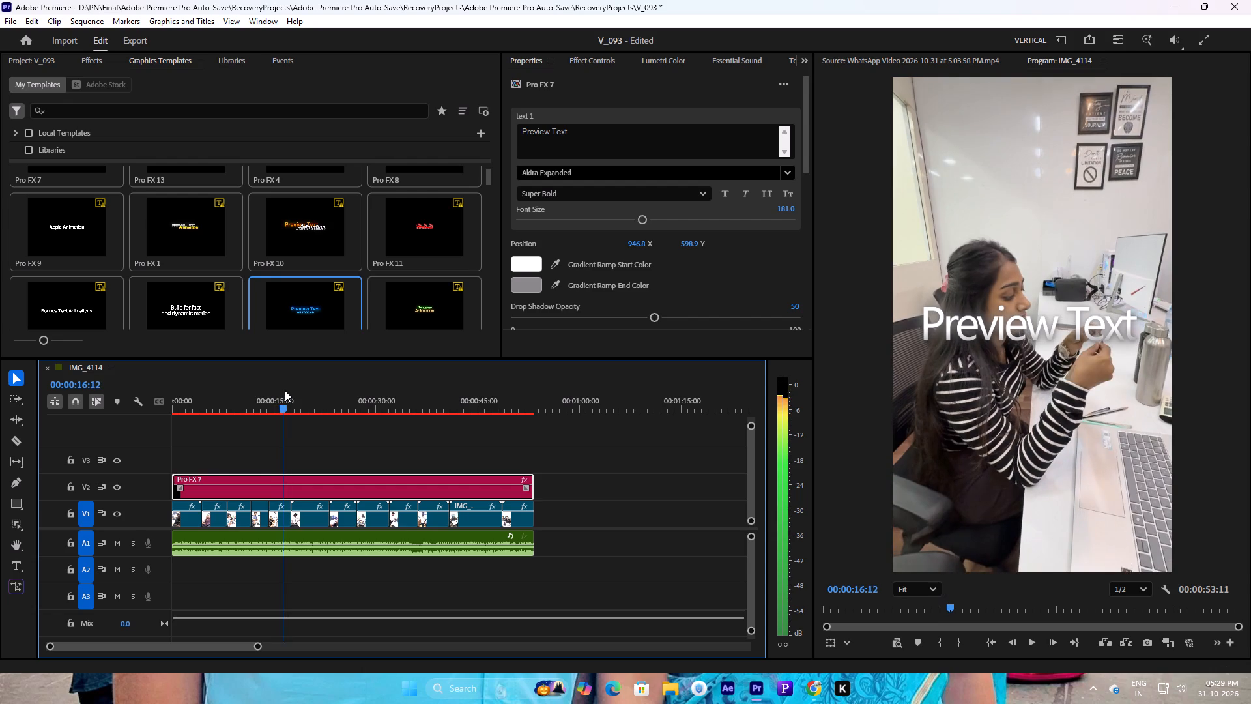
drag(285, 390, 282, 390)
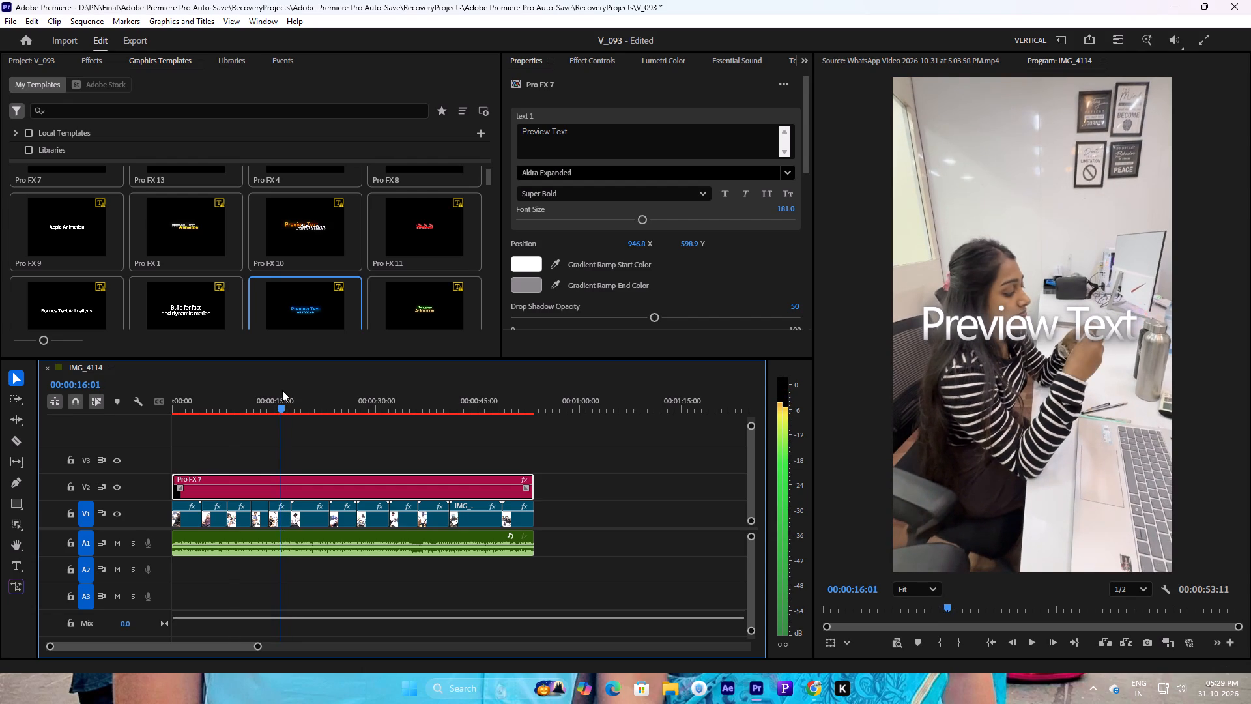
drag(282, 390, 158, 398)
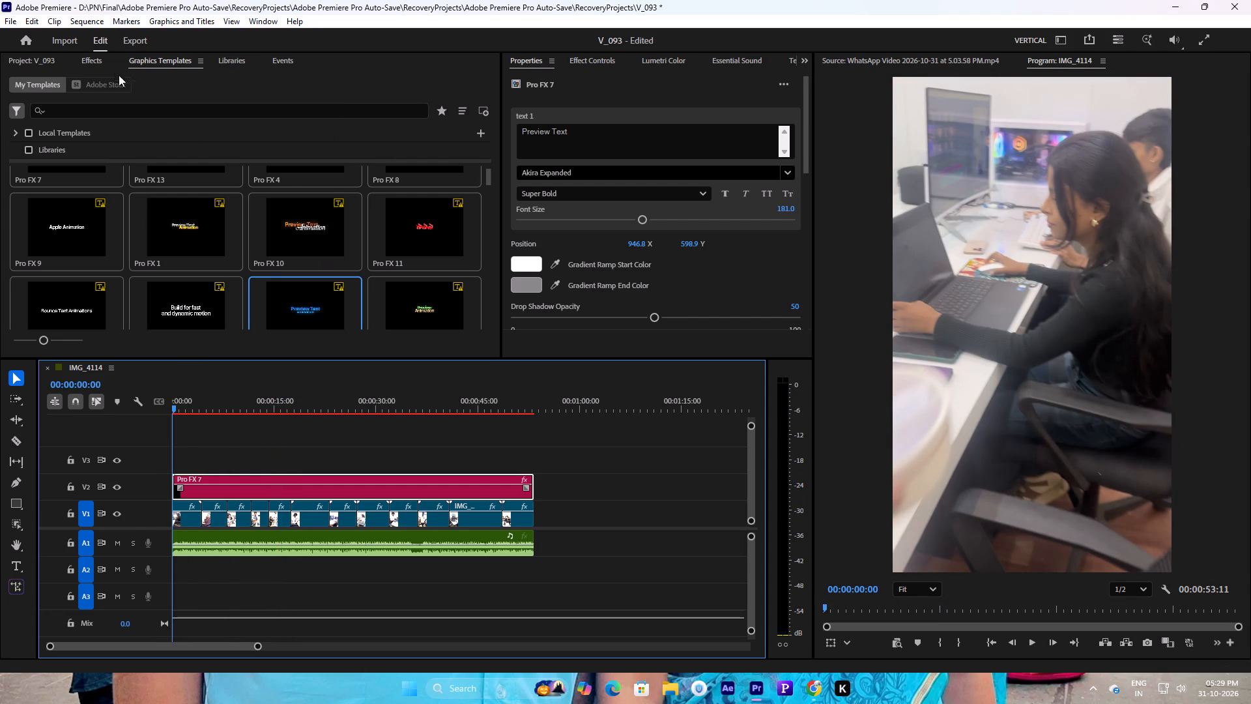
Open the WhatsApp Video clip from the project as a reference for the caption wording.
click(46, 64)
scroll(255, 260, up, 2)
double_click(195, 246)
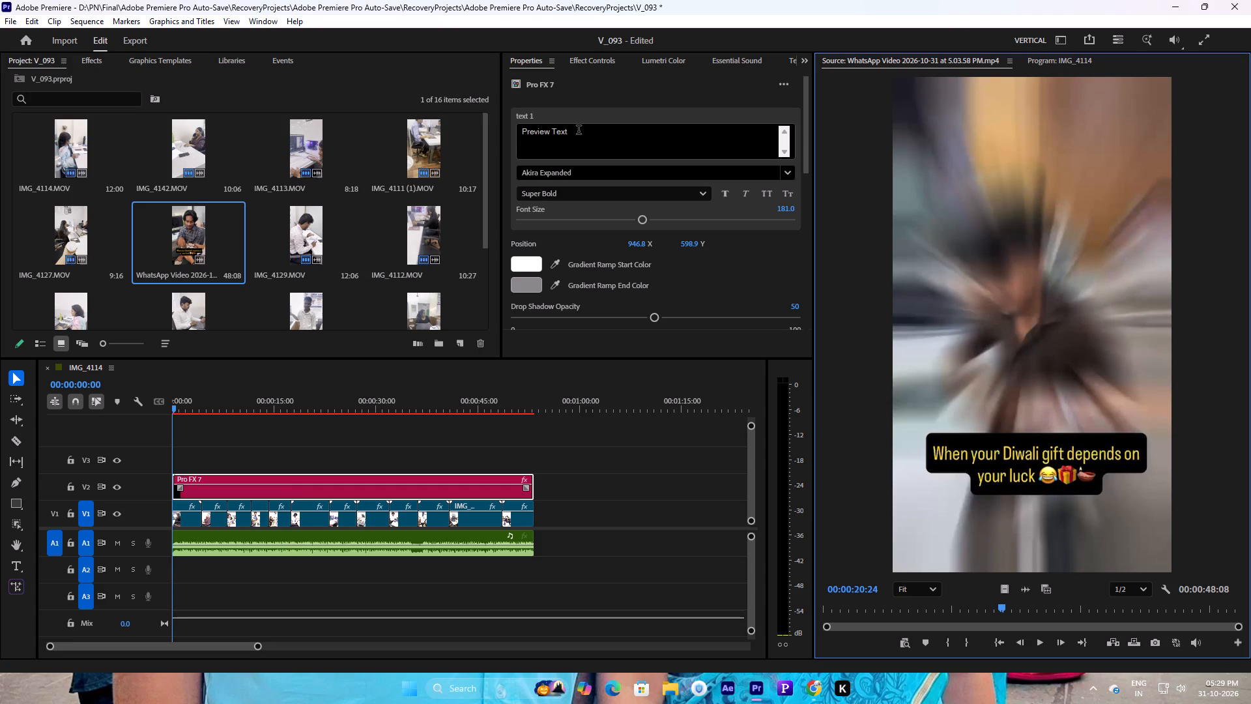
Replace the Pro FX 7 placeholder text with "When your Diwali Gift depends on" and "your luck" on two lines, and preview it.
drag(579, 131, 494, 139)
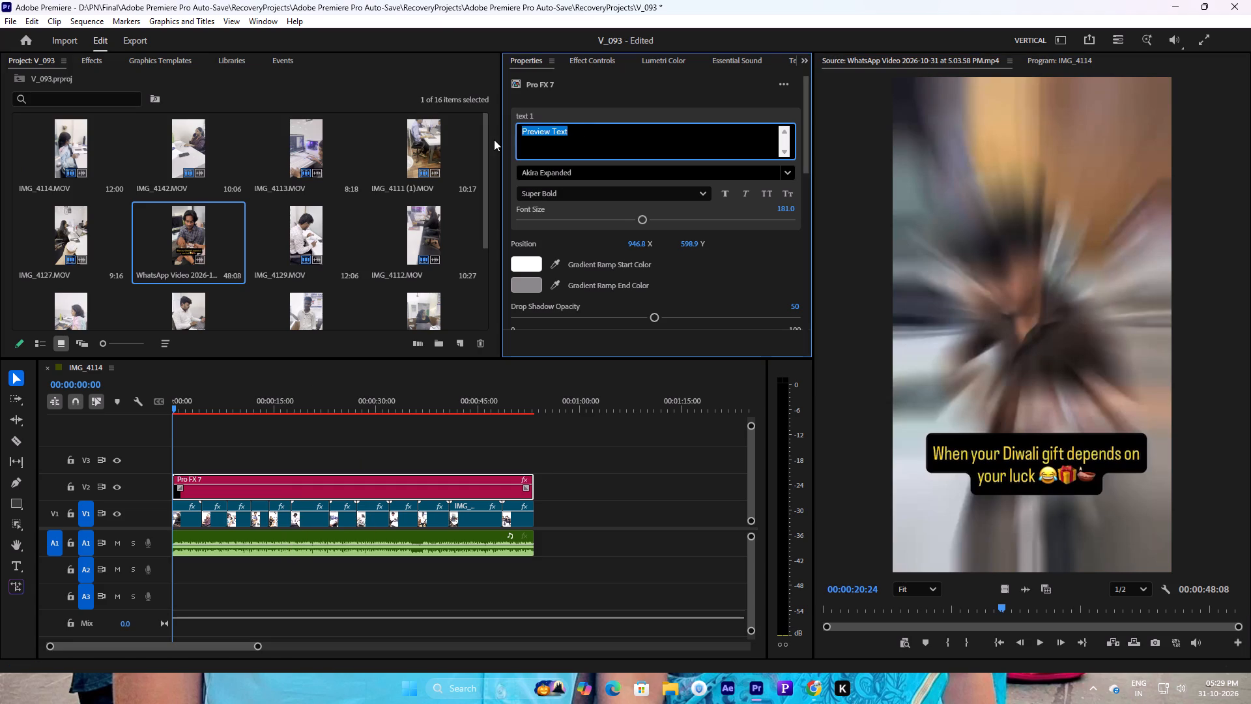
text(hen)
key(space)
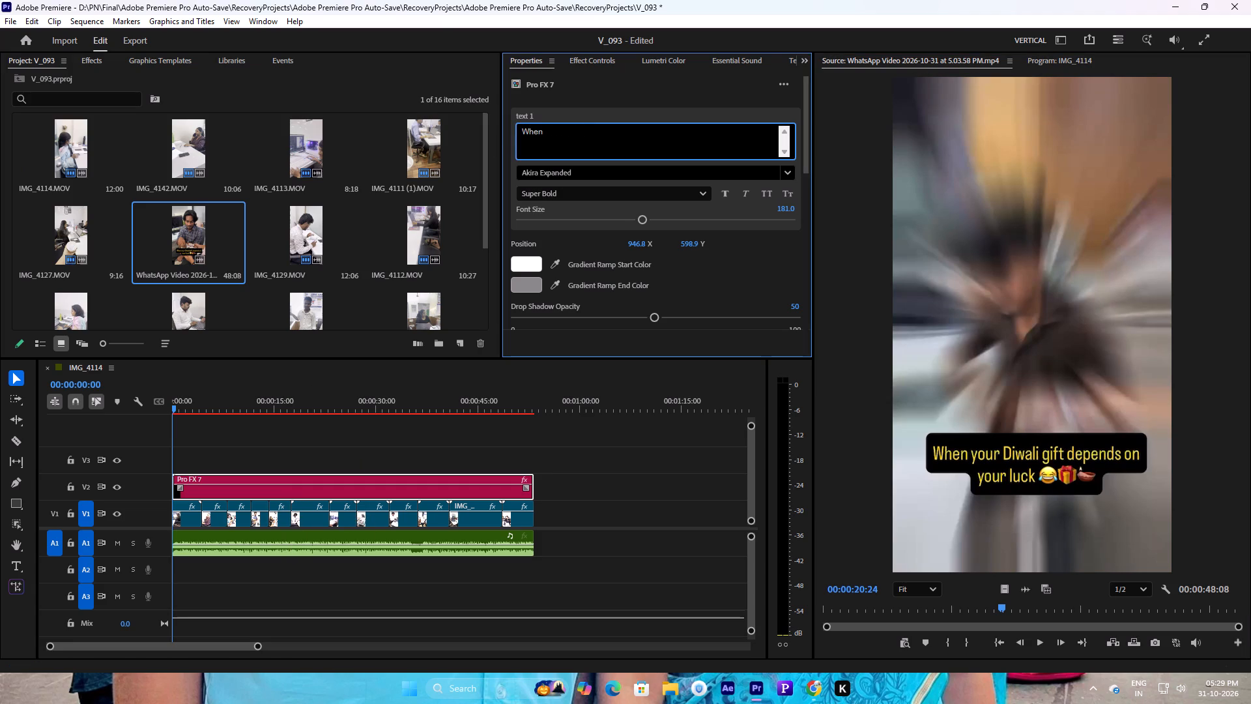
text(yo)
text(ur)
key(space)
text(ift)
key(space)
text(depend)
text(s)
key(space)
key(o)
key(BackSpace)
text(on)
key(space)
key(BackSpace)
key(Return)
text(your)
key(space)
text(luck)
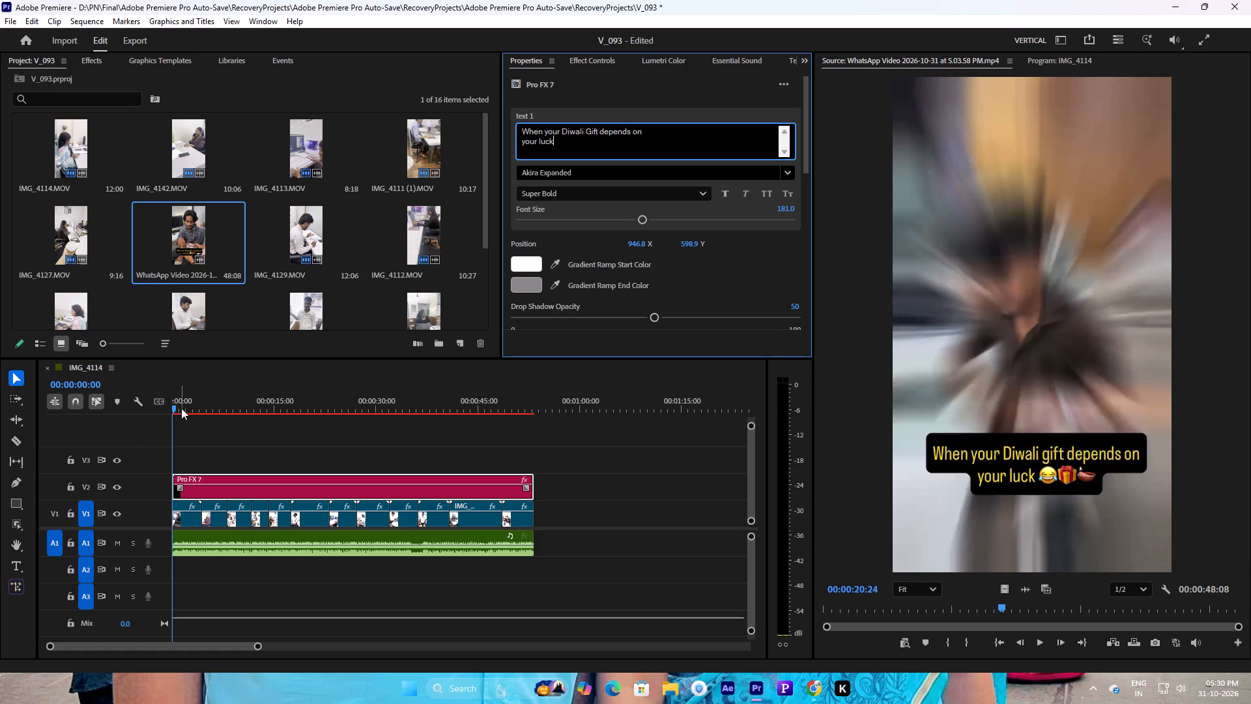
drag(181, 407, 165, 408)
key(space)
key(space)
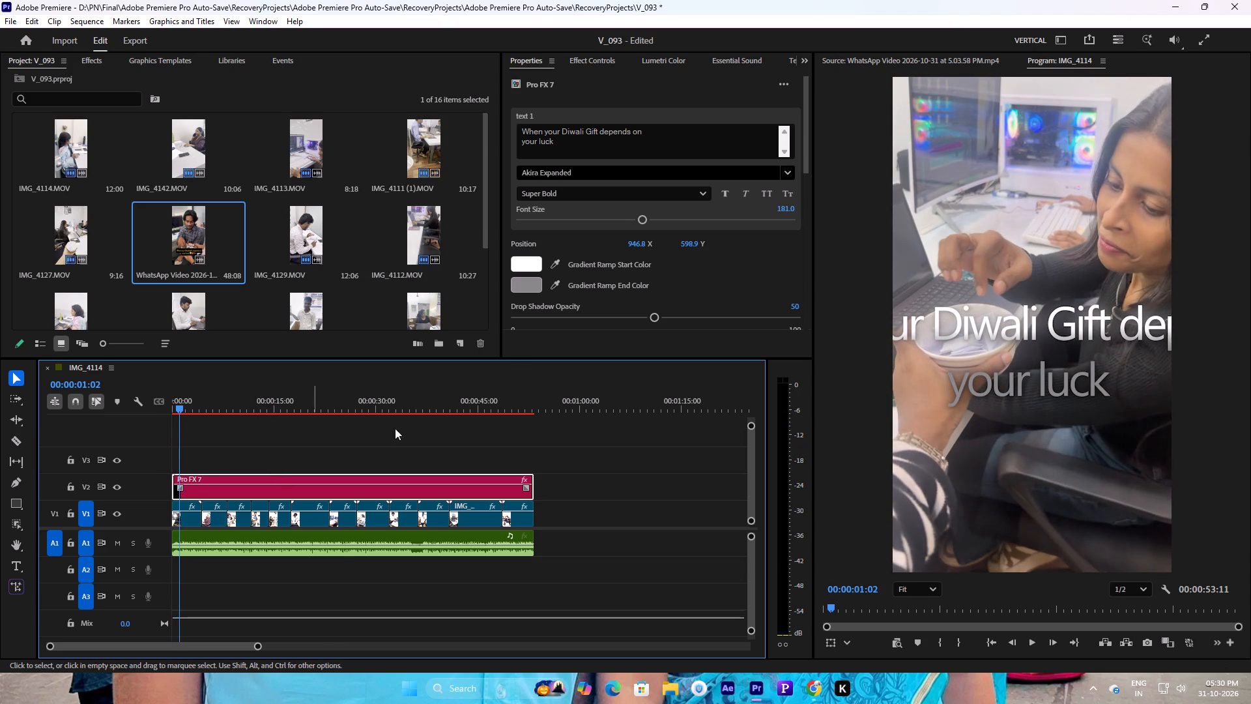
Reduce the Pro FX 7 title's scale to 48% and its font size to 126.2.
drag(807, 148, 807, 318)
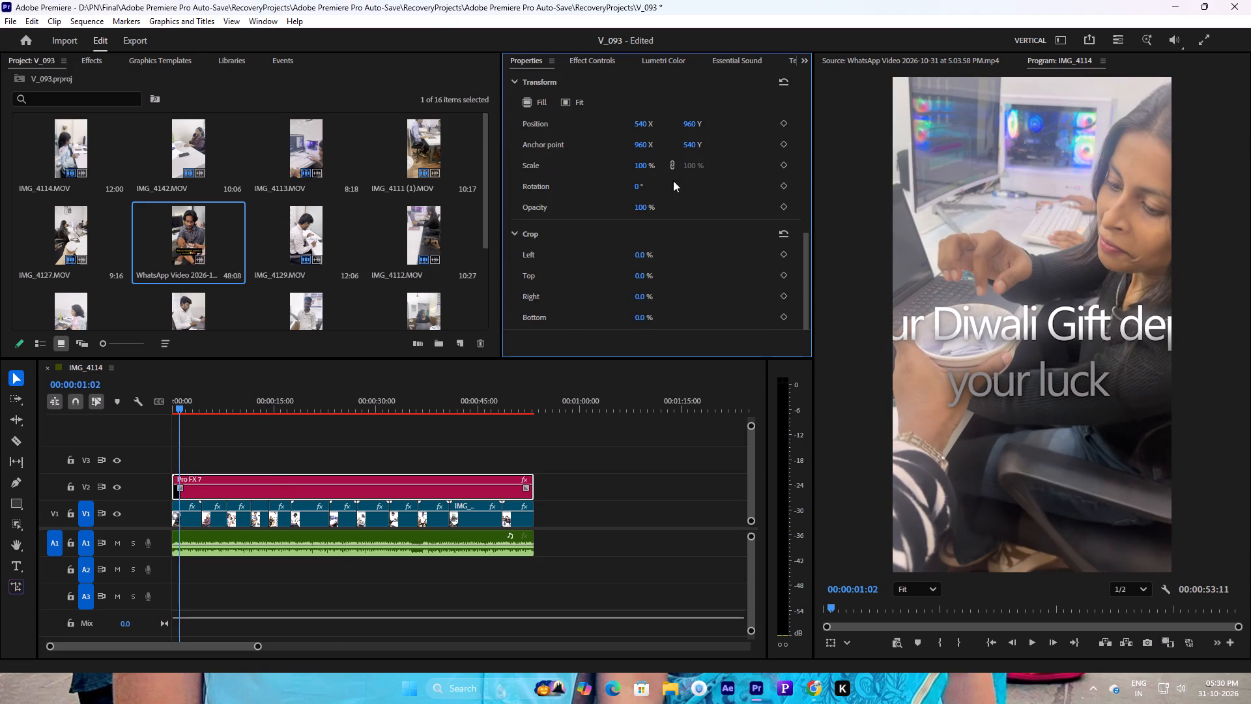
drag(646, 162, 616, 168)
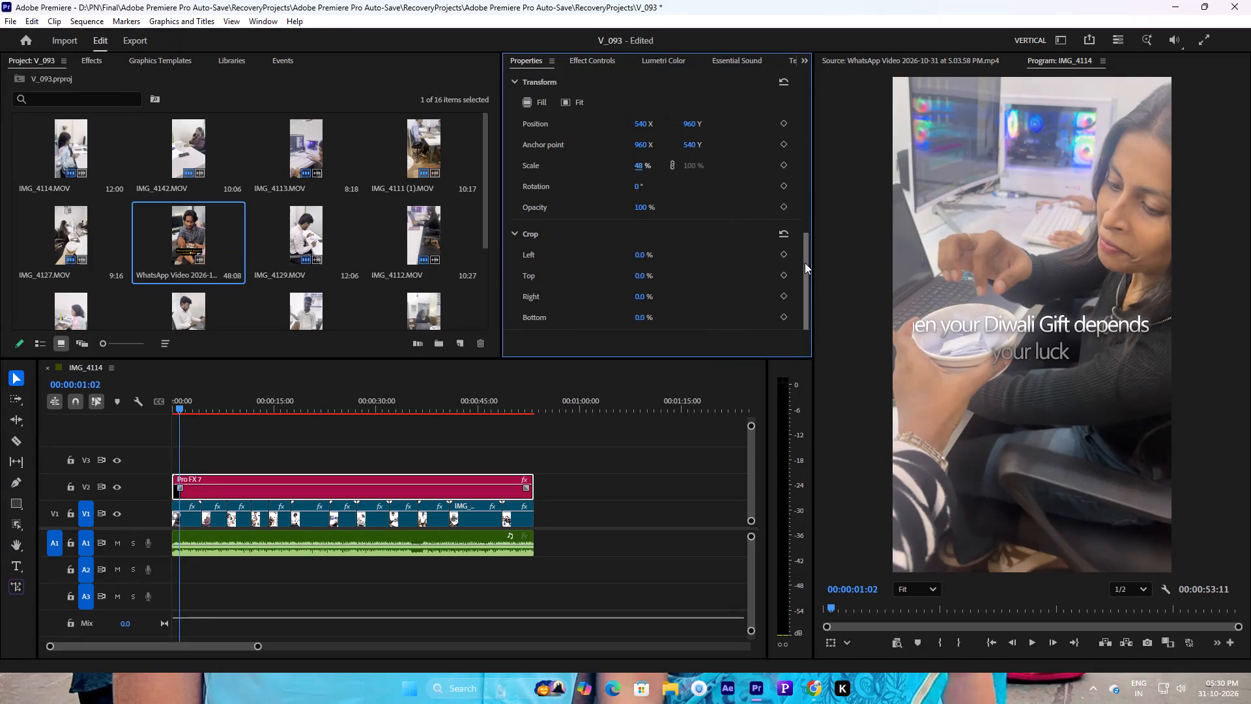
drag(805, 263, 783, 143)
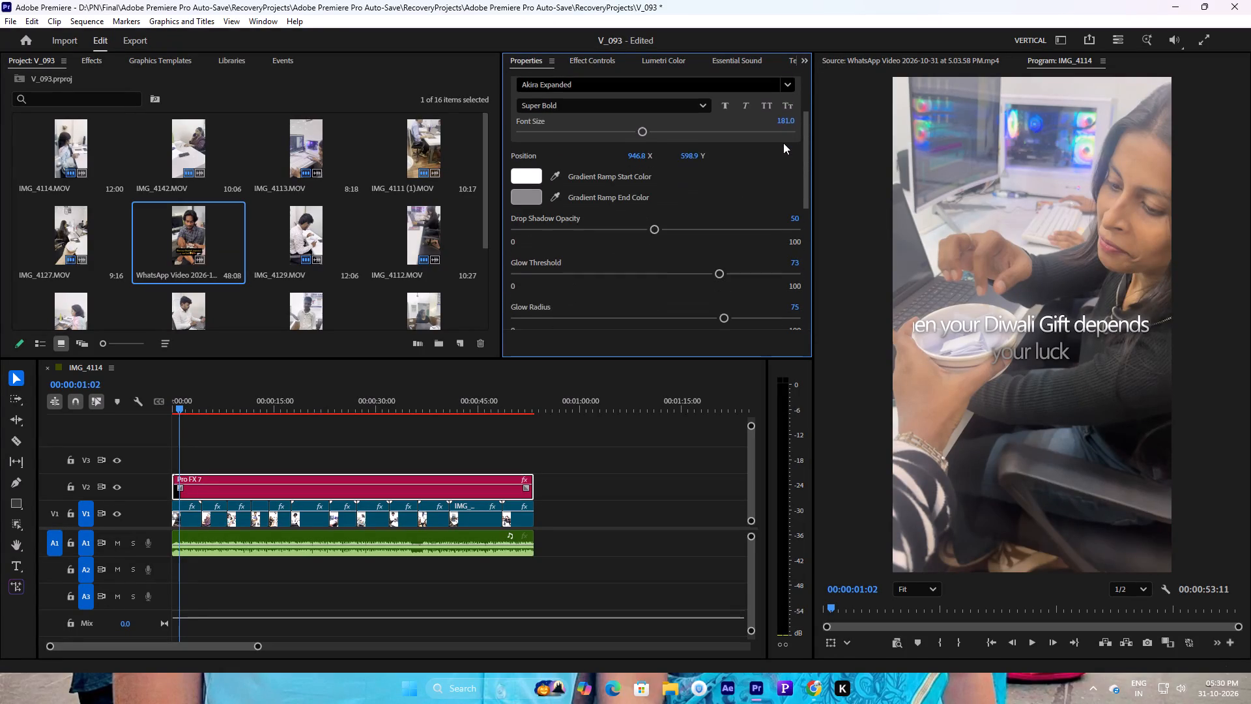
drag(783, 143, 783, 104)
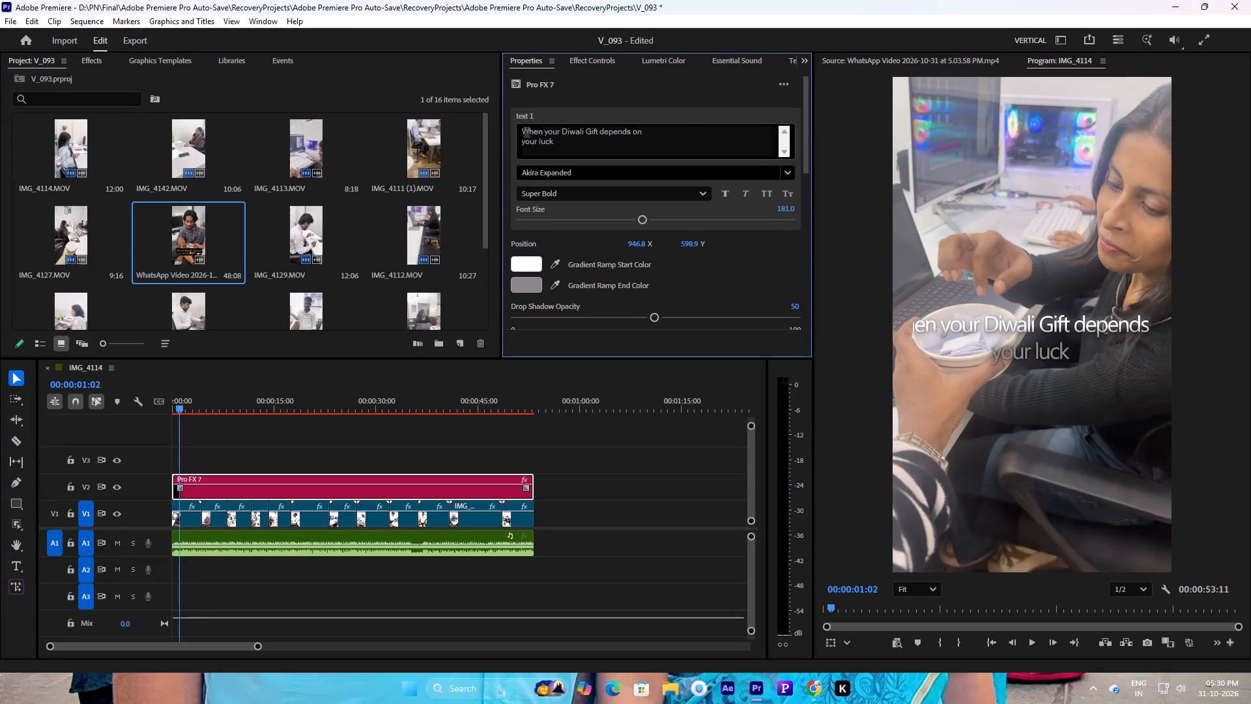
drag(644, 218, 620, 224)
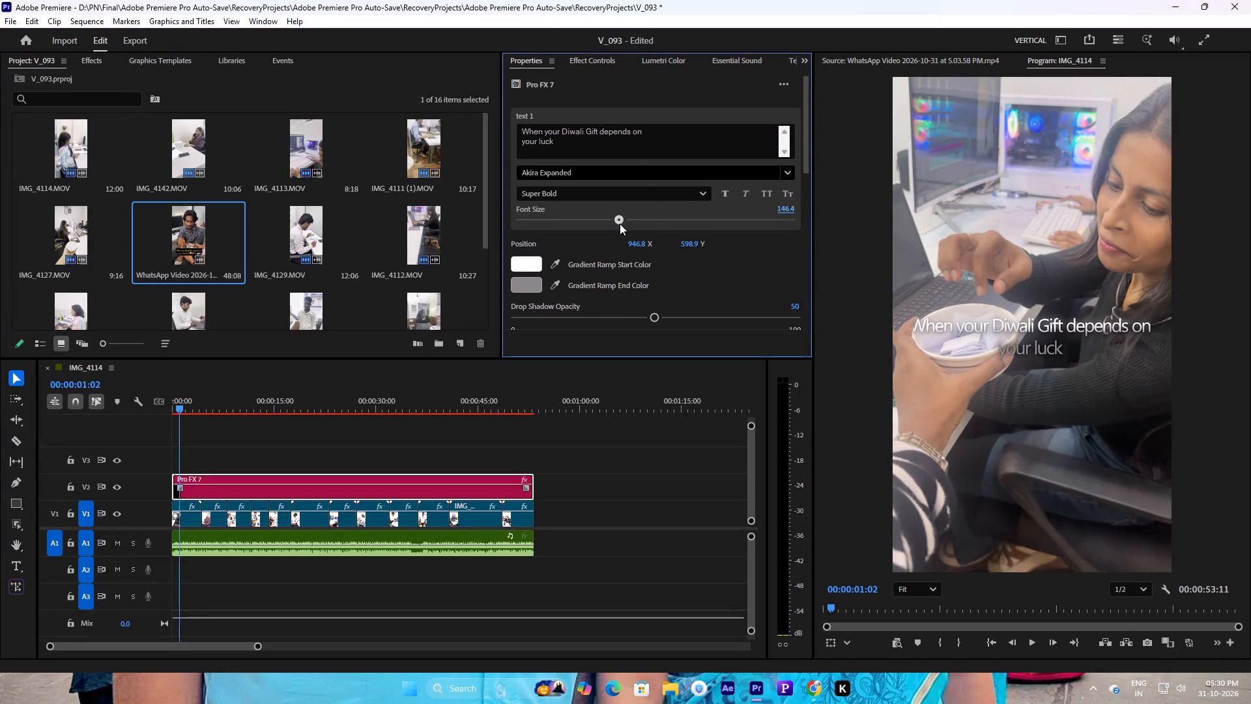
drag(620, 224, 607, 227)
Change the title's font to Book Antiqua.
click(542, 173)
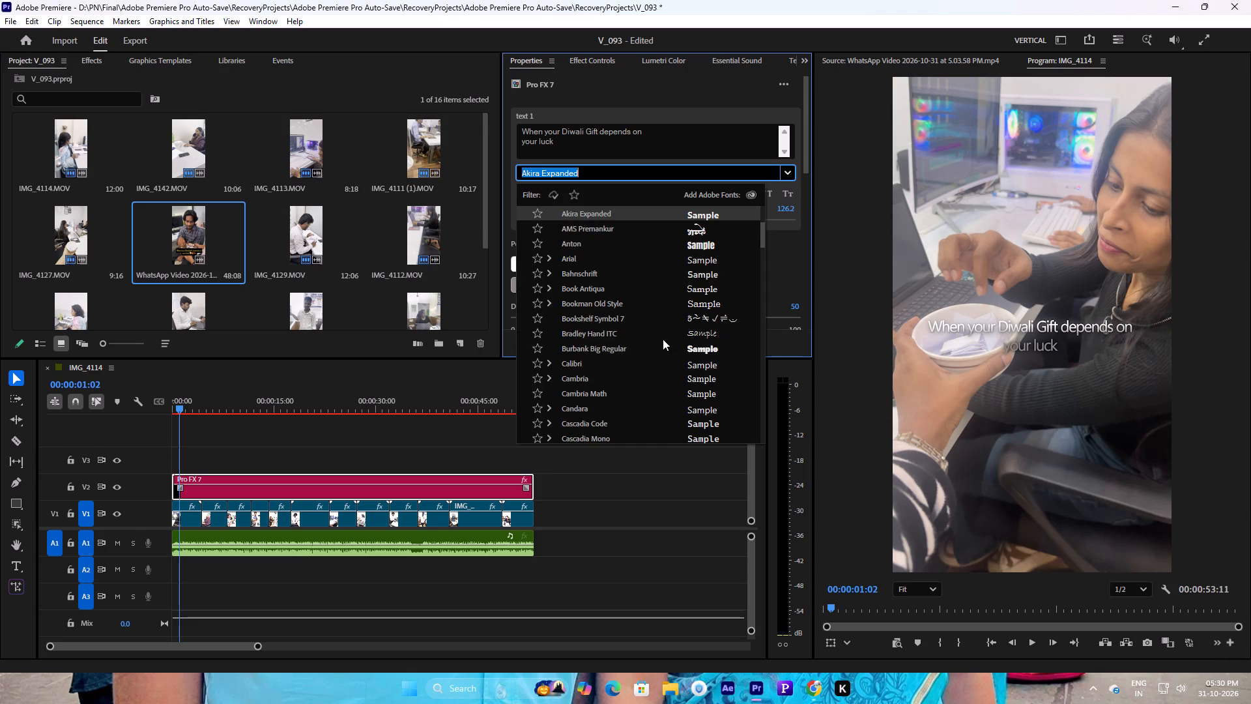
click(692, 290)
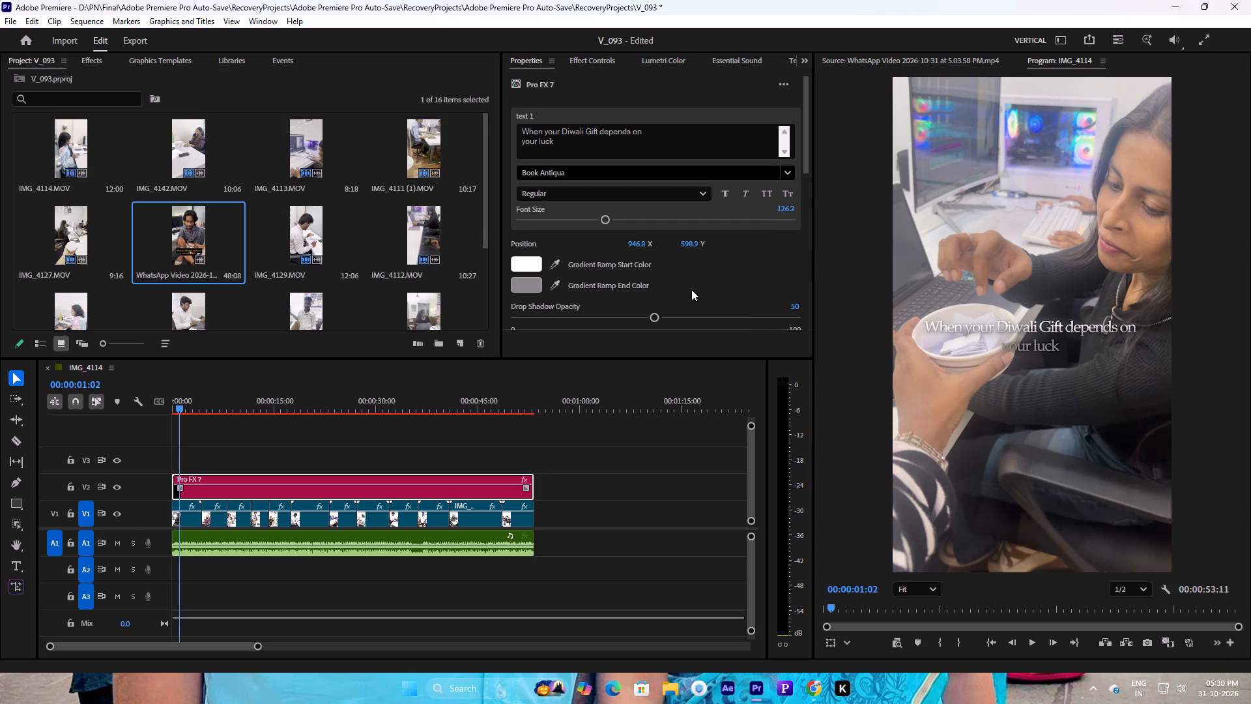
Copy the complete two-line Diwali caption text from the Pro FX 7 title.
click(554, 121)
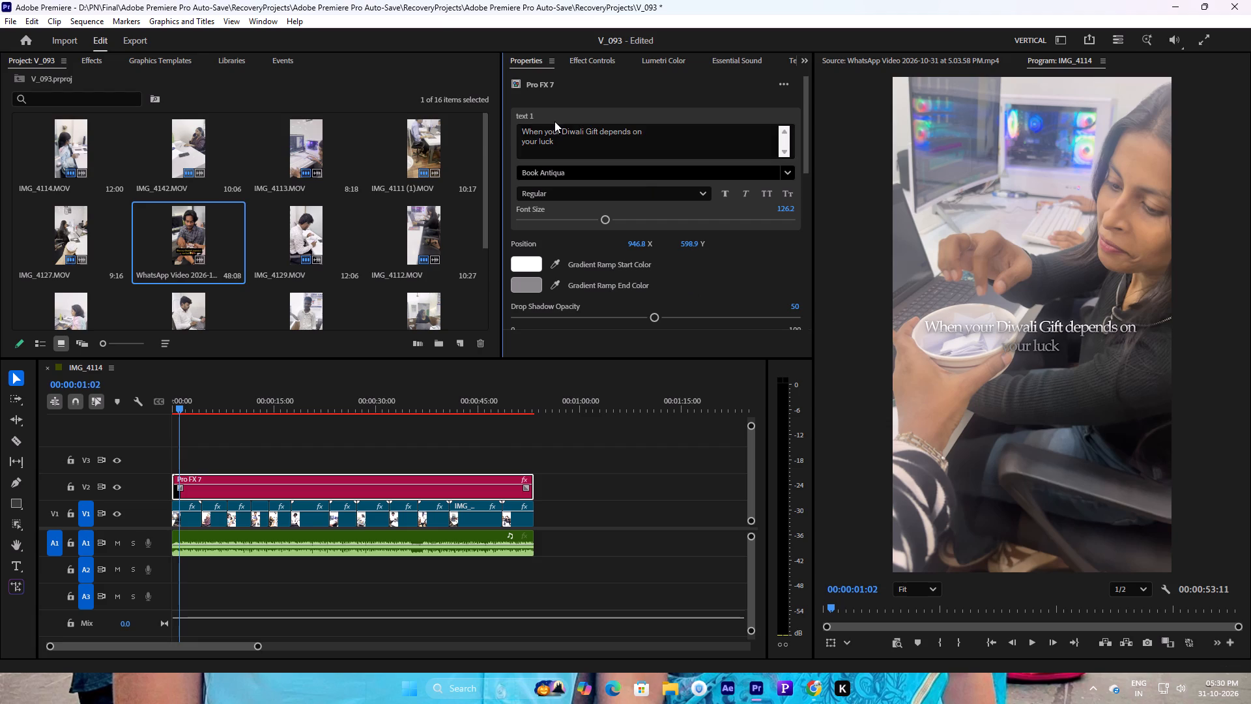
double_click(545, 132)
double_click(545, 132)
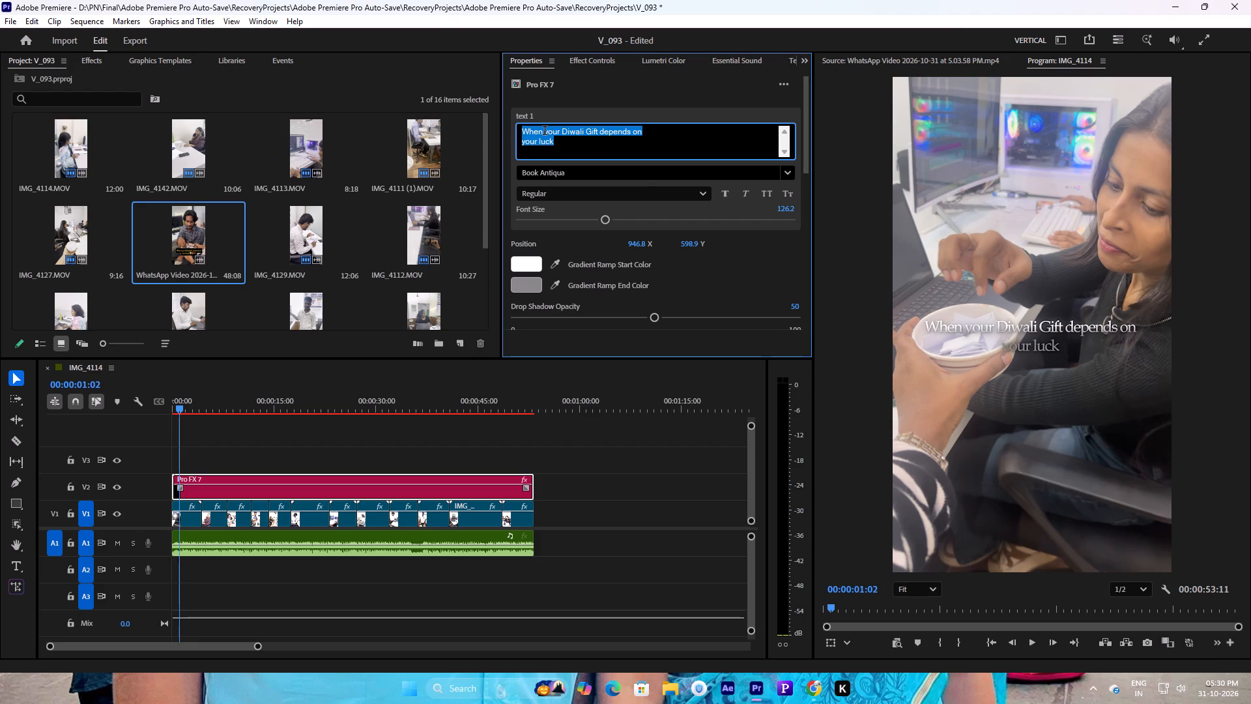
key(ctrl+c)
click(628, 155)
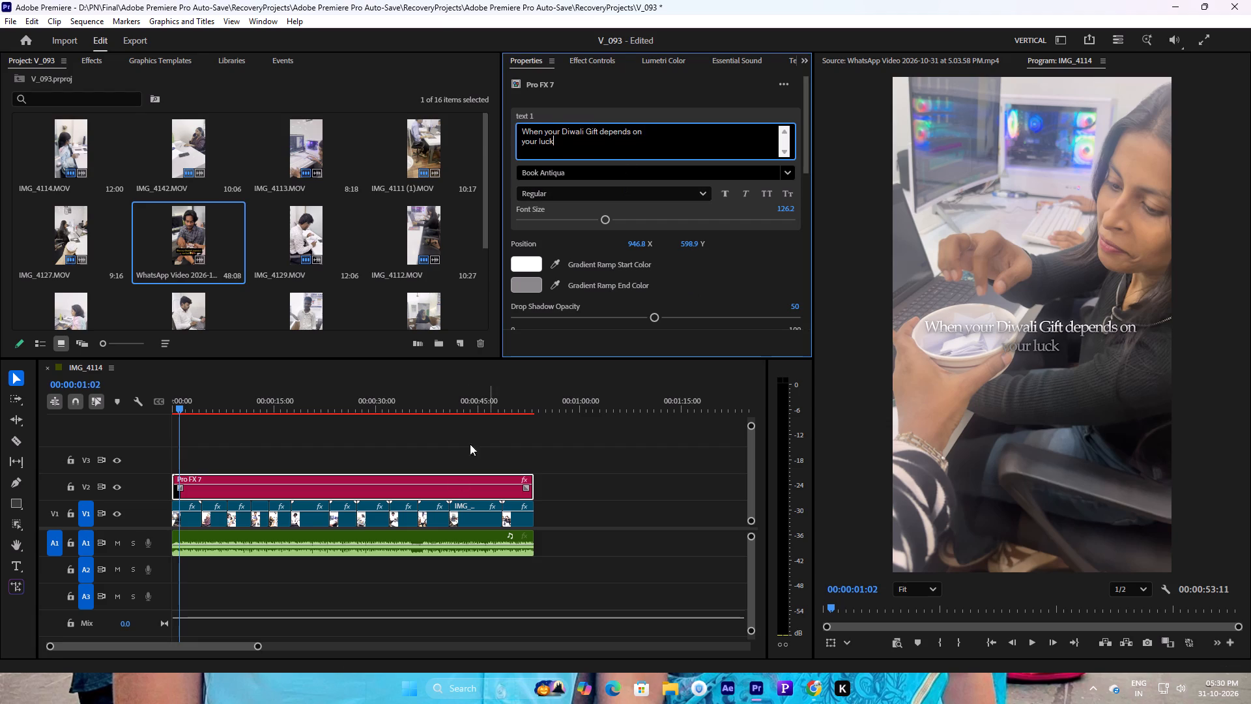
Delete the Pro FX 7 title clip from V2.
key(Delete)
click(410, 477)
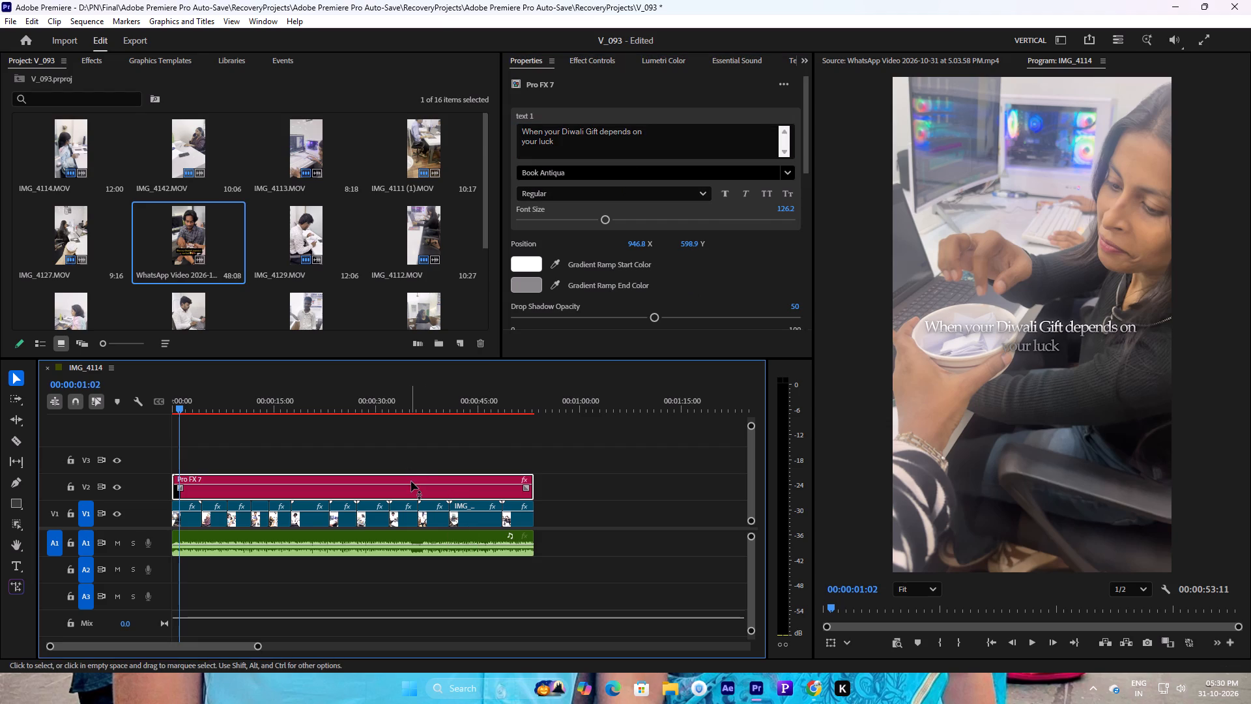
key(Delete)
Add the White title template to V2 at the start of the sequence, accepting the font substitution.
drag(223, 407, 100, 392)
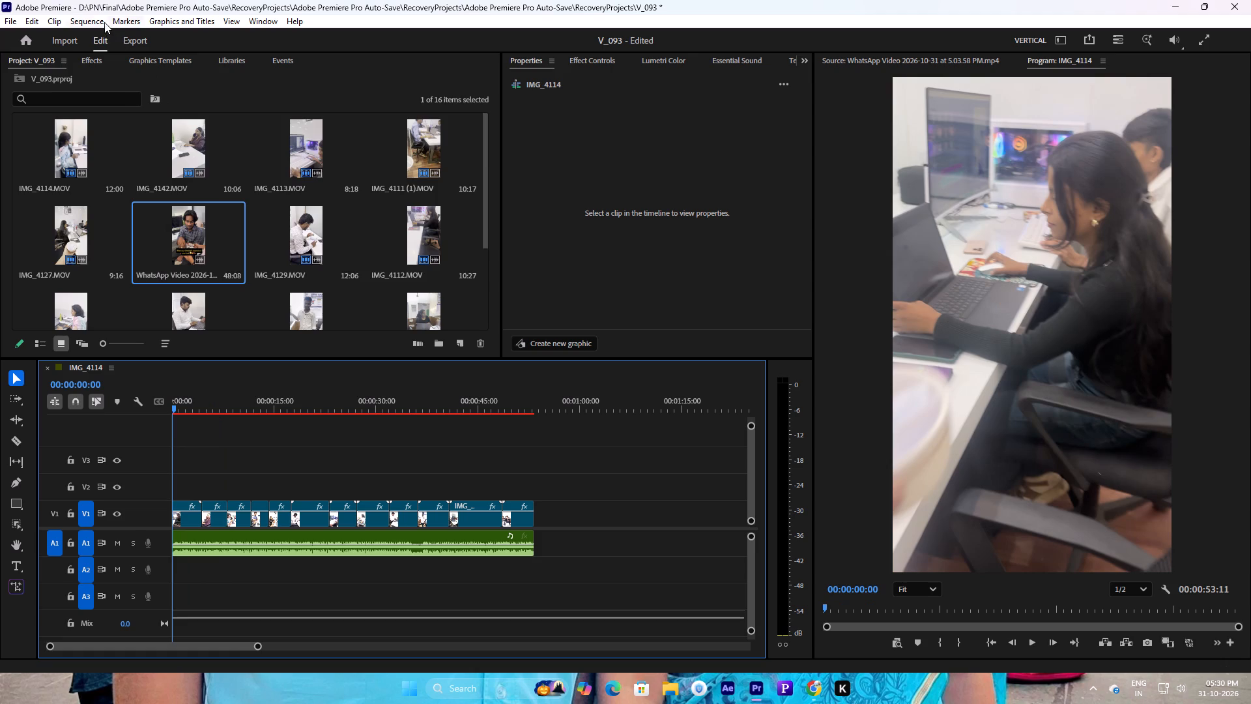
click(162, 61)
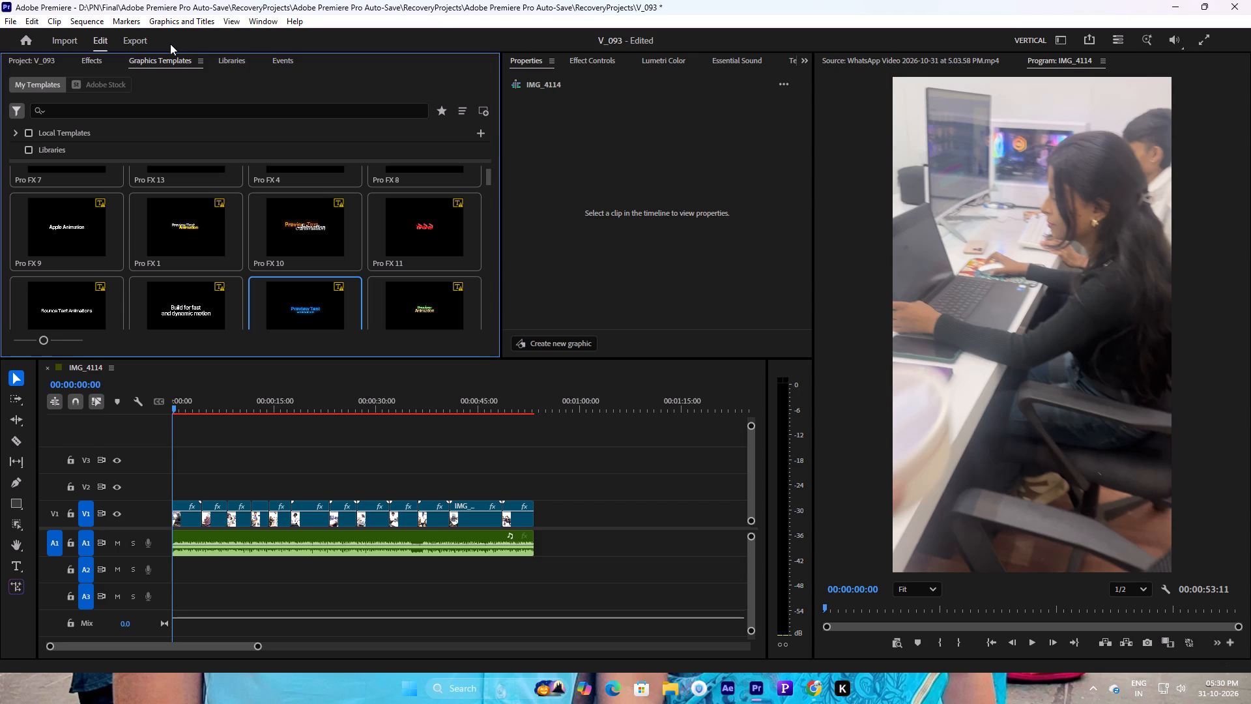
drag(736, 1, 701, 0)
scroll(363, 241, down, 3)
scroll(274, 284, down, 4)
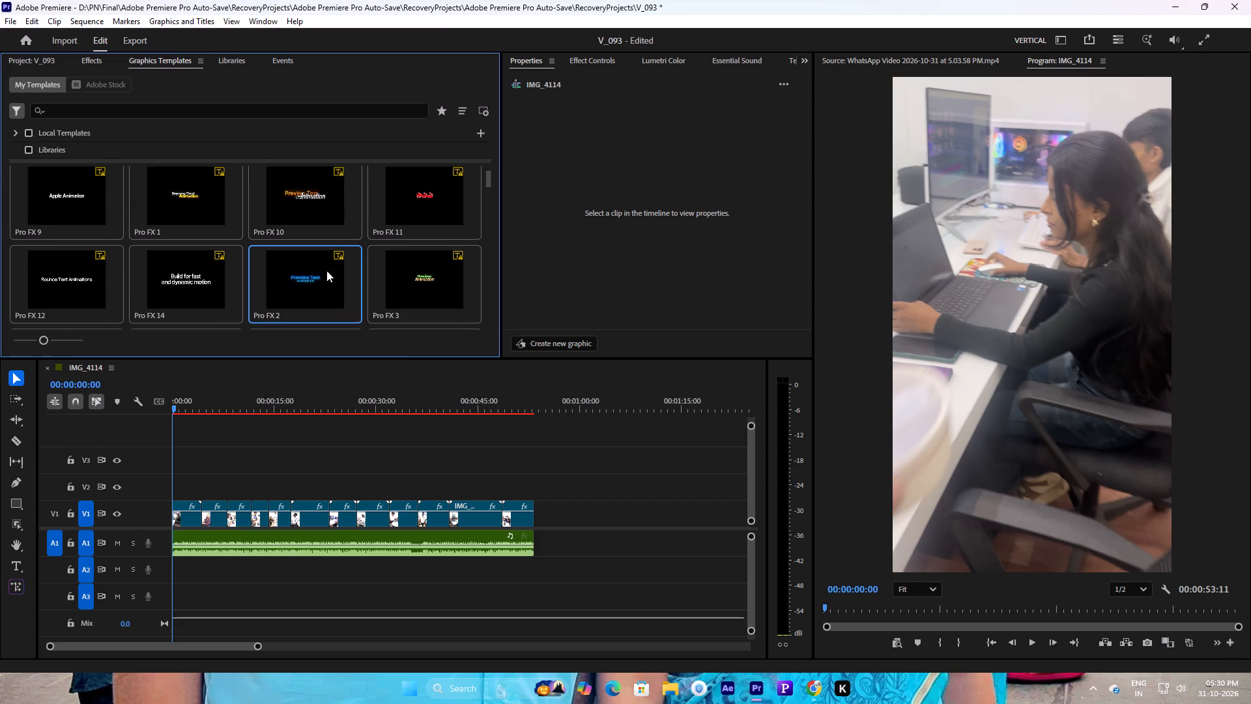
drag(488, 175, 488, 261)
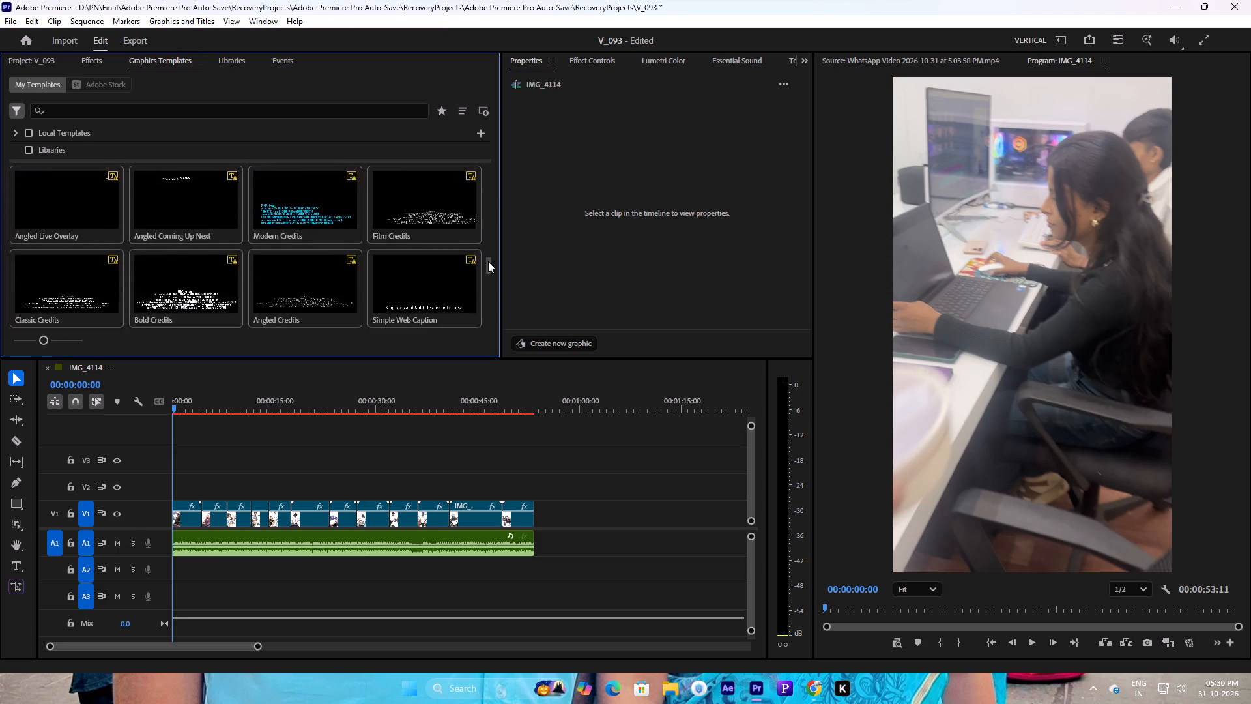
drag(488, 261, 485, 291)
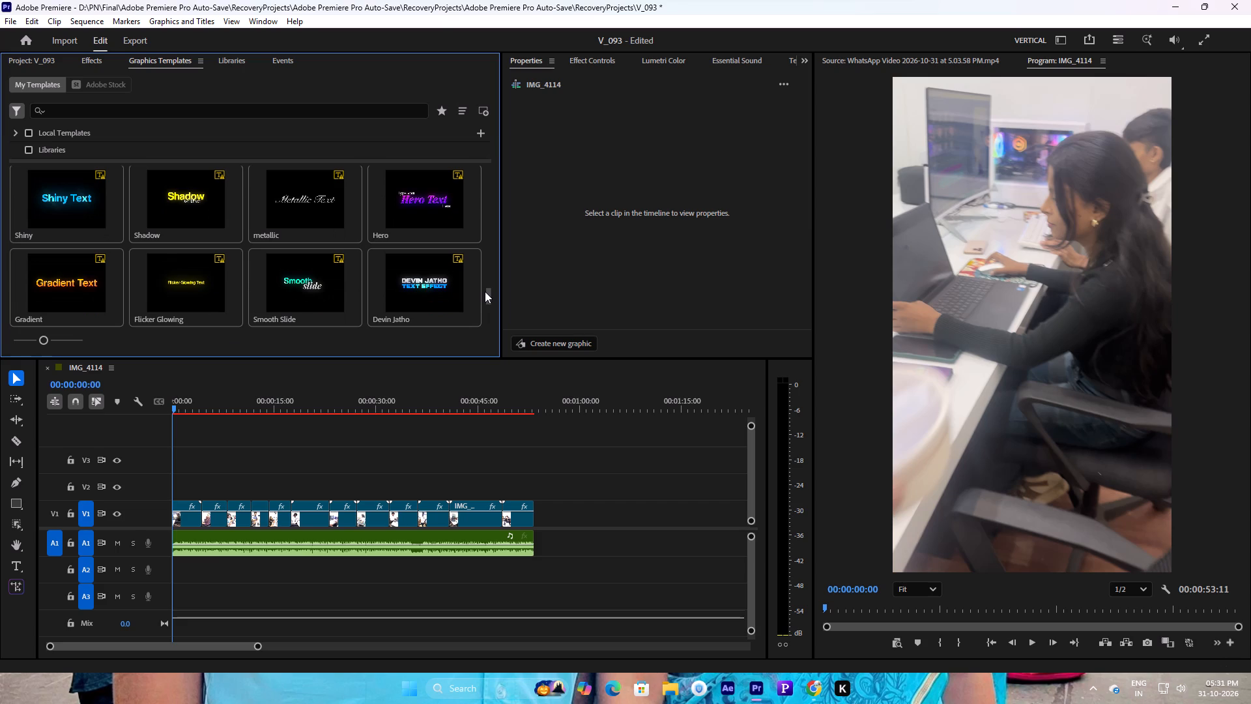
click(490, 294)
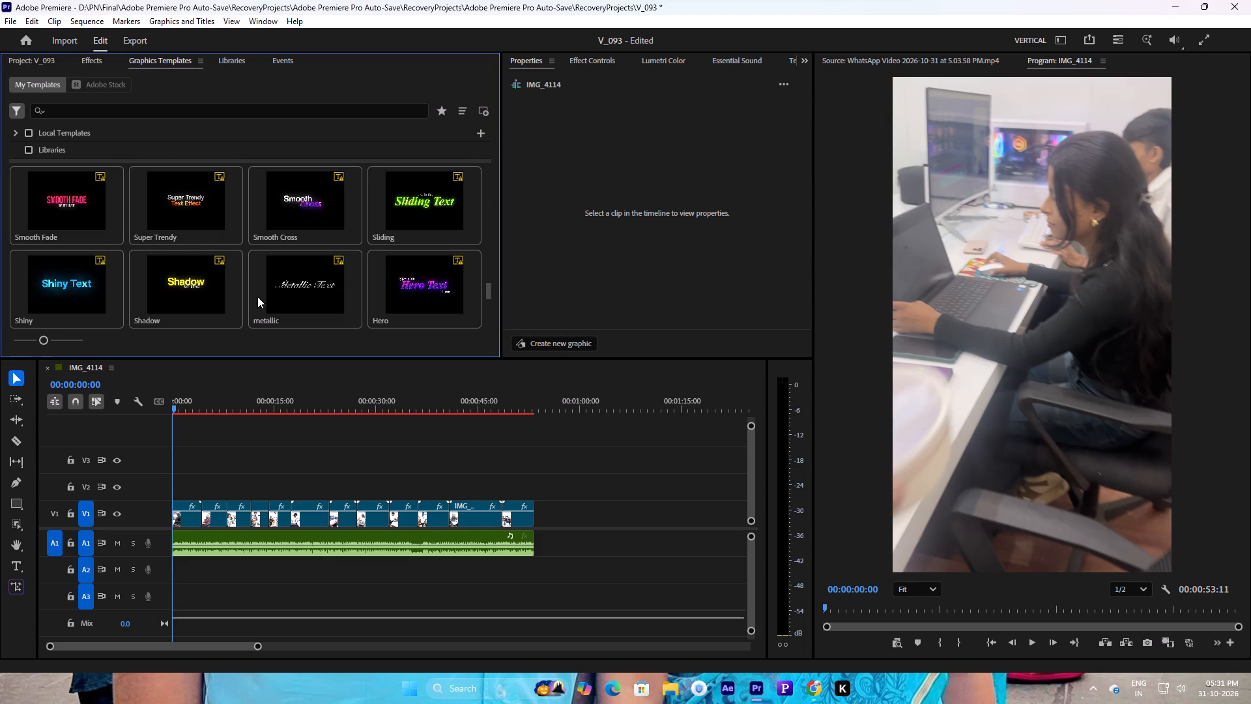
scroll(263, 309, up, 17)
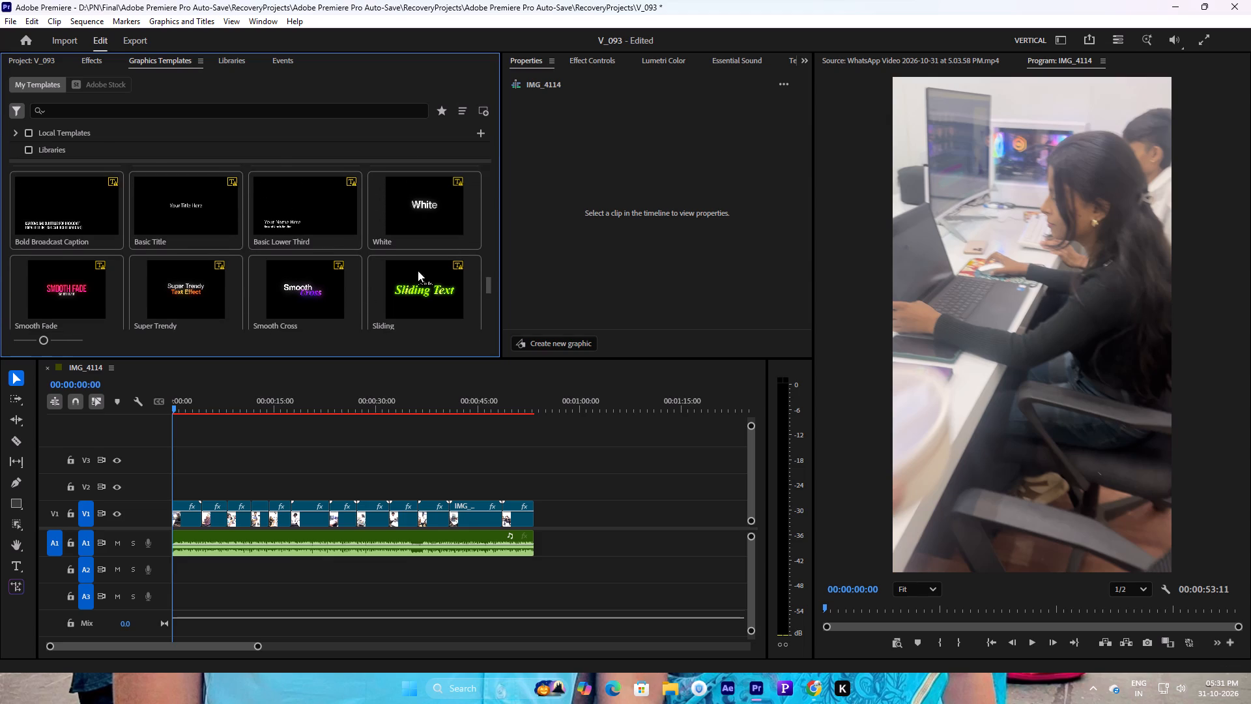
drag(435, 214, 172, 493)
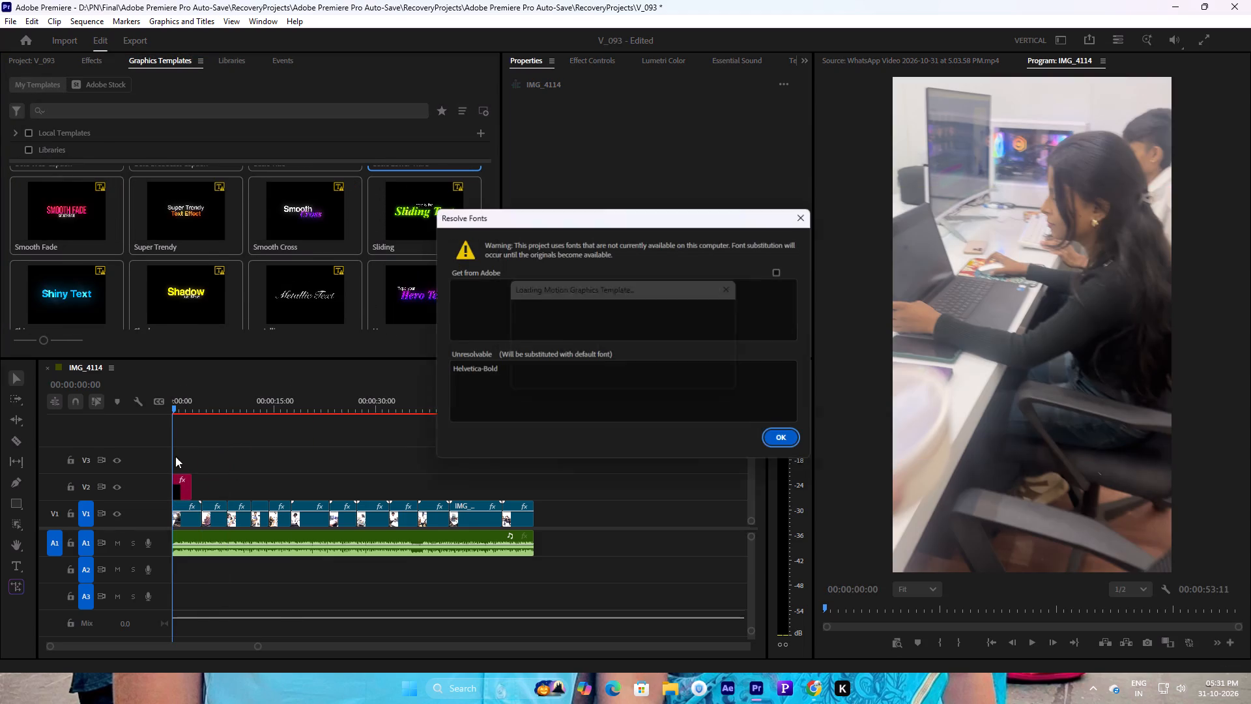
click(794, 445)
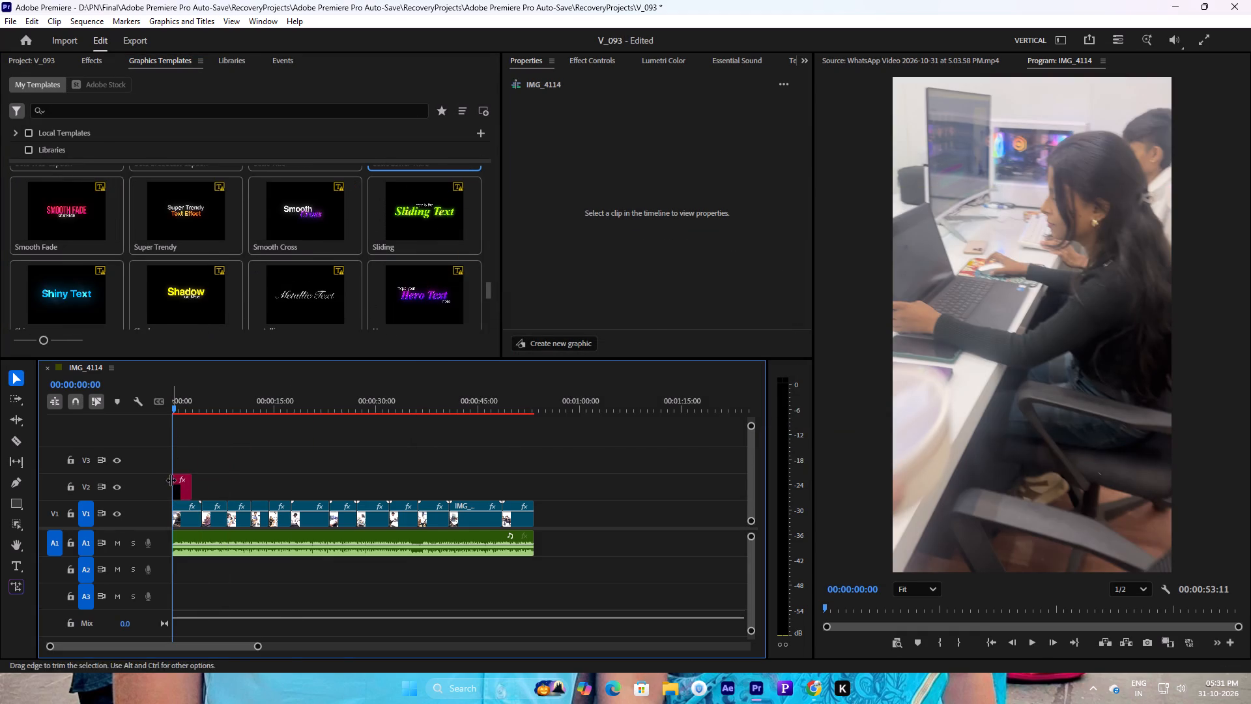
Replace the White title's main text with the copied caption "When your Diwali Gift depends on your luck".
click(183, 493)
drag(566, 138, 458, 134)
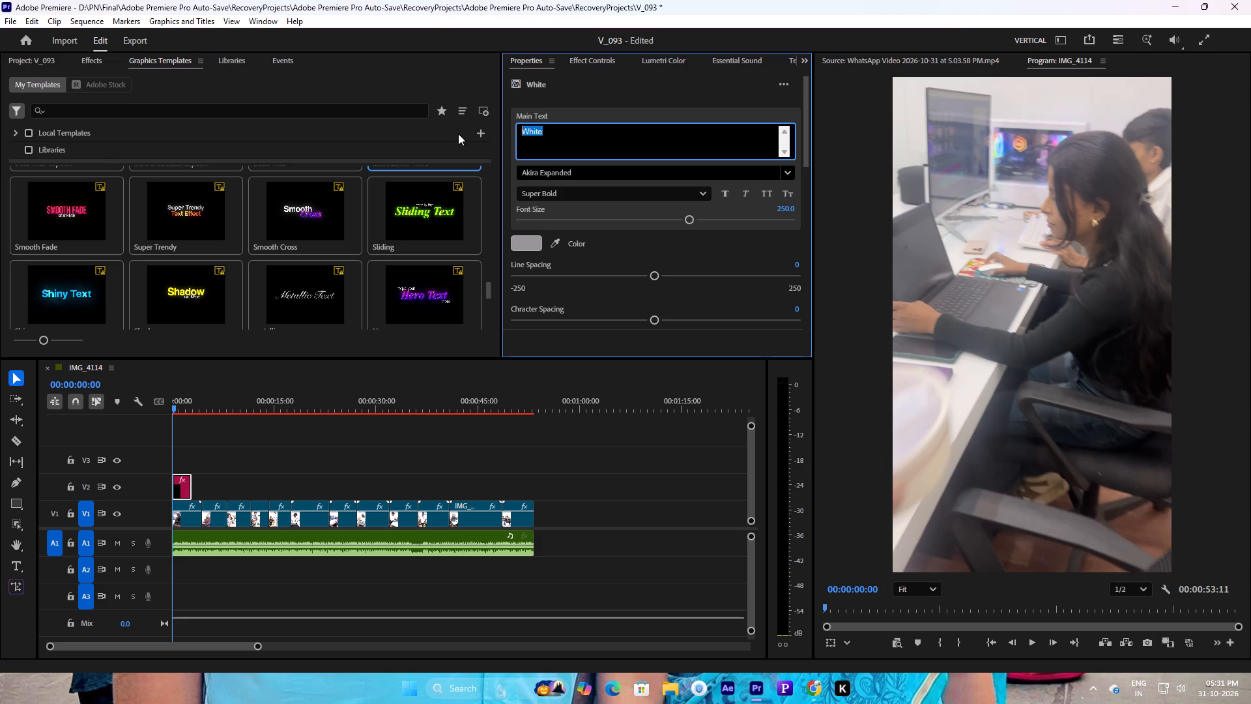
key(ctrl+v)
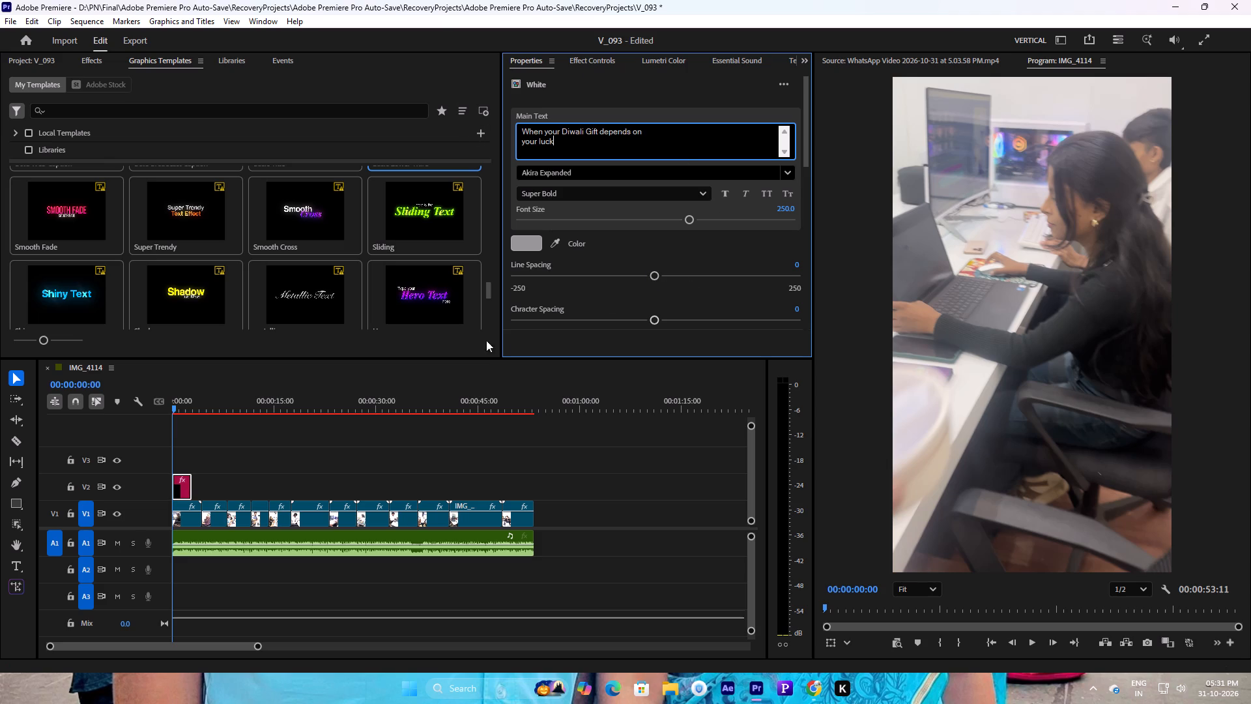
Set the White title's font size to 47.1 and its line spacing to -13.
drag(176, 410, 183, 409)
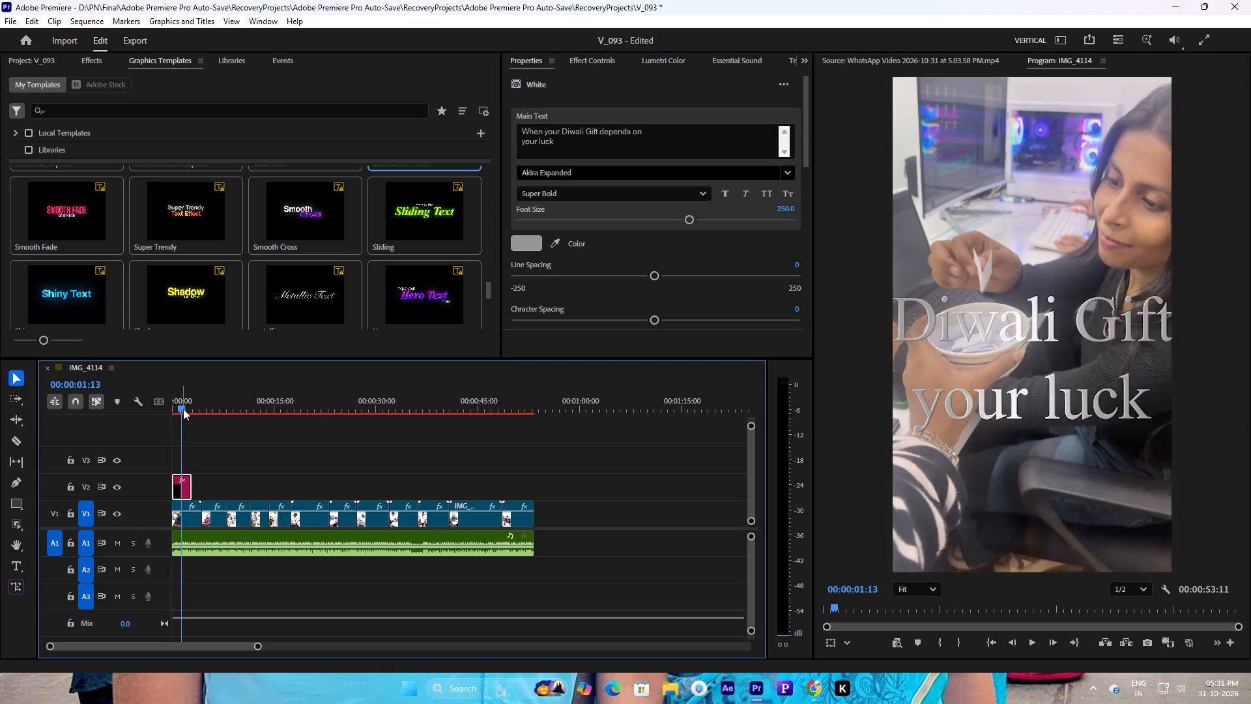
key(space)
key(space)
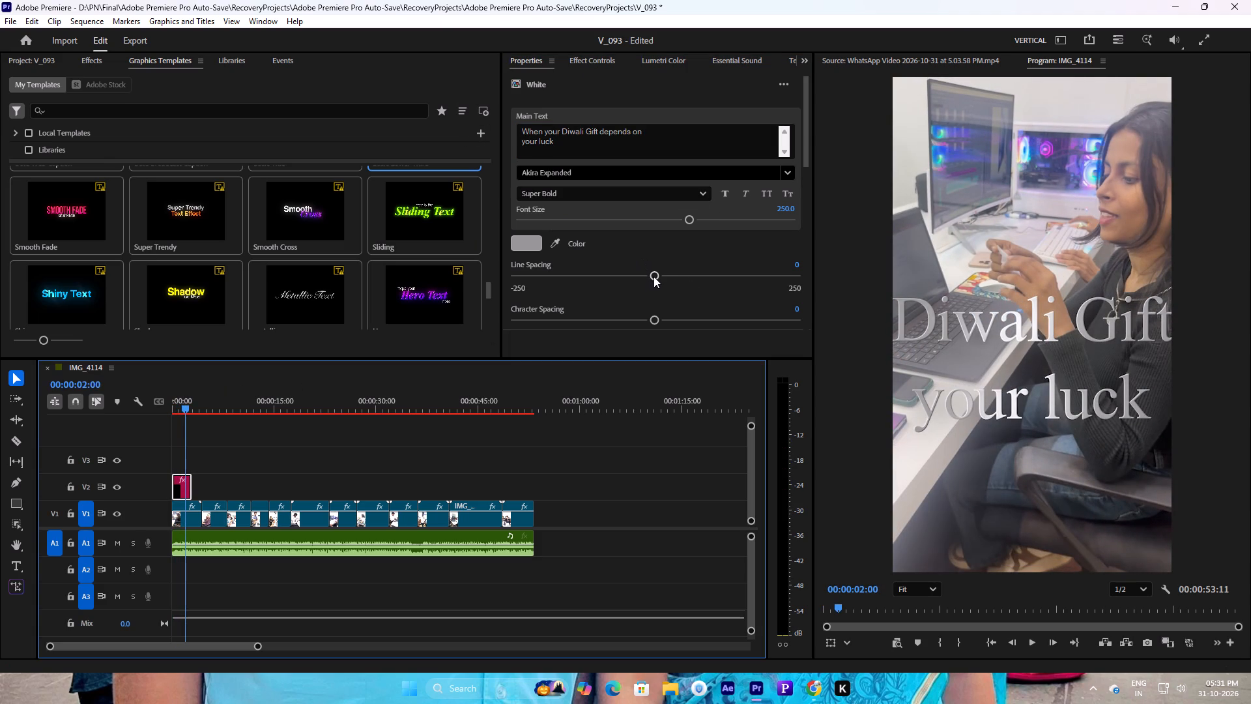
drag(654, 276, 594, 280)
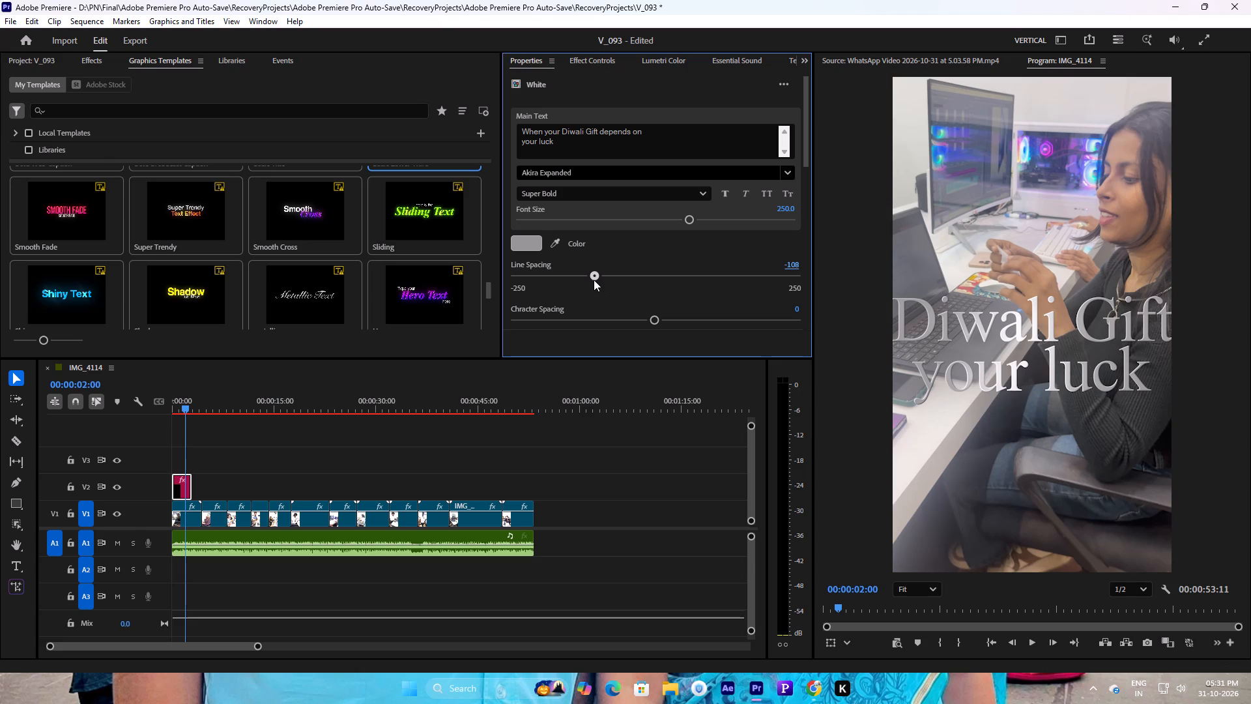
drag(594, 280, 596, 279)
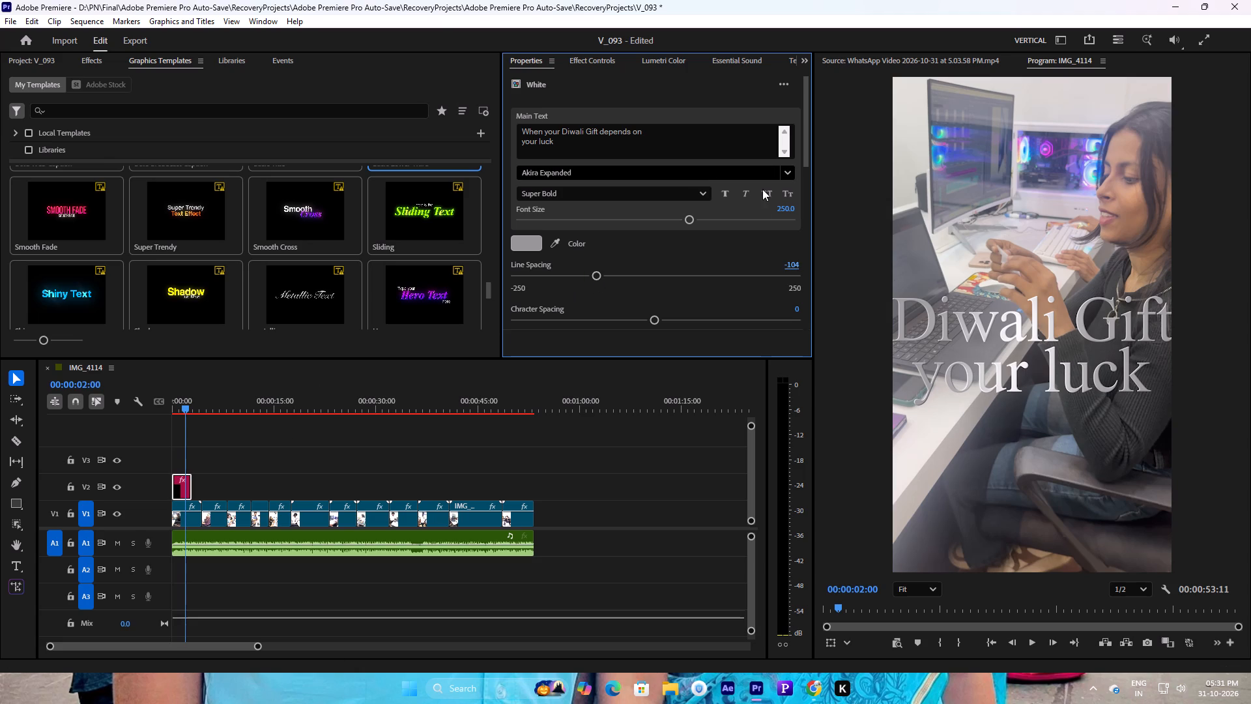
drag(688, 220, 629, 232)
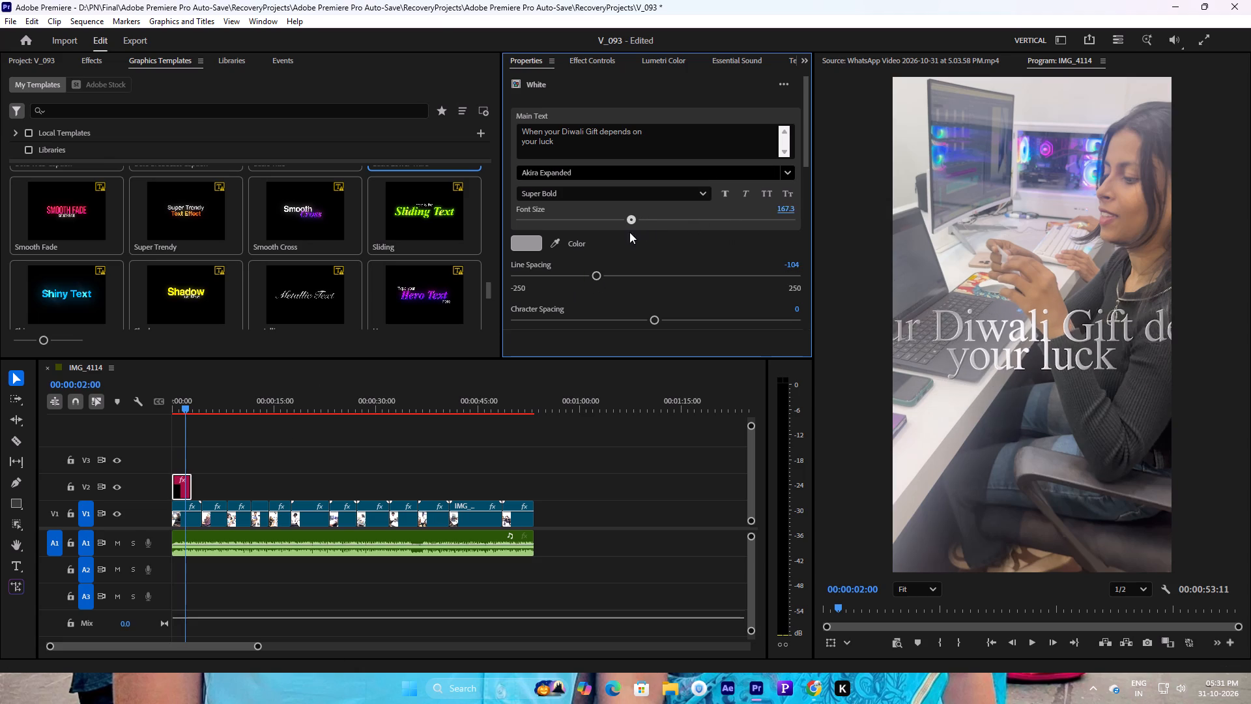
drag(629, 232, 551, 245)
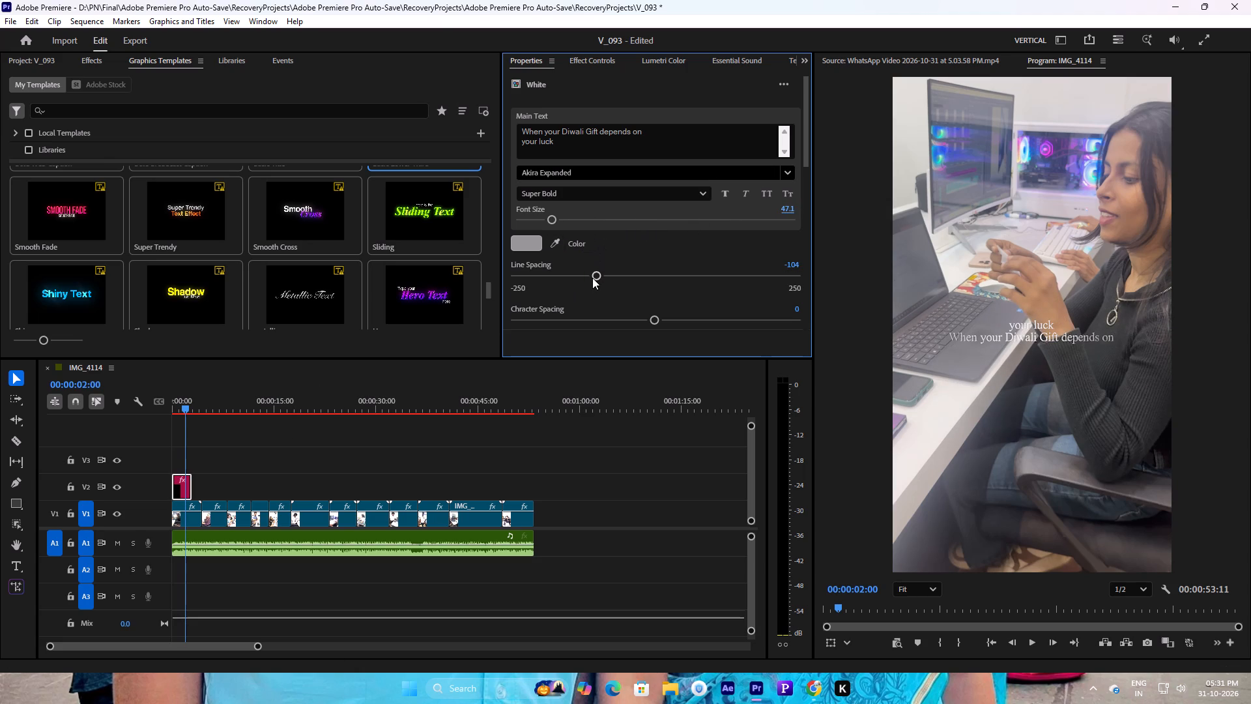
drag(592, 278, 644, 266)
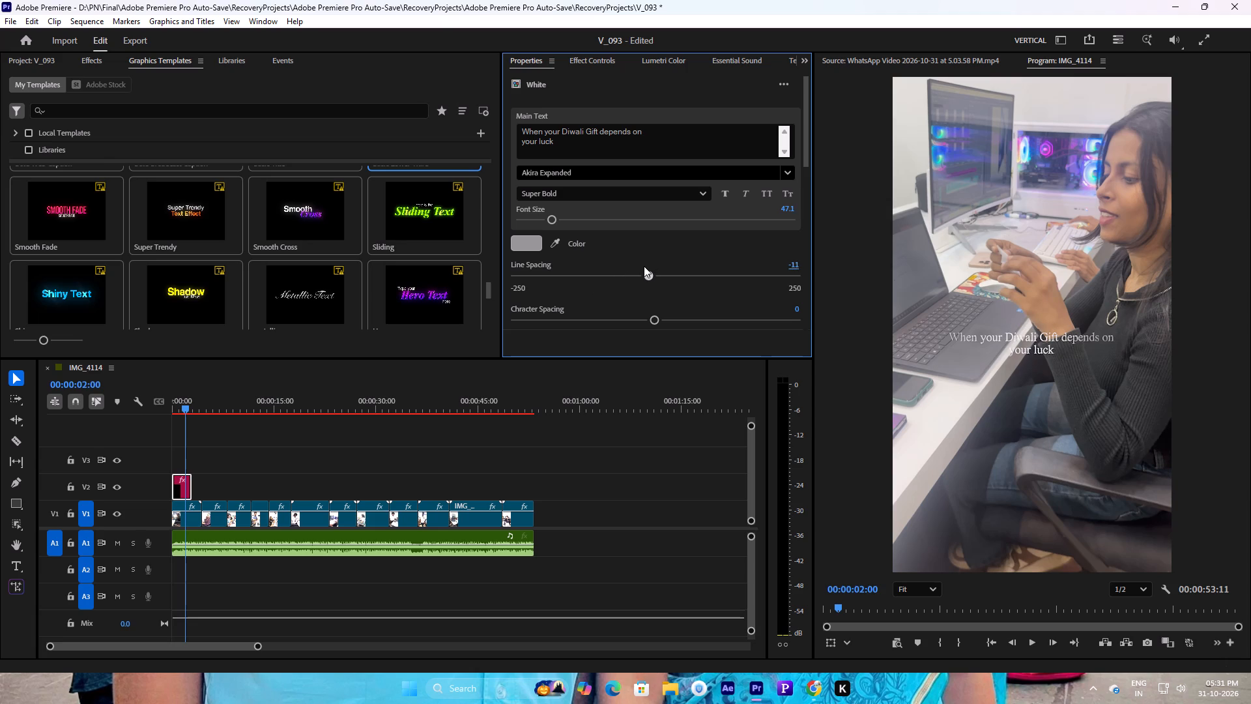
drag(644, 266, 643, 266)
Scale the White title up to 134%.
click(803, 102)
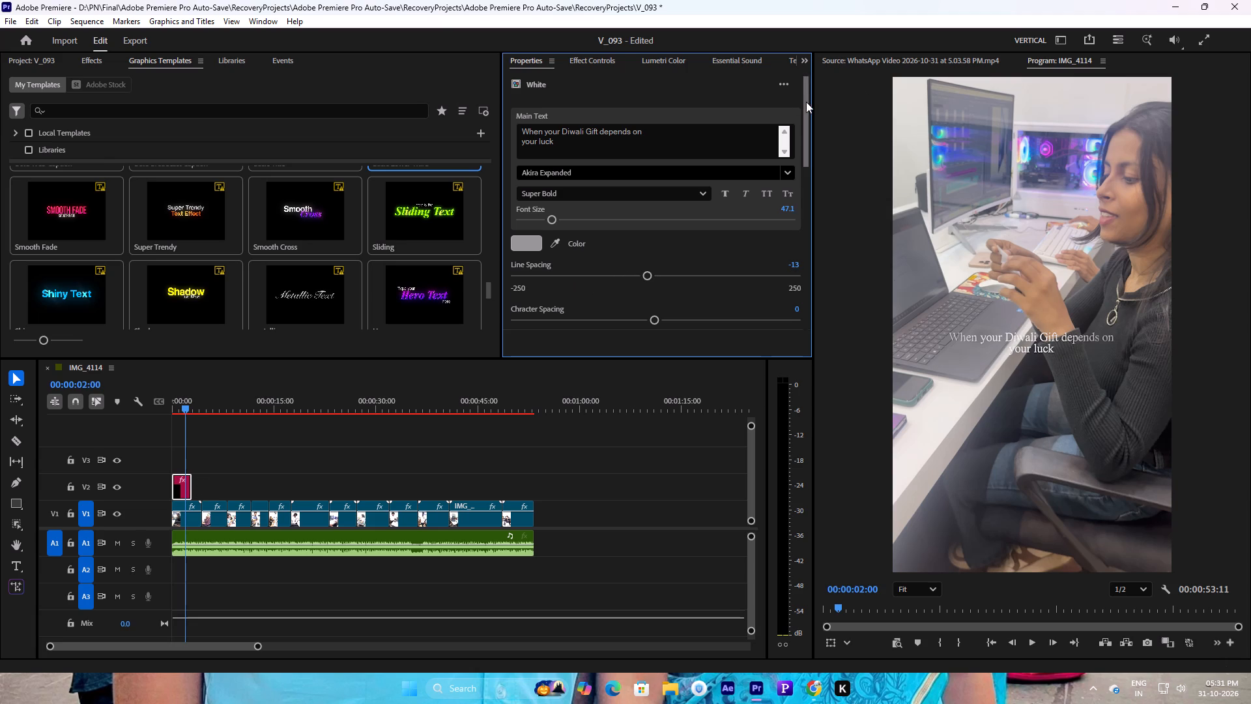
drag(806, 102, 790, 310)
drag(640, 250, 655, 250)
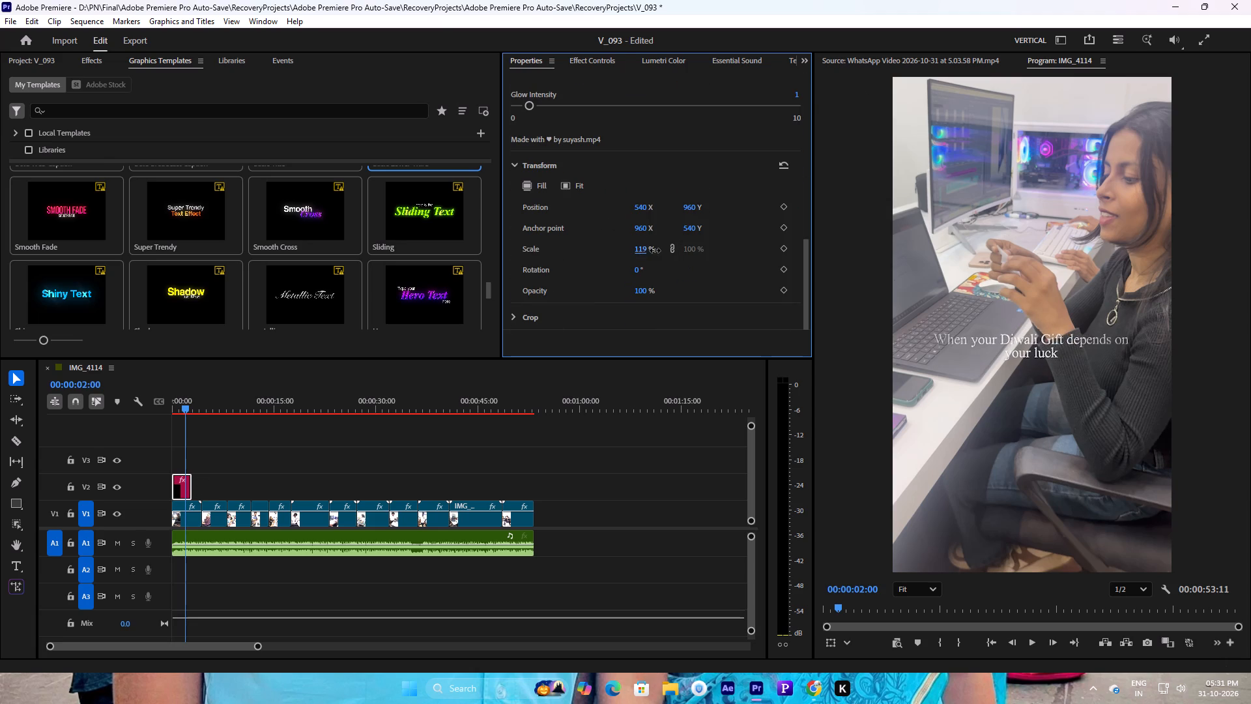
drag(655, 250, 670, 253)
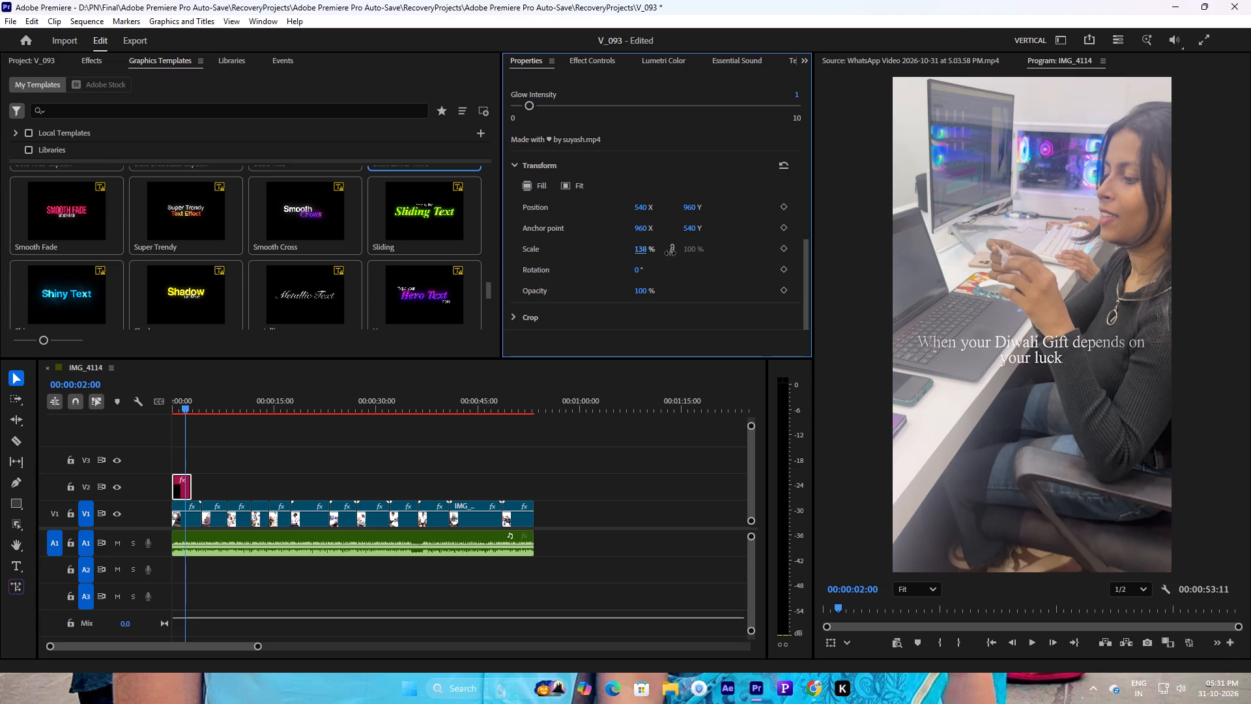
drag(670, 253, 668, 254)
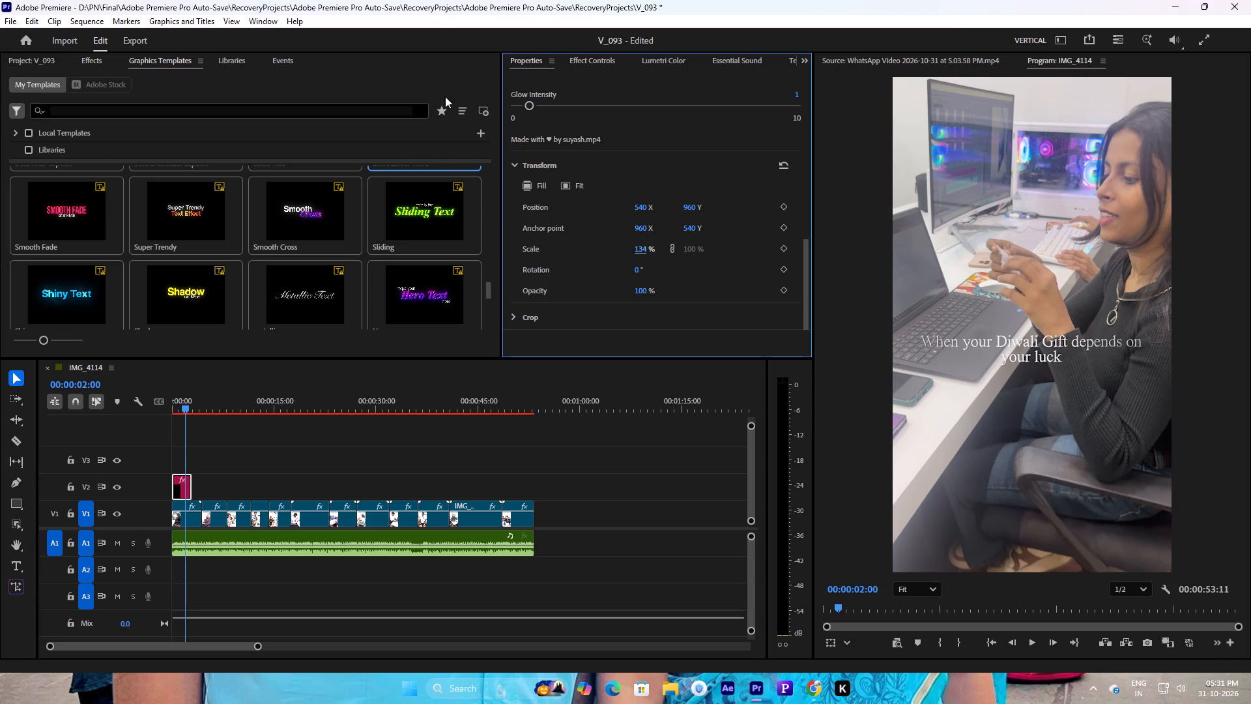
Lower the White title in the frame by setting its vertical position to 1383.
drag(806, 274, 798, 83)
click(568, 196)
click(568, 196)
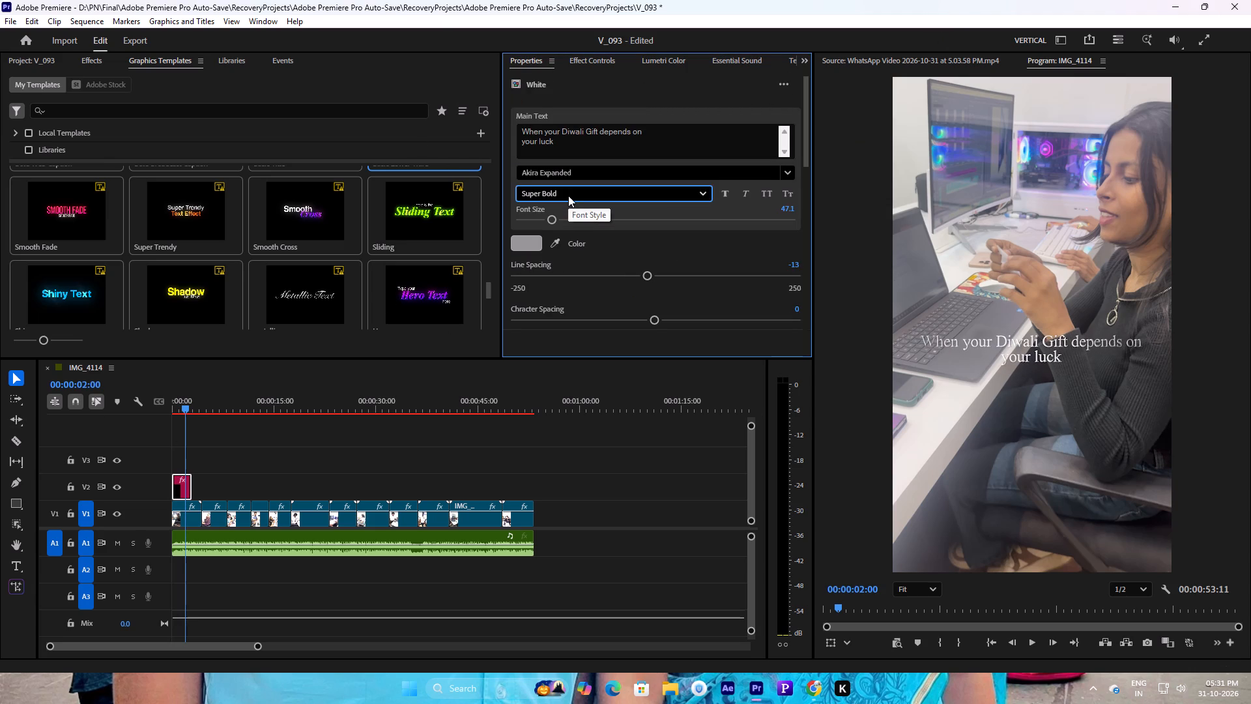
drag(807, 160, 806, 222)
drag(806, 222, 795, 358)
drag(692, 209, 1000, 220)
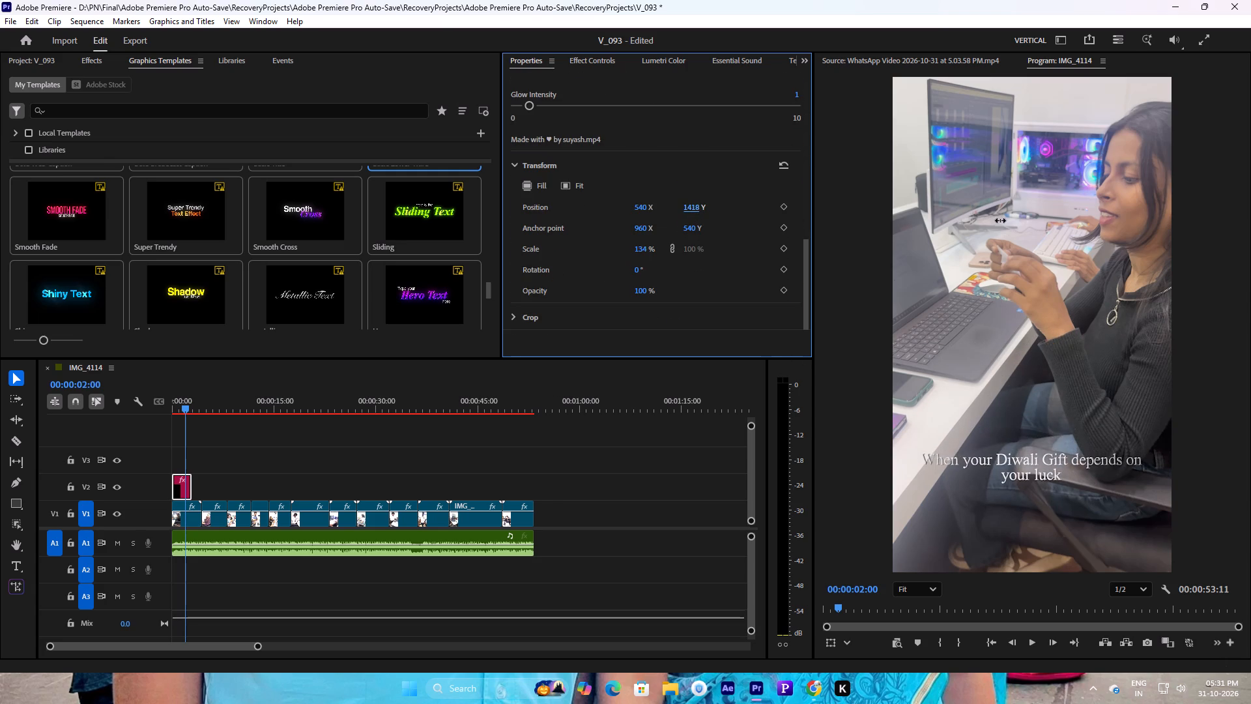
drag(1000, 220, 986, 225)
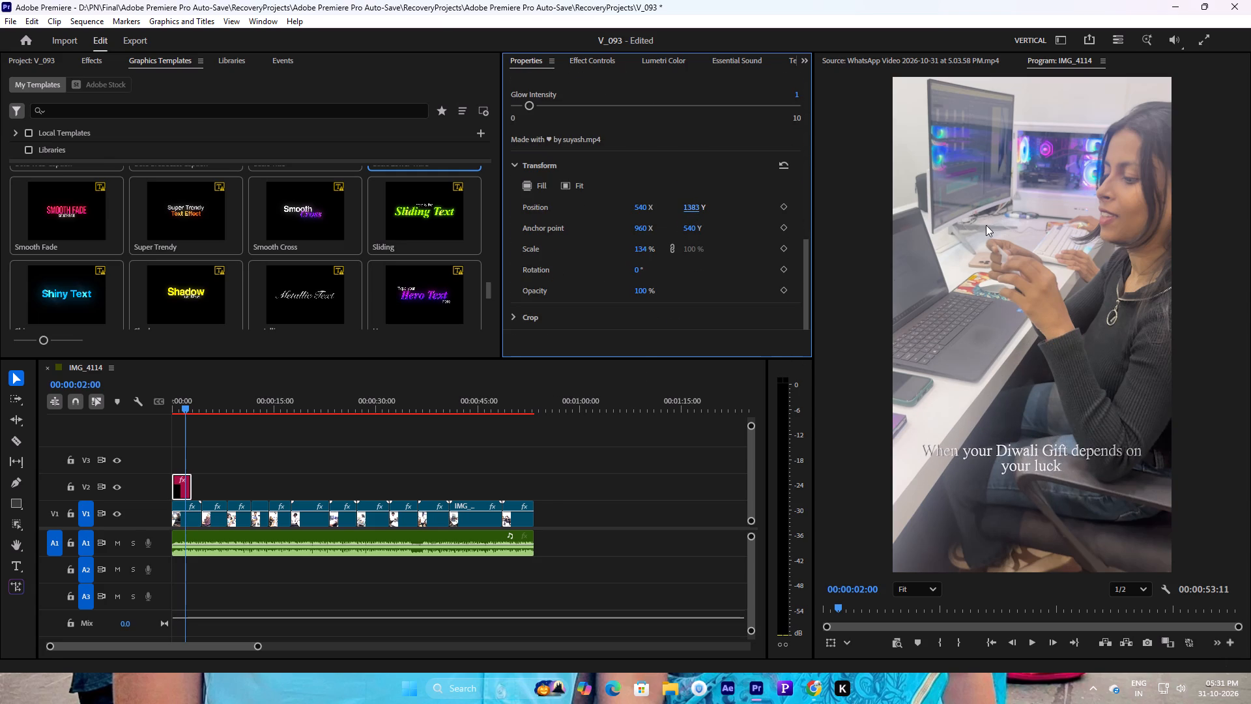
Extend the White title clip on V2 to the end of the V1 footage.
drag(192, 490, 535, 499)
Play the sequence from the start to check how the White caption animates over the clips.
key(space)
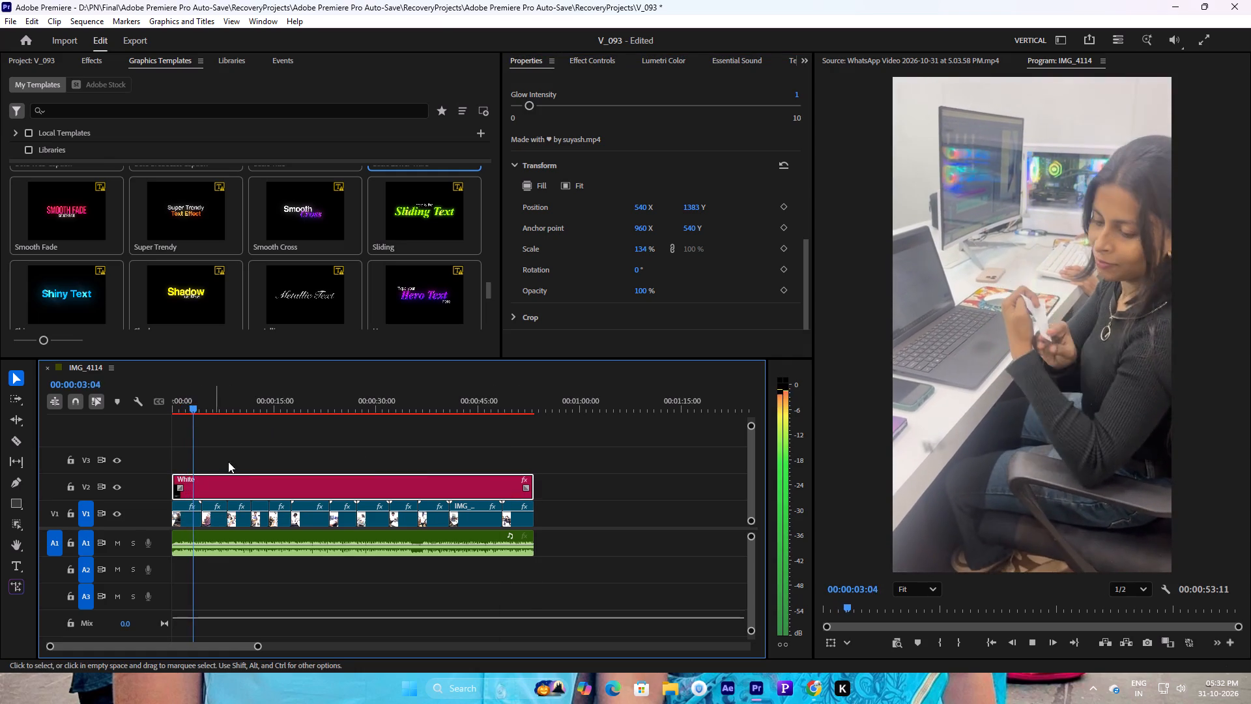
click(238, 456)
drag(186, 408, 160, 412)
key(space)
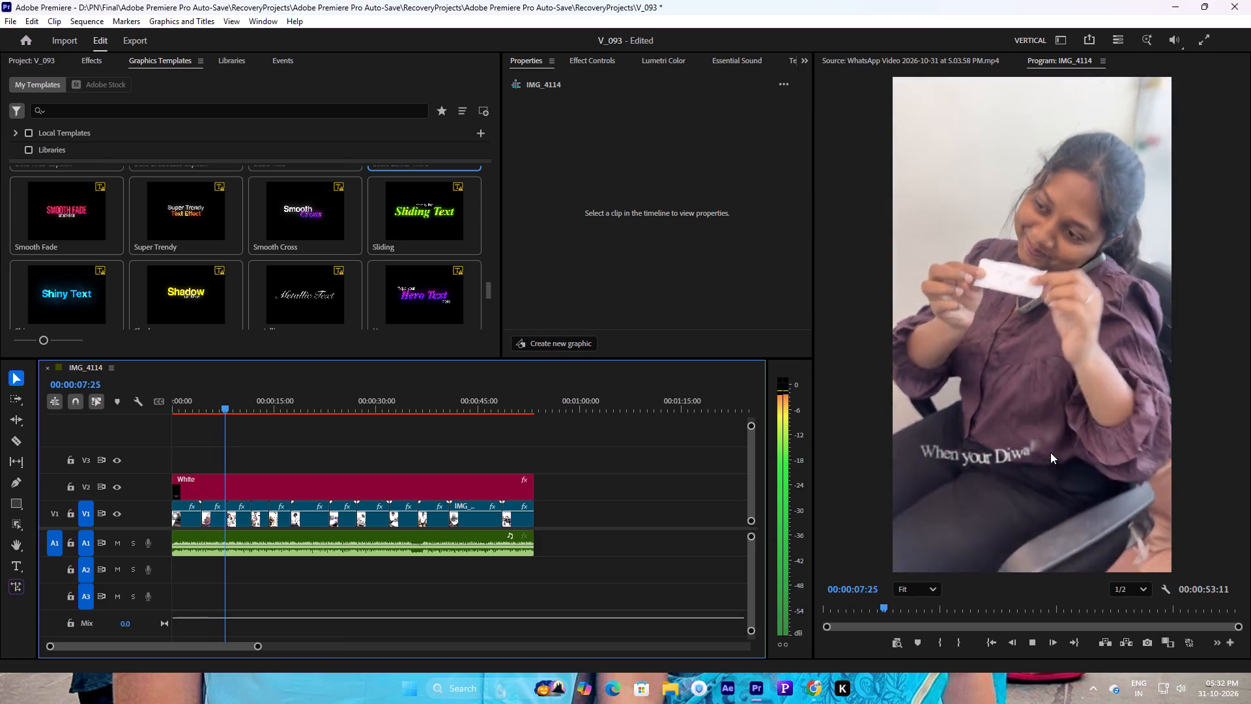
key(space)
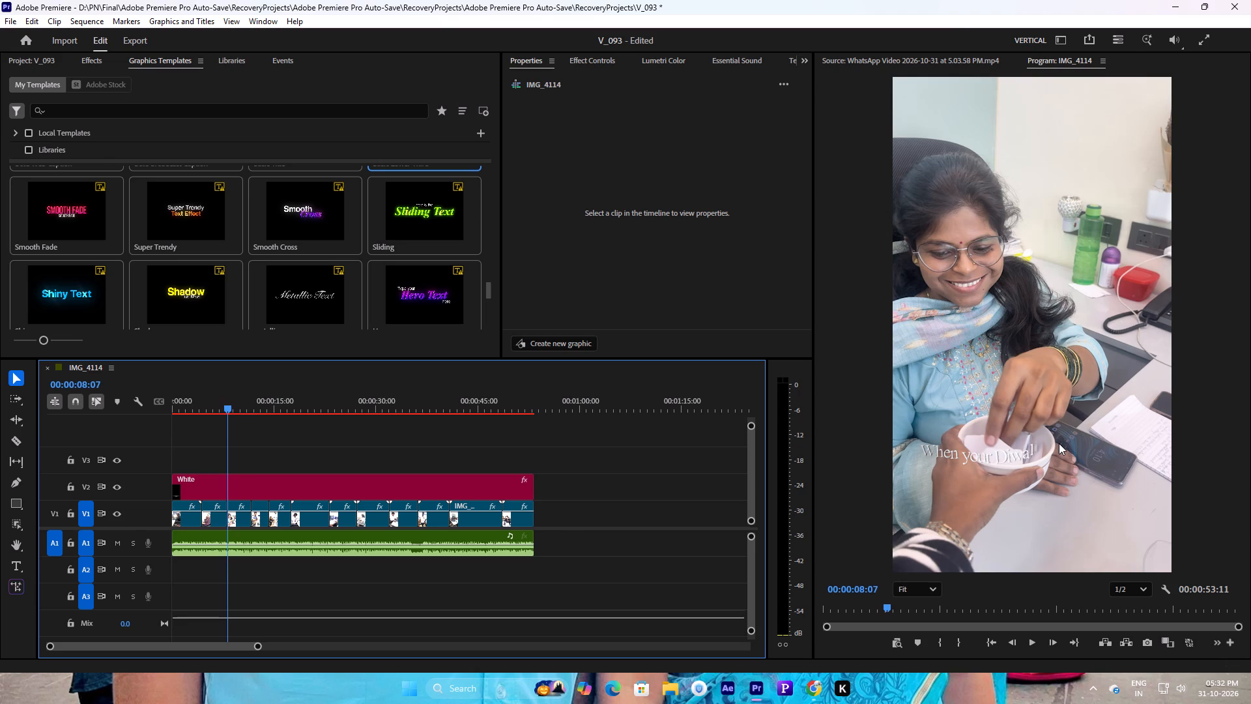
key(space)
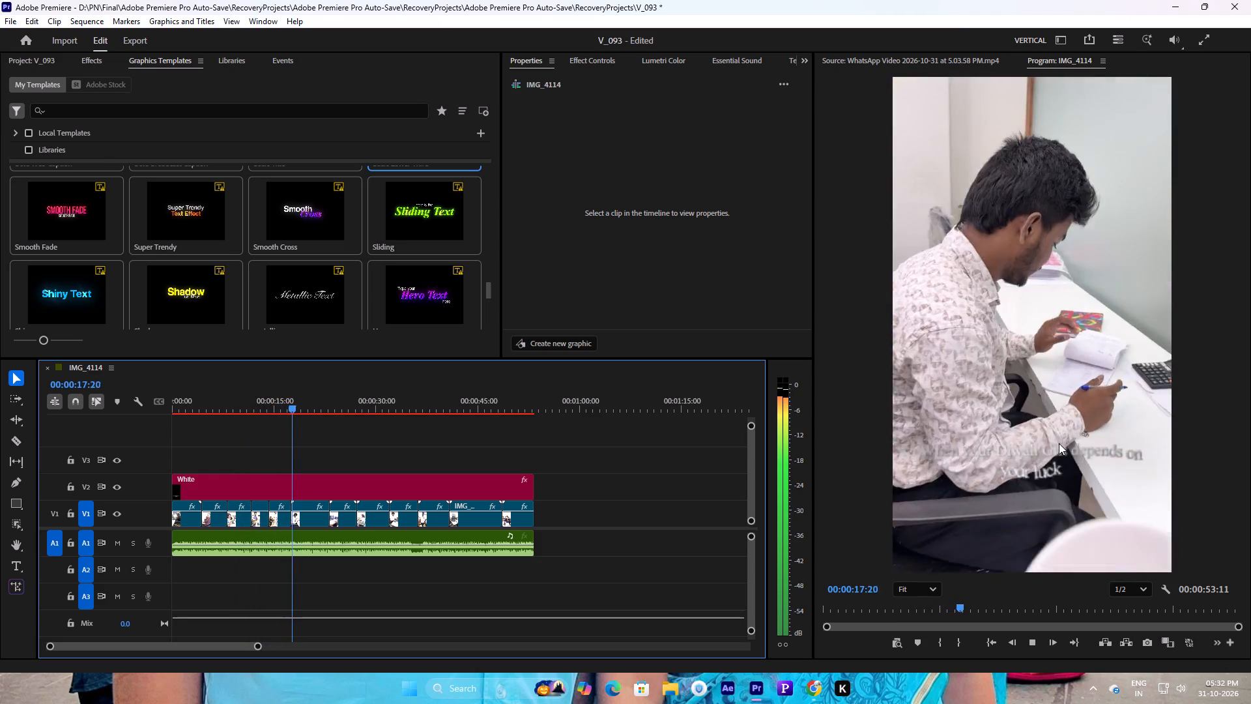
key(space)
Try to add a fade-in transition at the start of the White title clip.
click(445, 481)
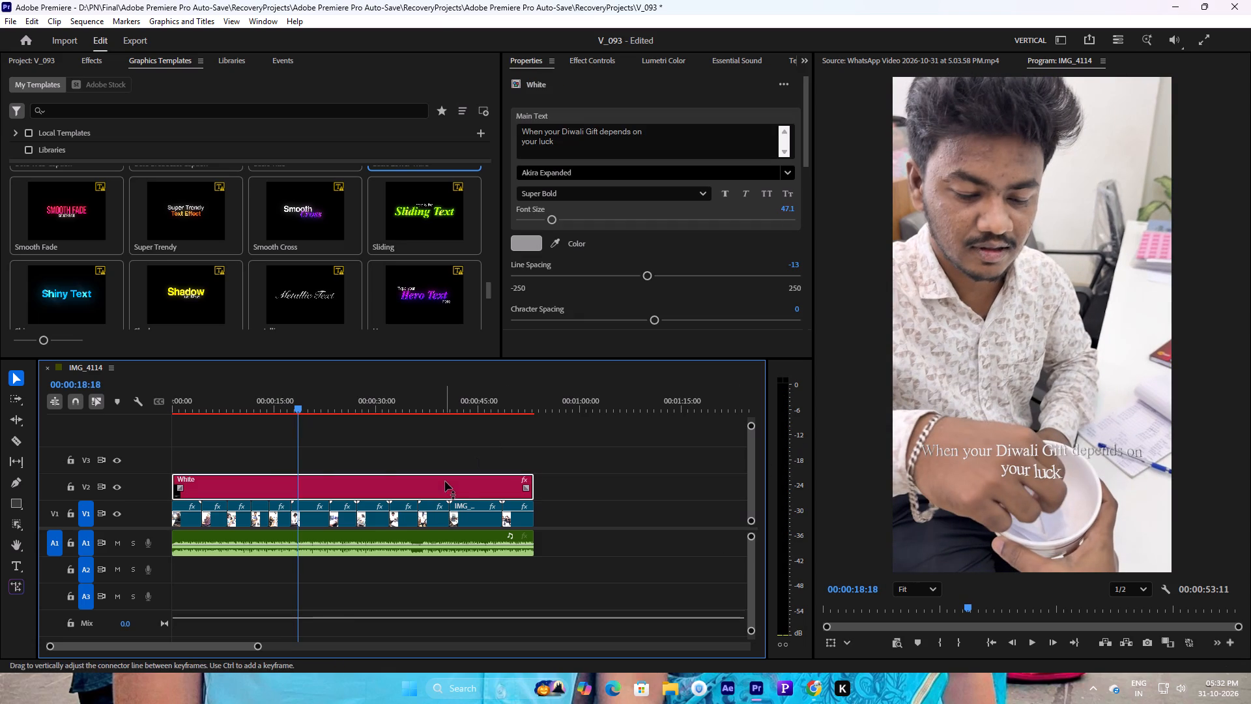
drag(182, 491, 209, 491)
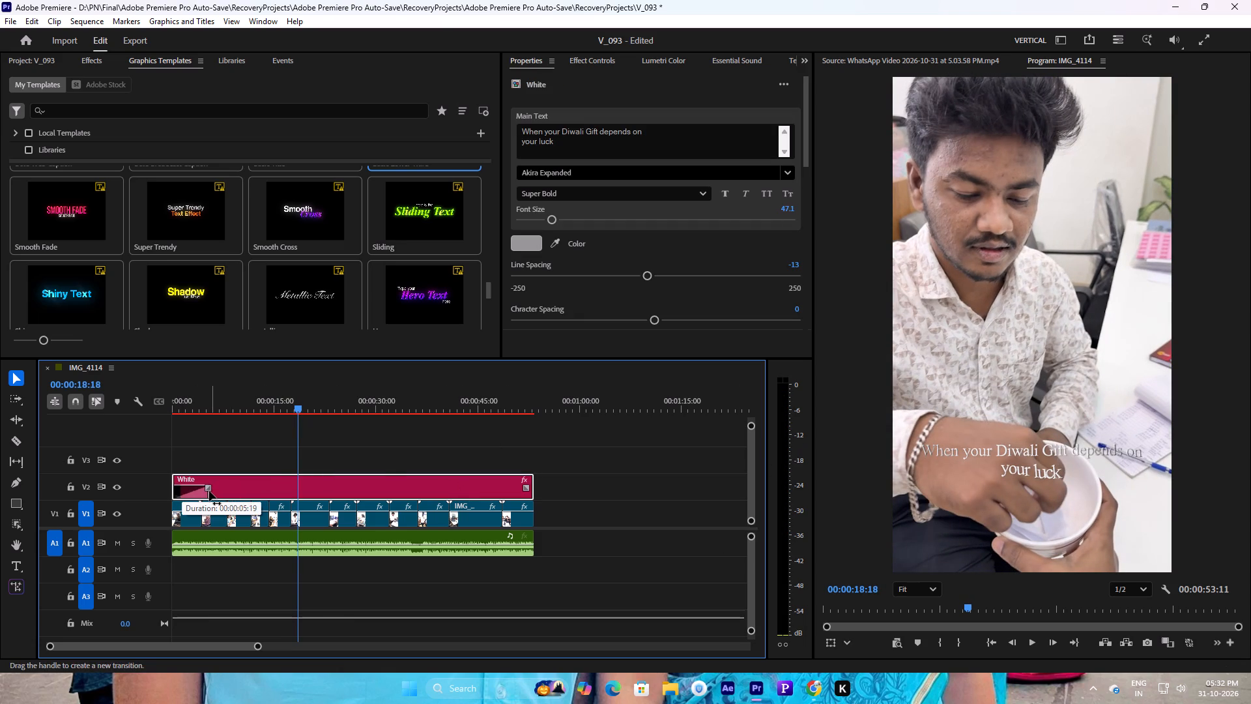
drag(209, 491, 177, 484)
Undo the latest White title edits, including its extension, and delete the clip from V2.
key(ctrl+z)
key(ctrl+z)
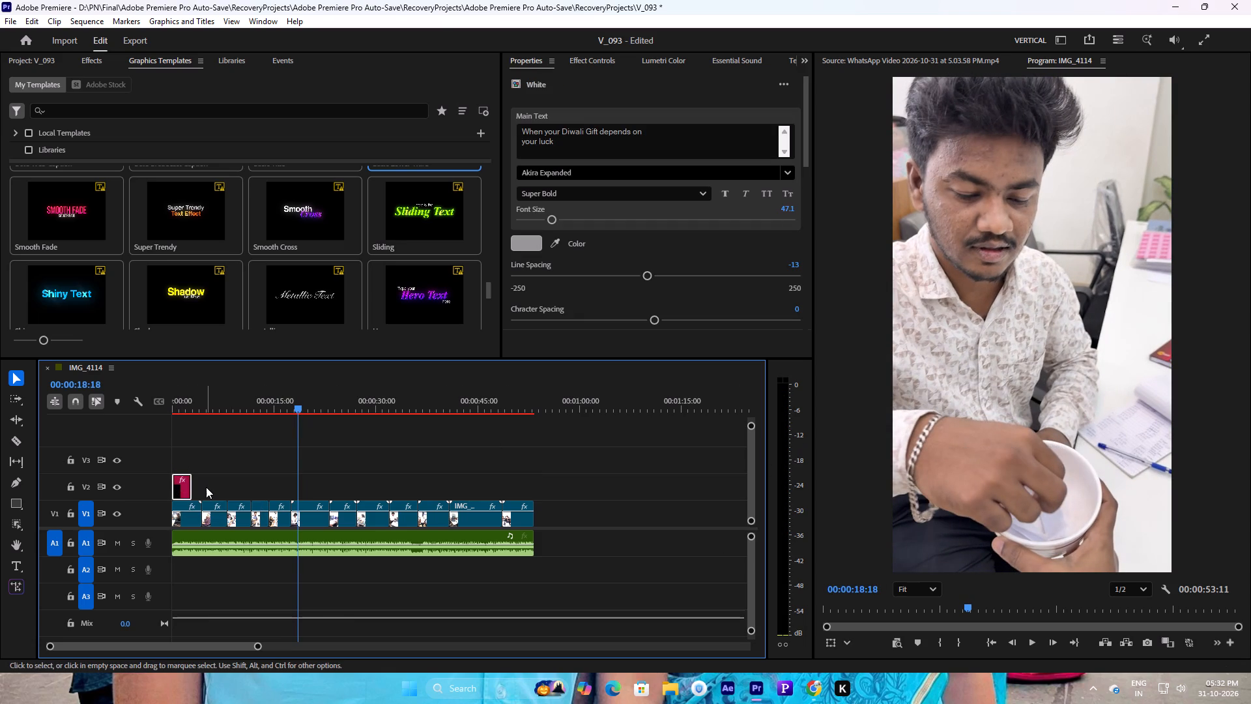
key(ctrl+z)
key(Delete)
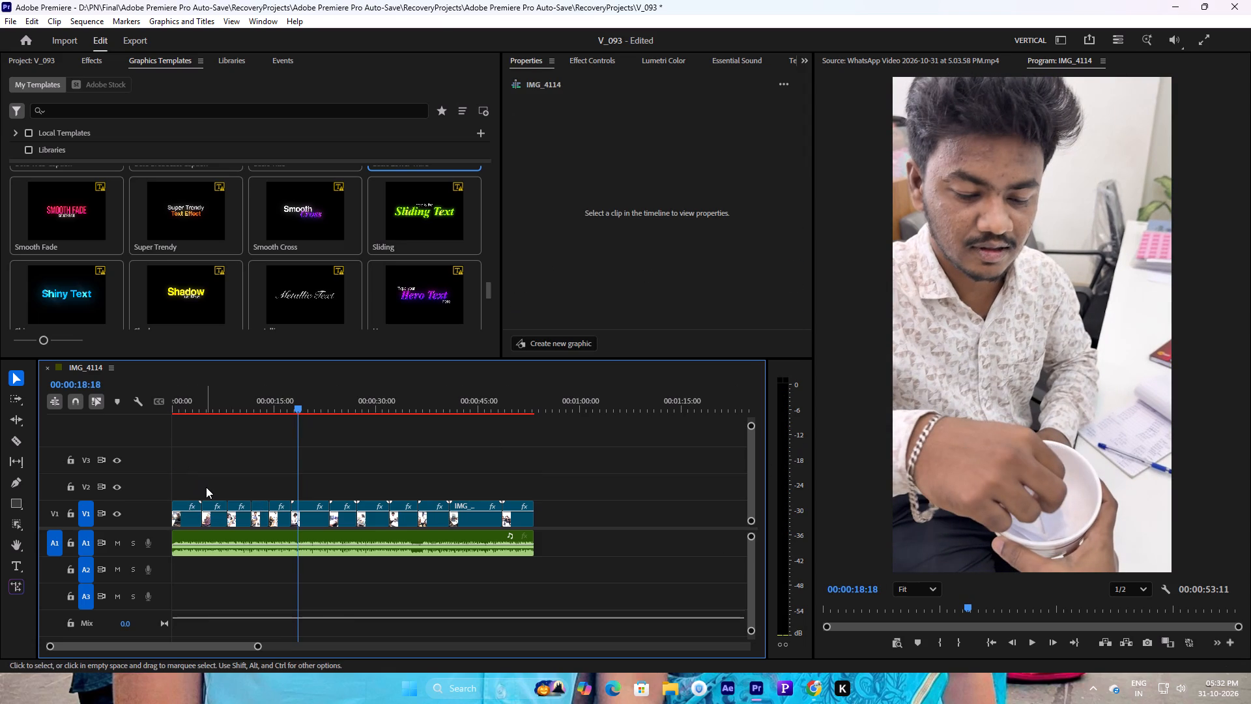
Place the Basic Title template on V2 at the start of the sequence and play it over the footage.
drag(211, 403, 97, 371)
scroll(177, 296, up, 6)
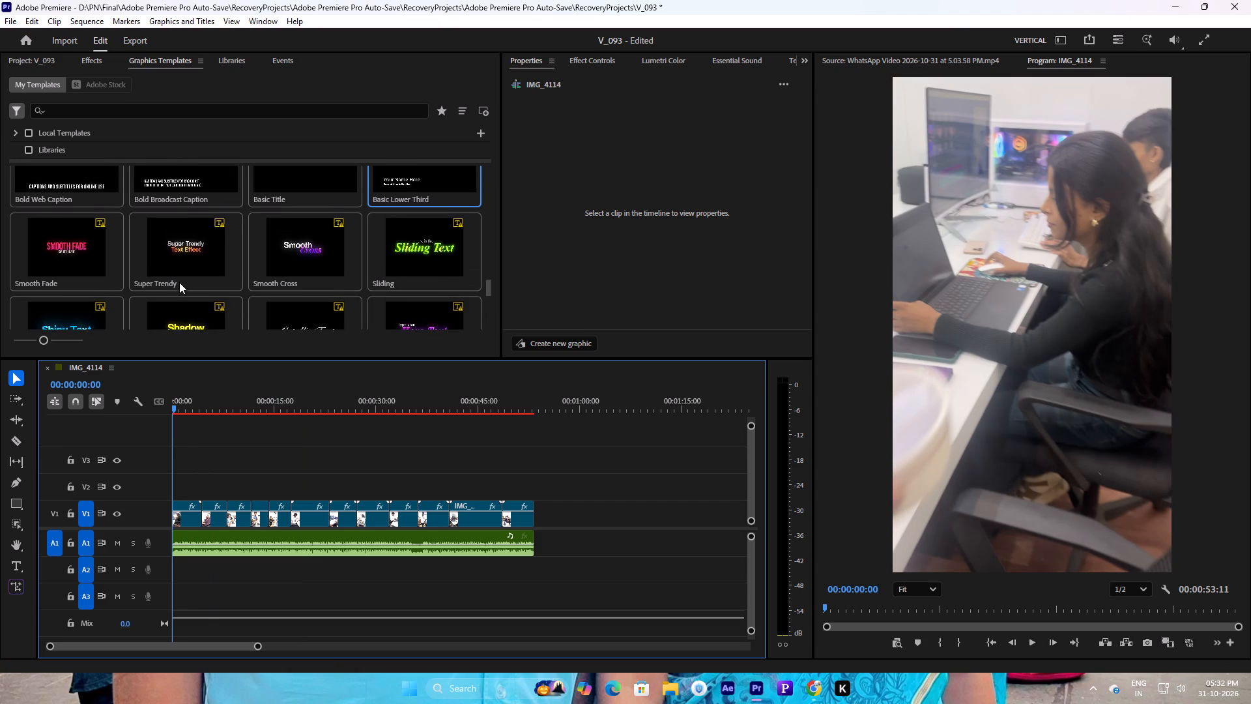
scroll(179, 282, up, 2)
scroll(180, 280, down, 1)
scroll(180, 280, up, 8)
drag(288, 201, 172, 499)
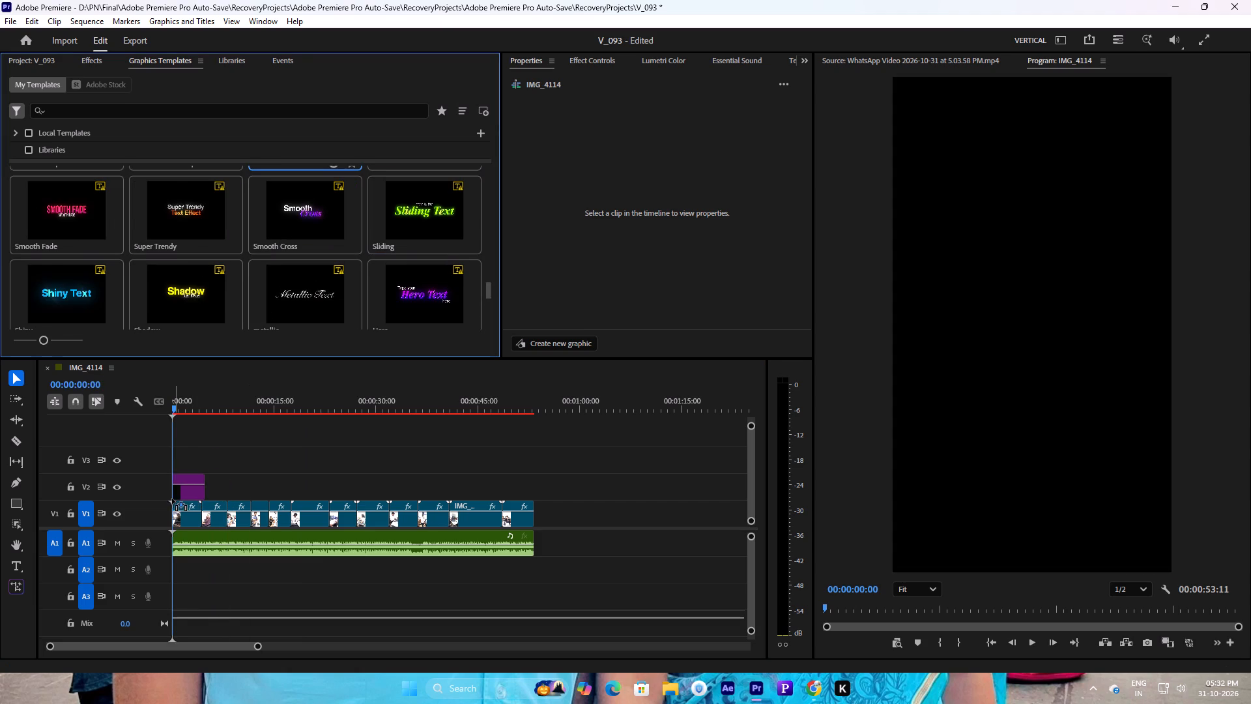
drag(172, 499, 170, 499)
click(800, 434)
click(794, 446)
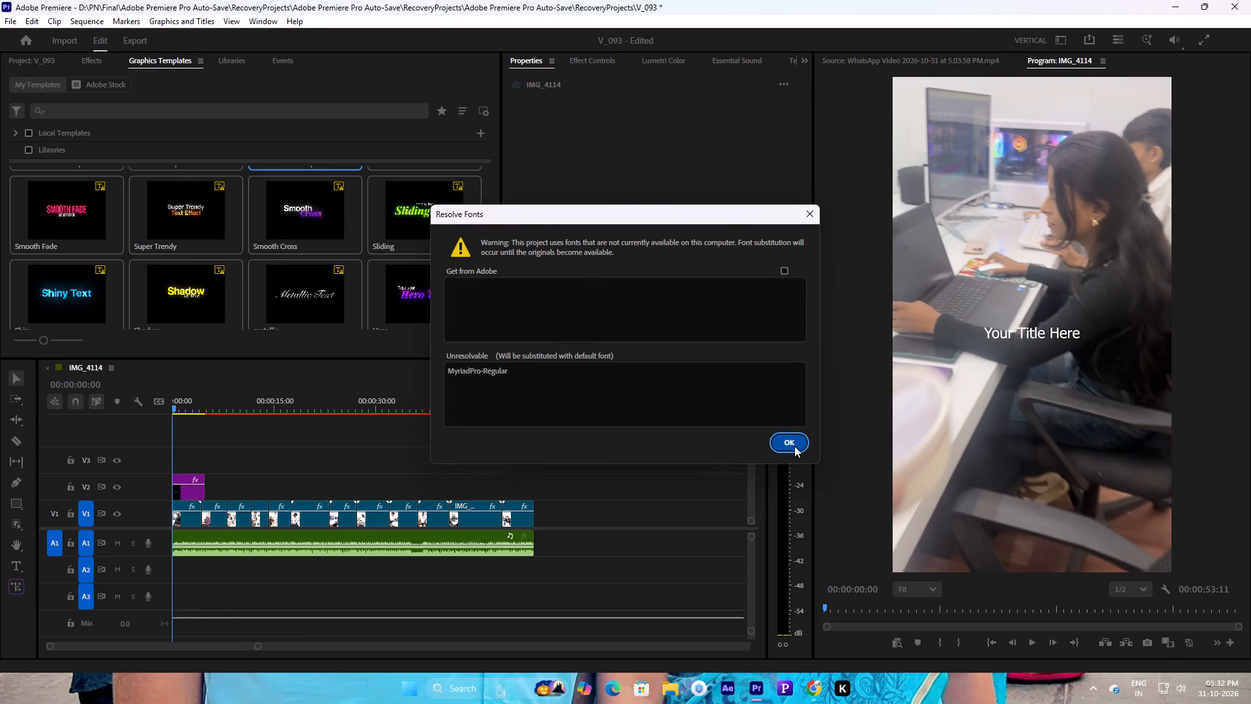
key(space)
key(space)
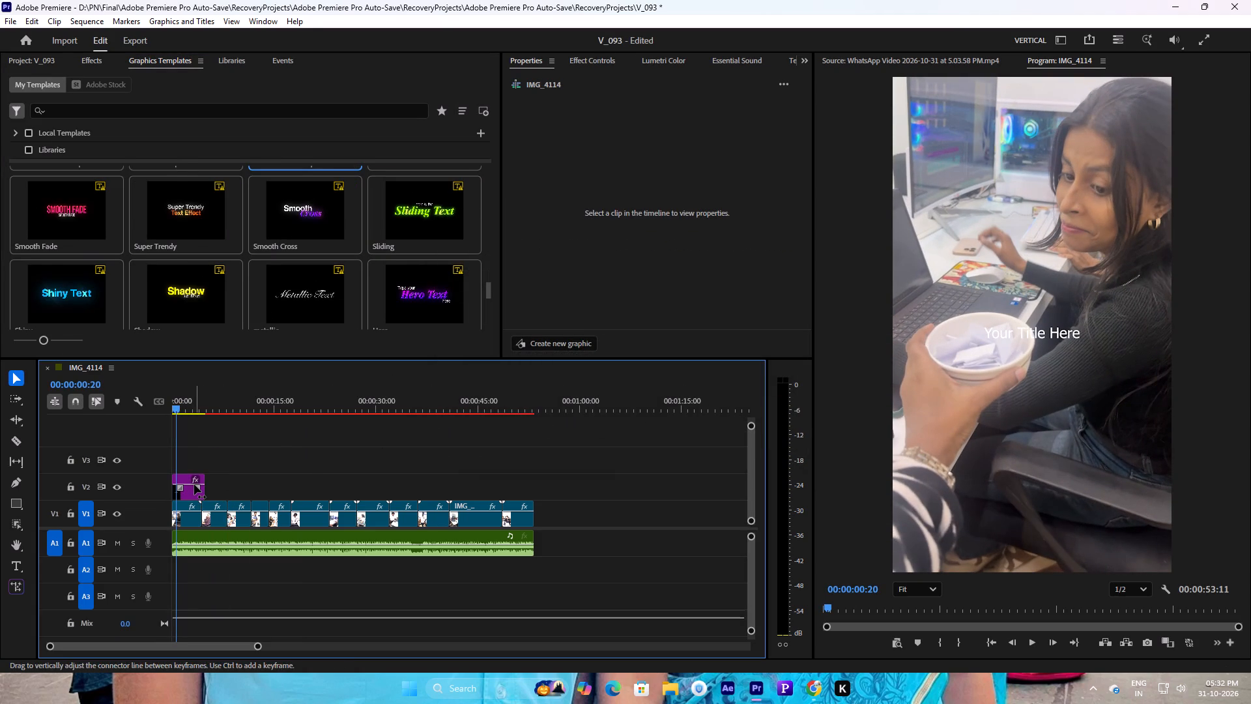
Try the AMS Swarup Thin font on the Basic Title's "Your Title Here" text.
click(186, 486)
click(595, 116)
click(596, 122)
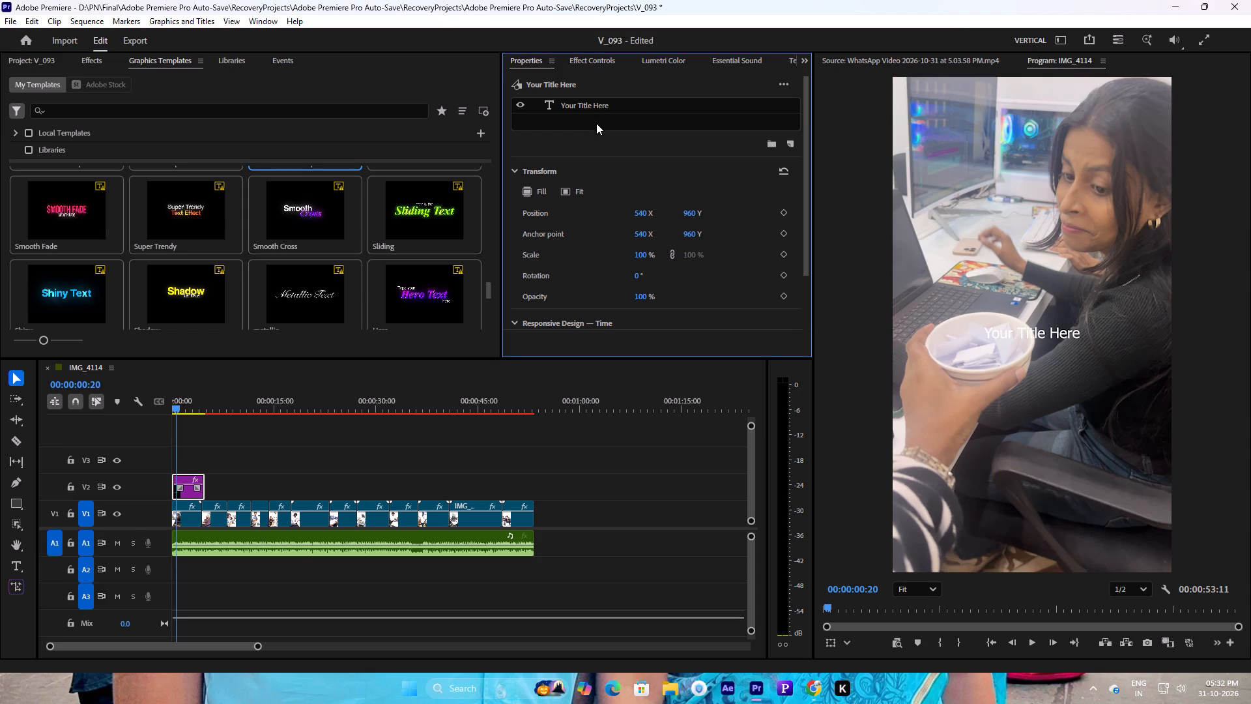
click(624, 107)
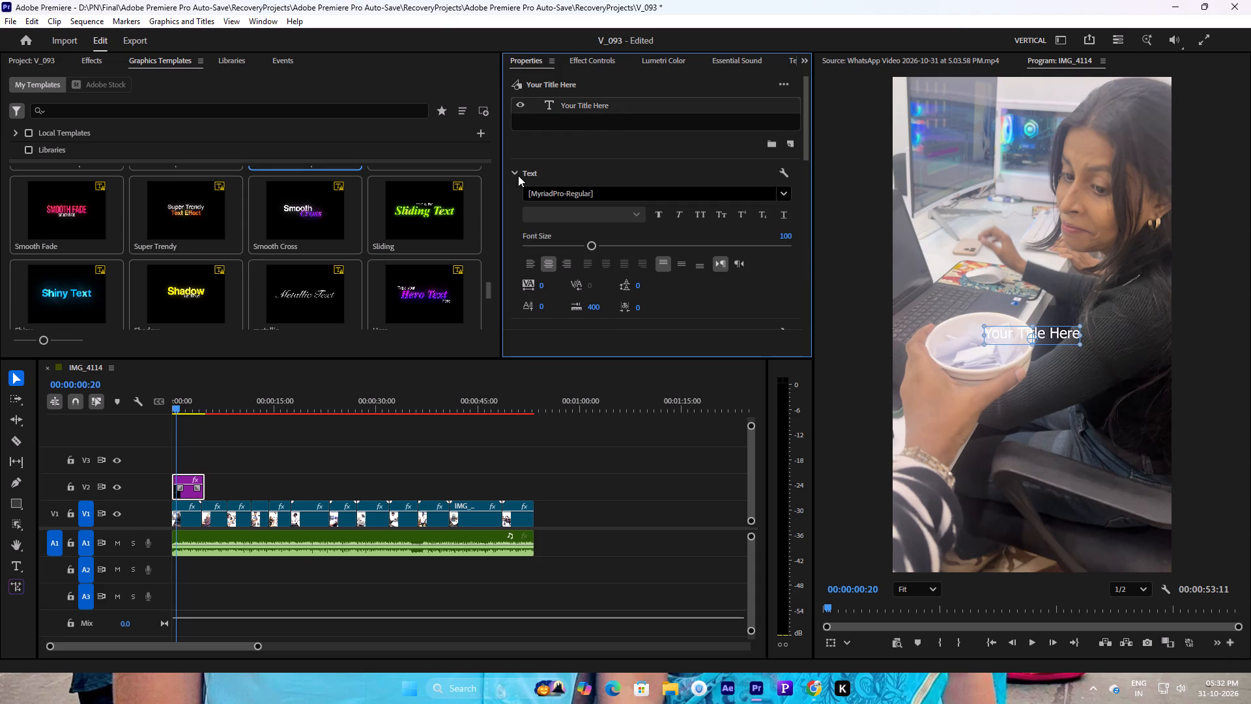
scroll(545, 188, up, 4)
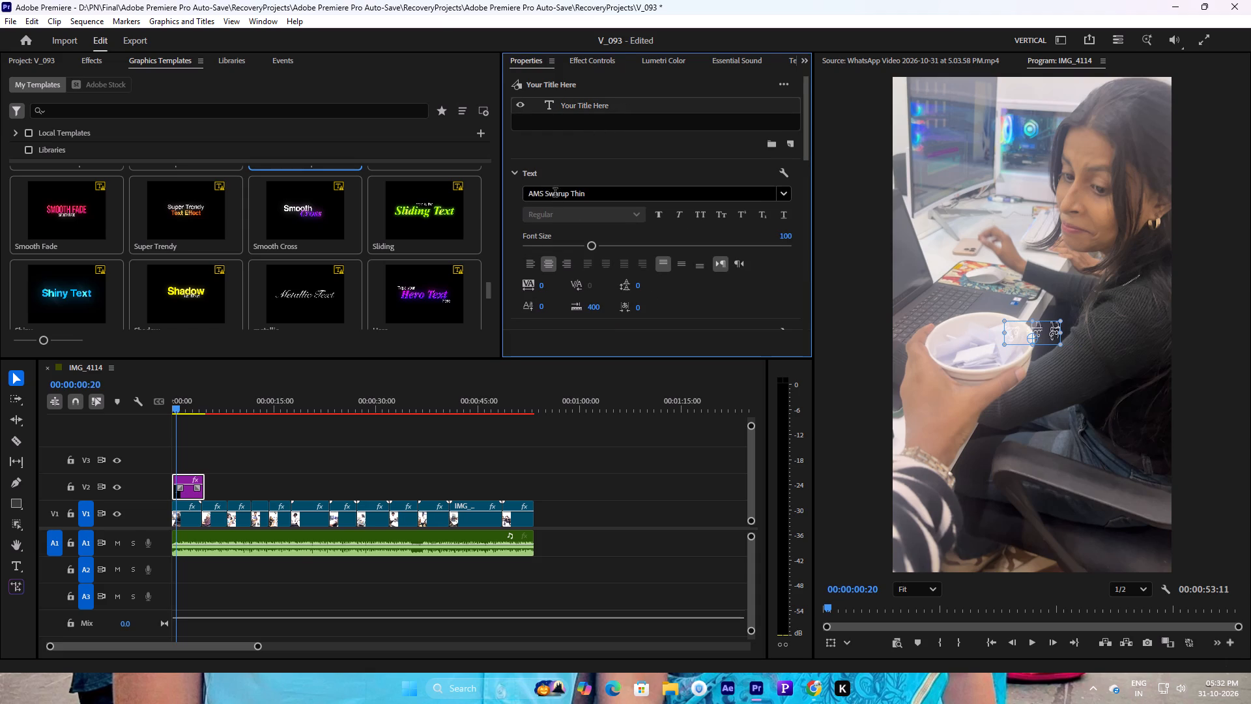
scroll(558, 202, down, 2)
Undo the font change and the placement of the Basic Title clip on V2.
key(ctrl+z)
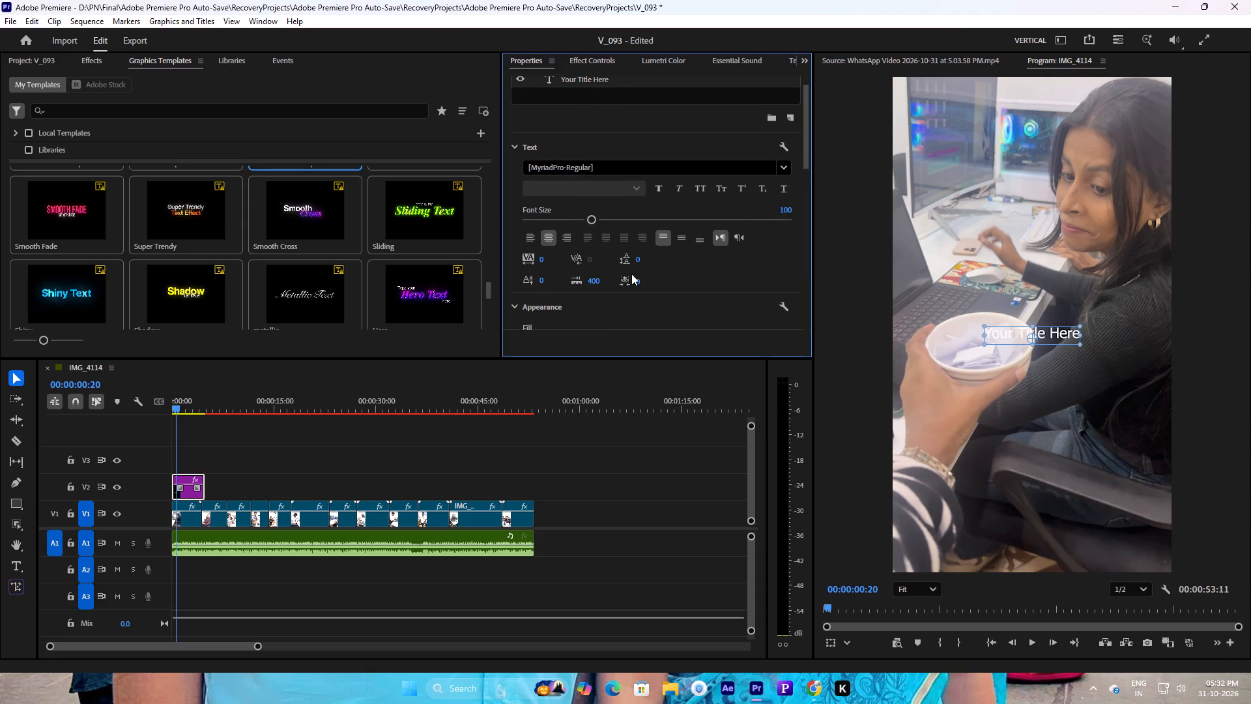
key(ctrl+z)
Look through the whole graphics template collection for another animated text style for the caption.
scroll(332, 272, down, 2)
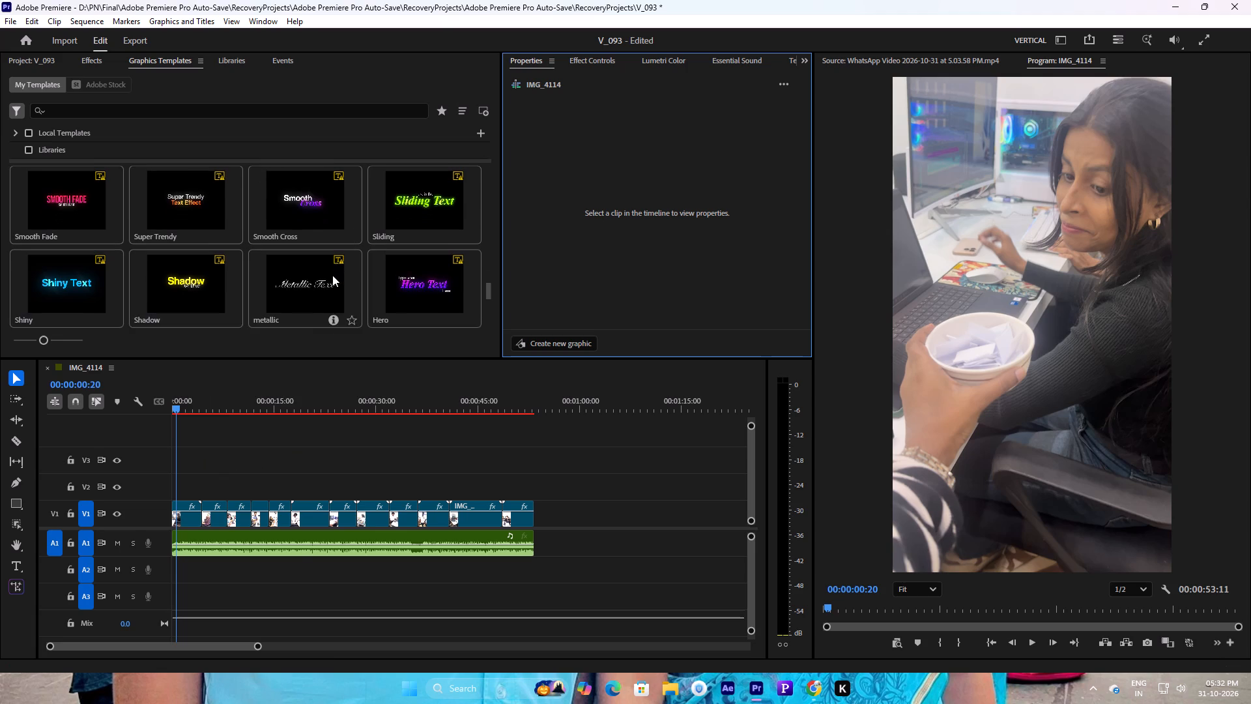
scroll(332, 275, up, 9)
scroll(336, 272, down, 1)
scroll(336, 272, up, 7)
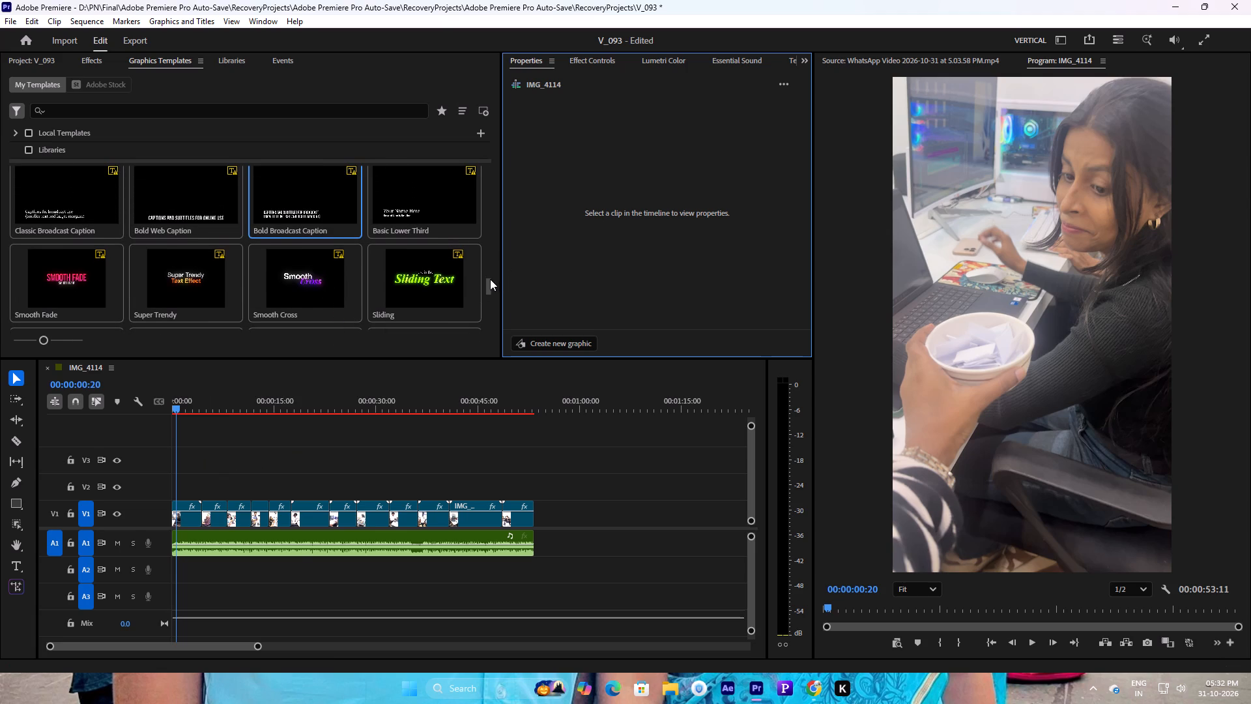
drag(489, 279, 488, 294)
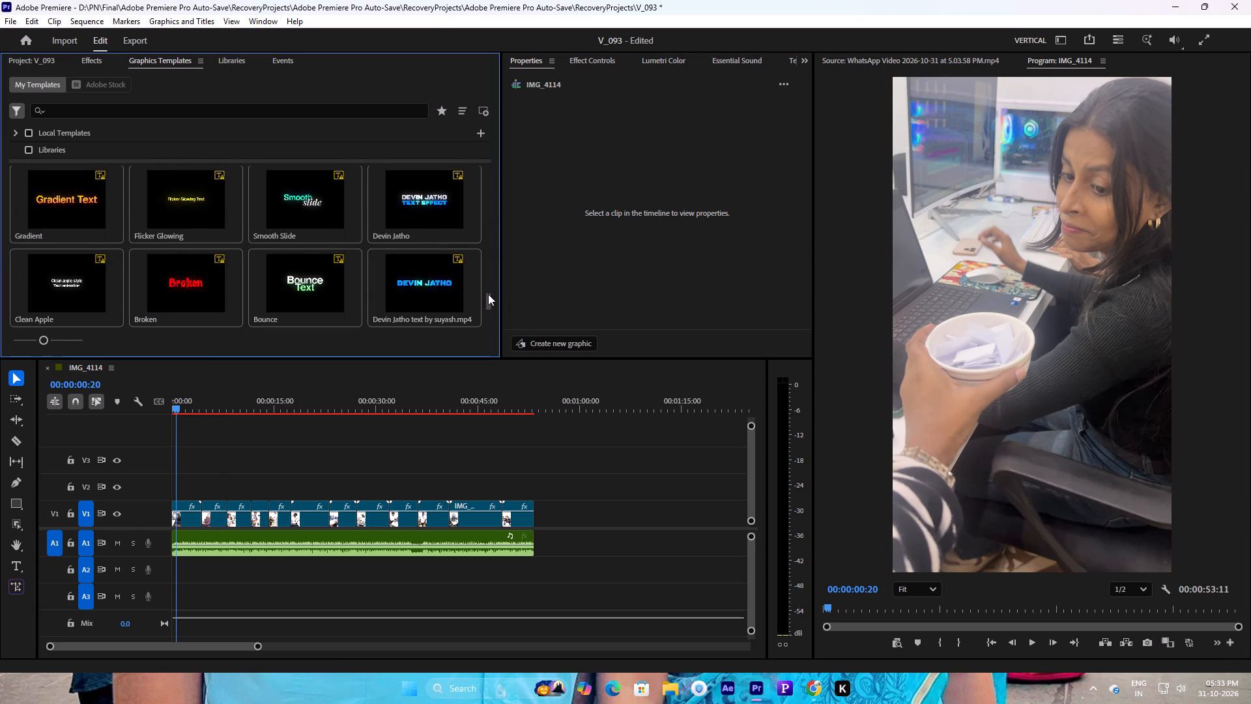
drag(488, 294, 482, 305)
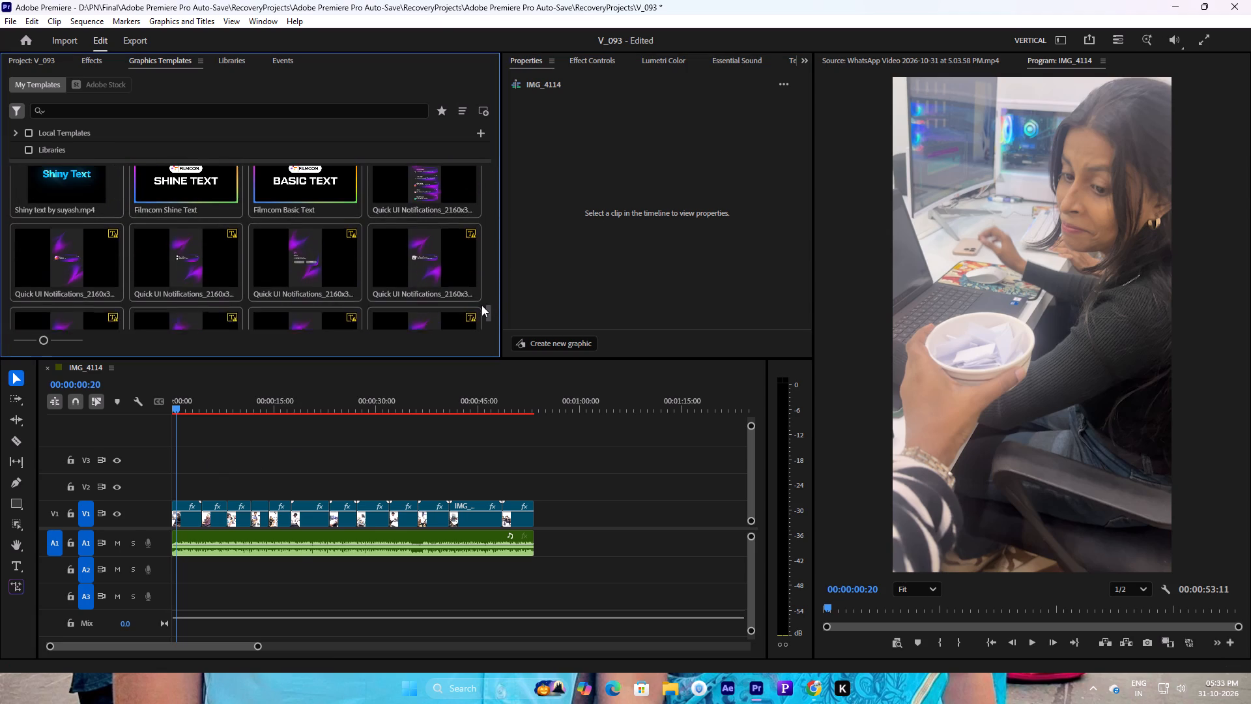
drag(482, 305, 482, 304)
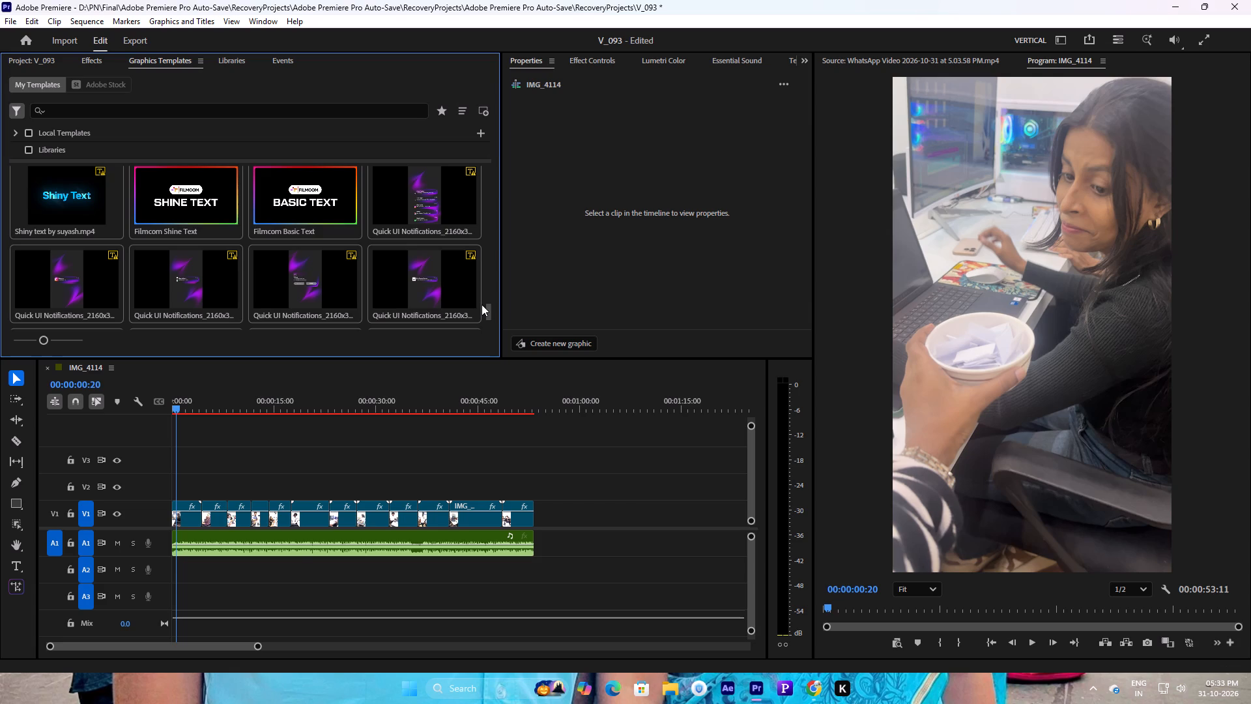
drag(482, 304, 482, 329)
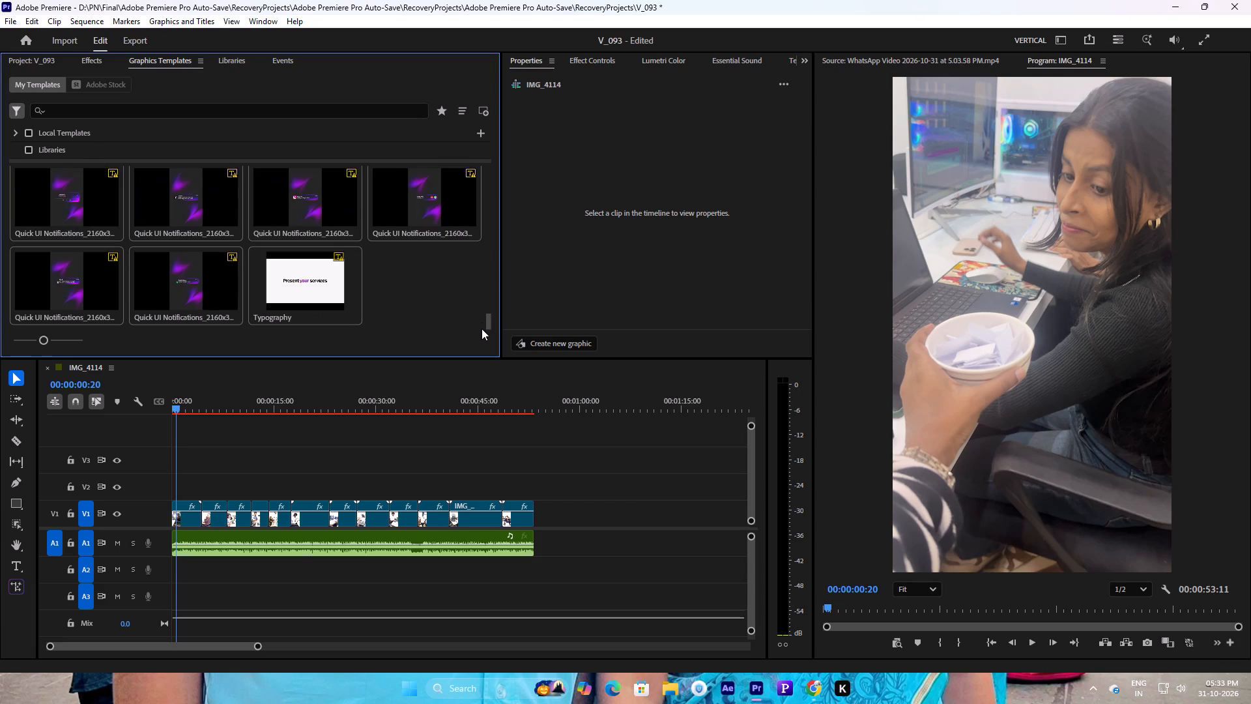
drag(482, 329, 482, 164)
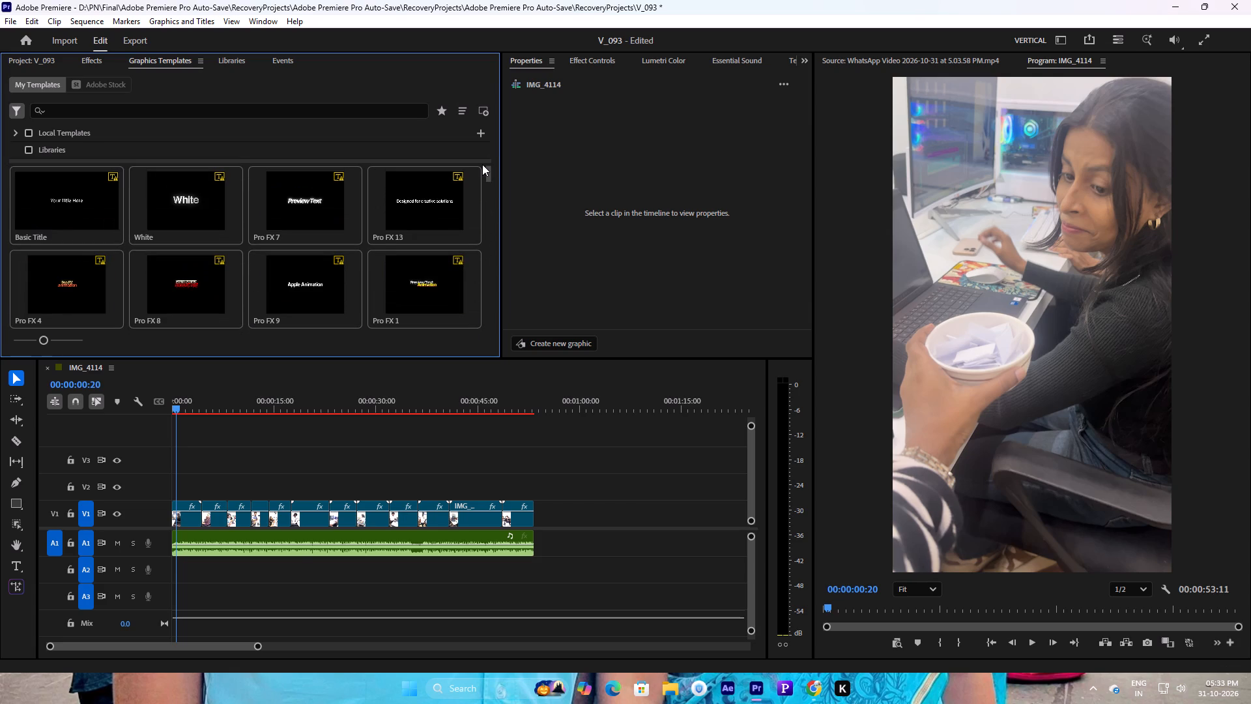
drag(482, 164, 480, 147)
click(490, 171)
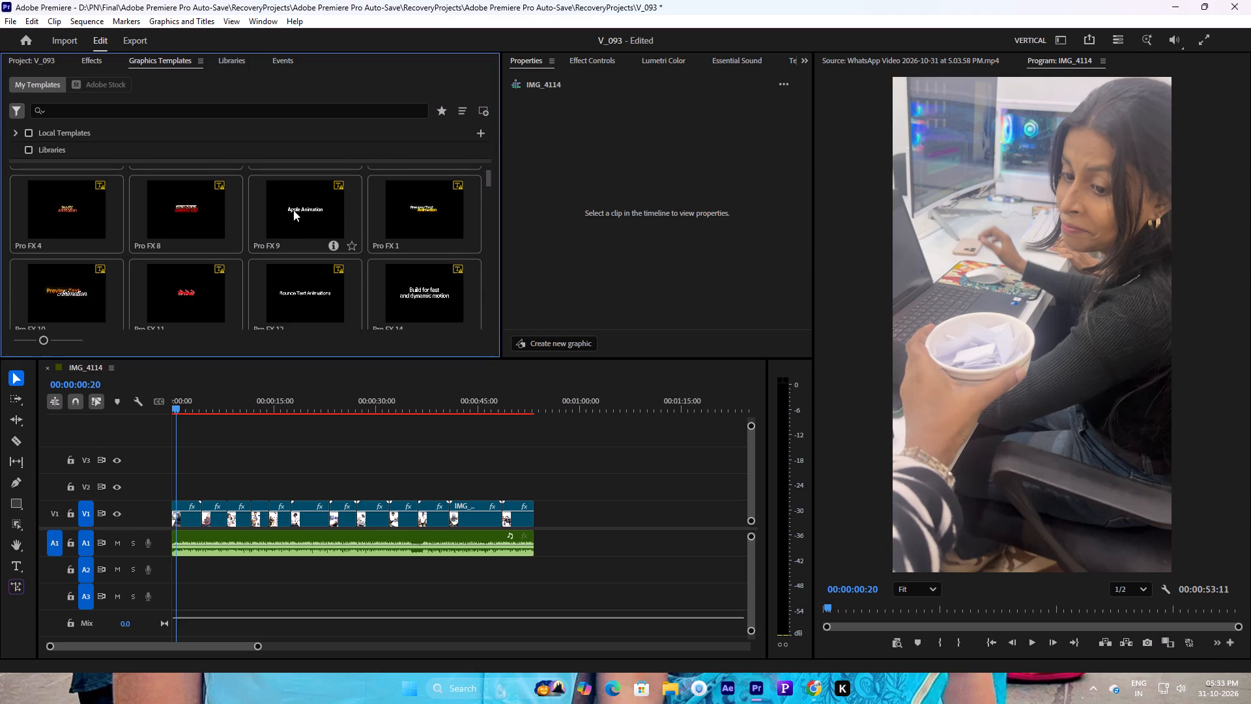
Place the Pro FX 9 template on V2 at the start of the sequence and play its animation from the beginning.
drag(293, 210, 169, 497)
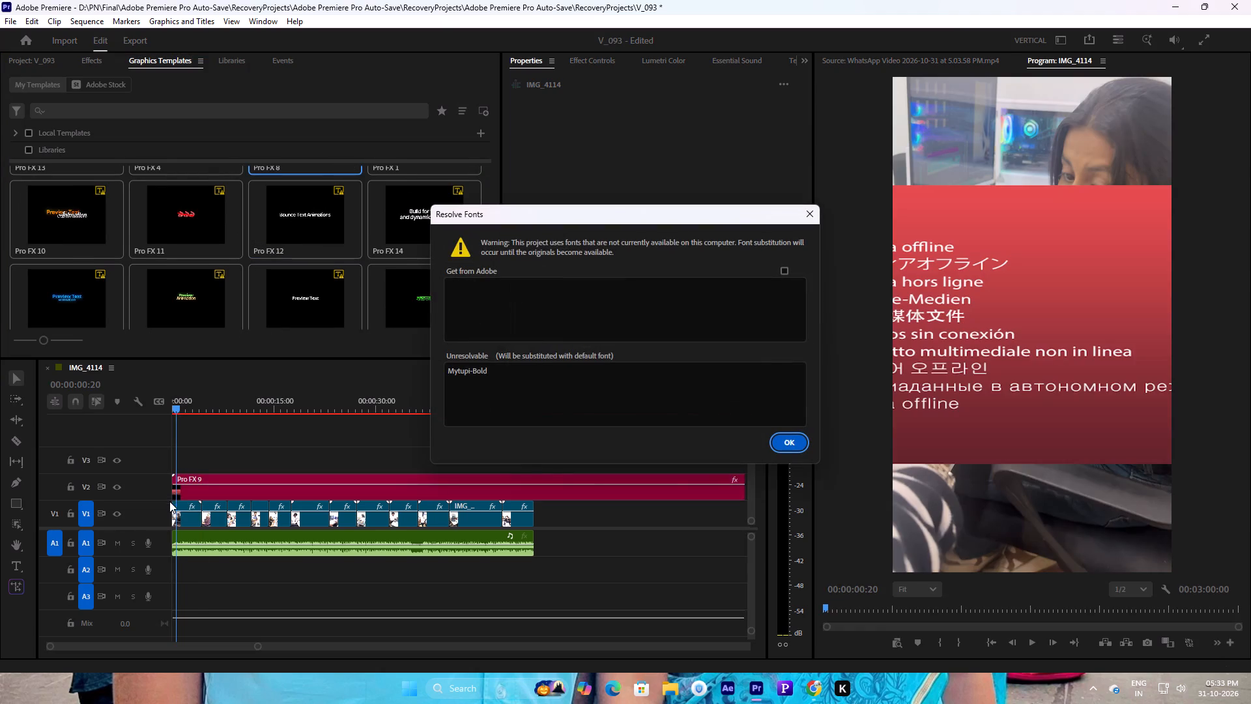
click(790, 442)
key(space)
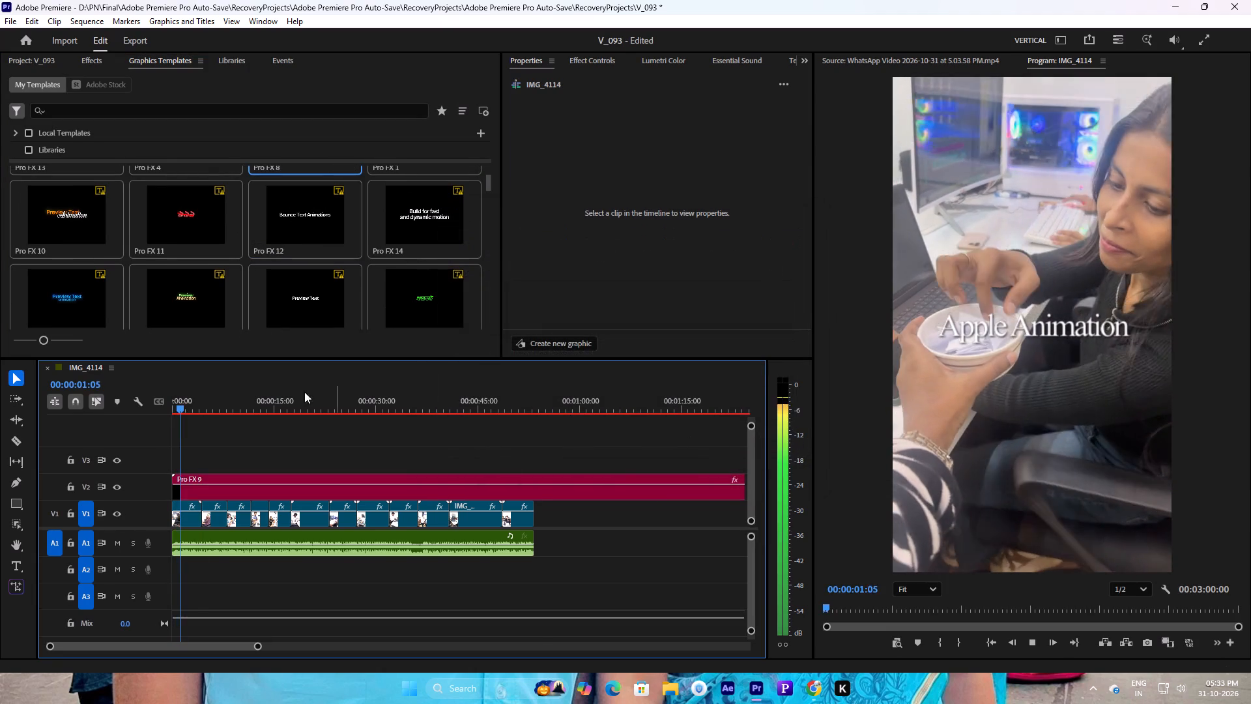
drag(184, 409, 158, 411)
key(space)
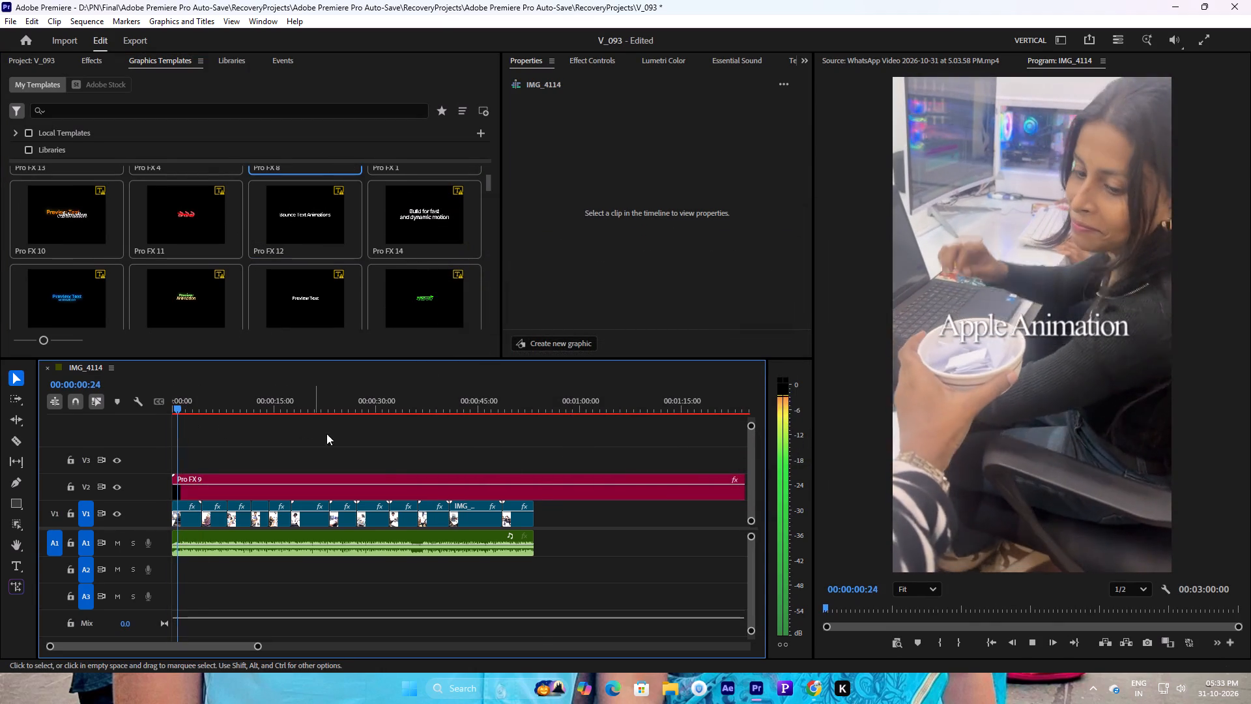
key(space)
Cut the Pro FX 9 clip at the end of the V1 footage and delete the excess piece.
click(540, 487)
key(c)
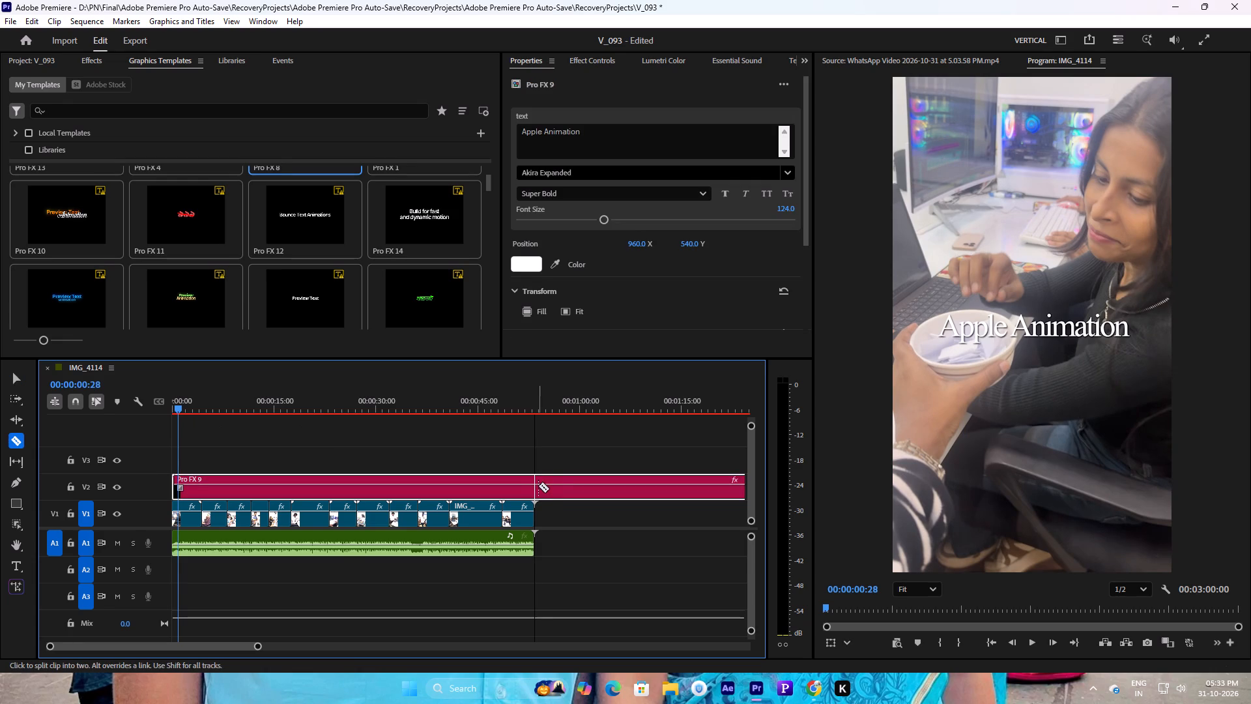
click(539, 488)
key(v)
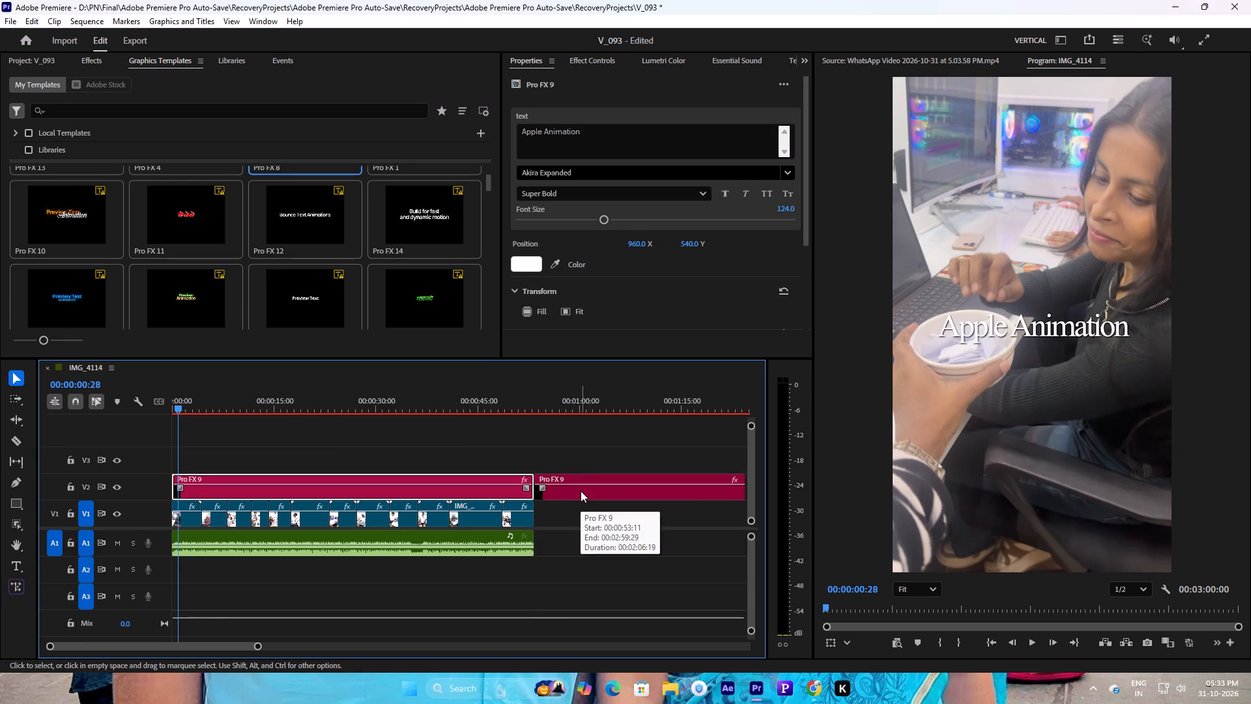
click(600, 500)
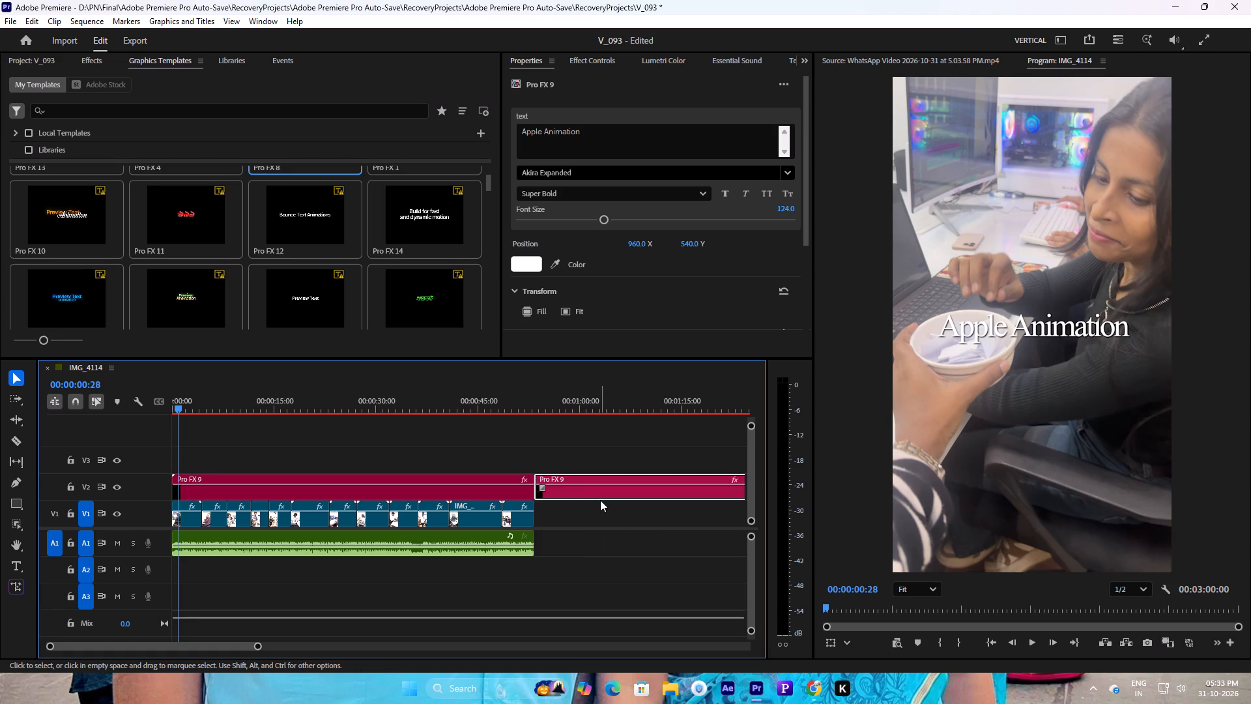
key(Delete)
Replace the Pro FX 9 clip's text with "When your Diwali Gift depends on your luck" and check it over the footage.
click(472, 493)
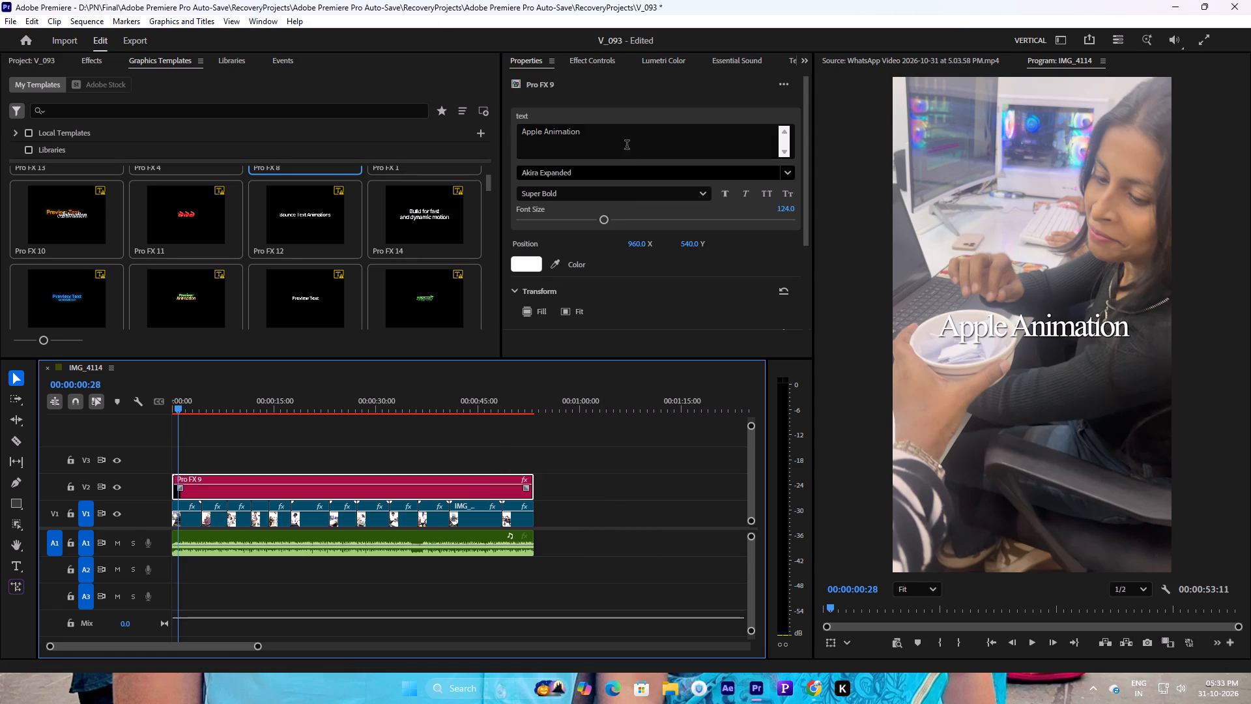
drag(595, 131, 383, 119)
key(ctrl+v)
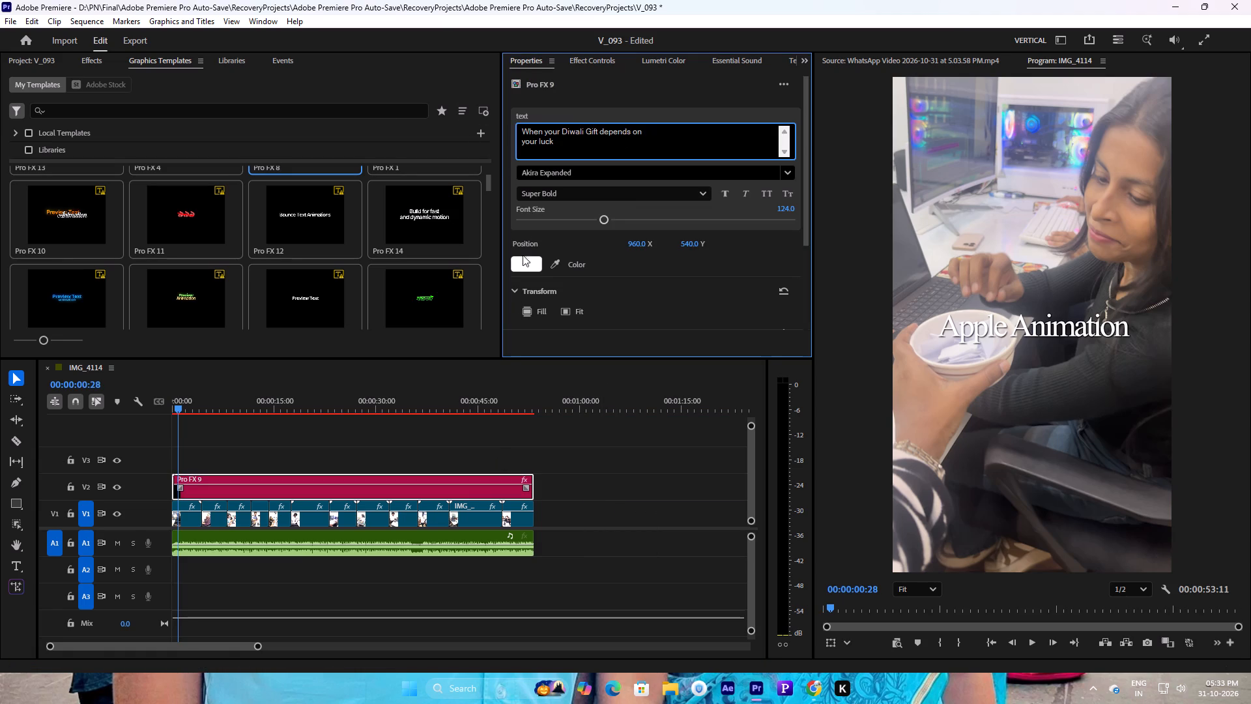
drag(202, 406, 216, 403)
Remove the second line "your luck" from the Pro FX 9 text, leaving "When your Diwali Gift depends on".
scroll(553, 260, down, 9)
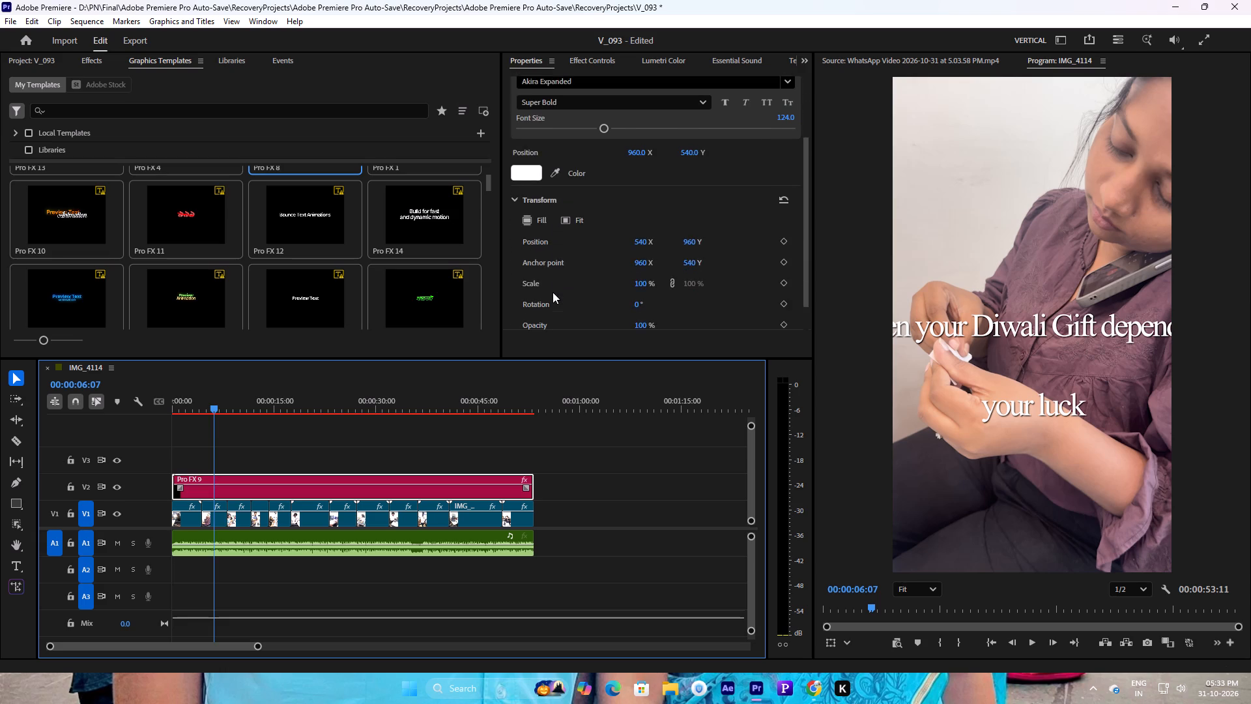
scroll(553, 292, down, 3)
scroll(555, 288, up, 7)
drag(561, 110, 510, 104)
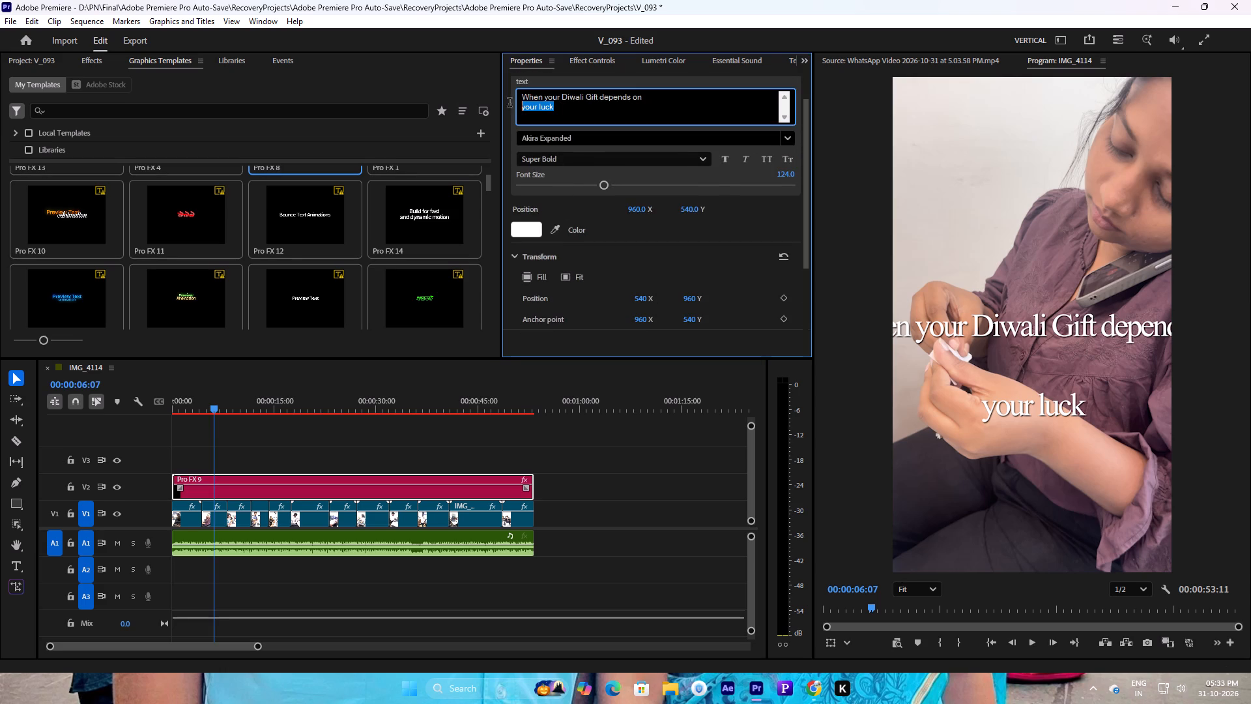
drag(510, 104, 481, 101)
key(BackSpace)
drag(197, 403, 209, 404)
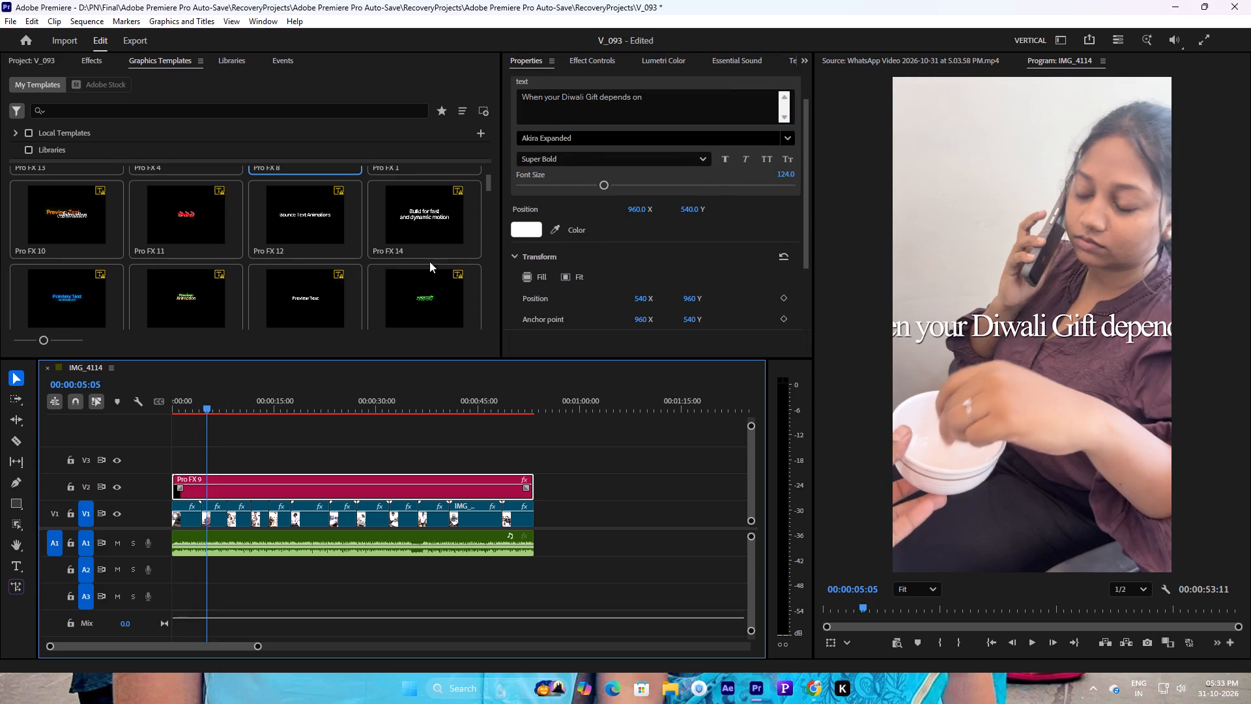
Reduce the Pro FX 9 caption's font size to 72.1 so the line fits within the vertical frame.
drag(603, 184, 586, 188)
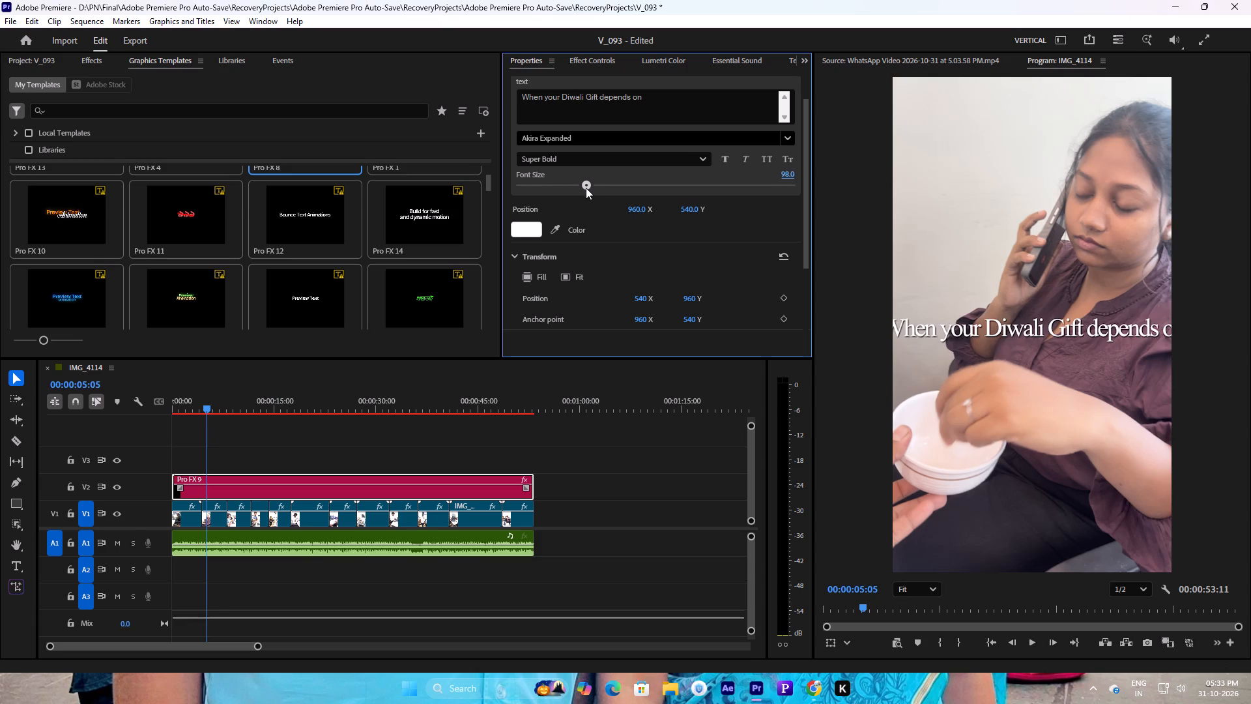
drag(586, 188, 567, 192)
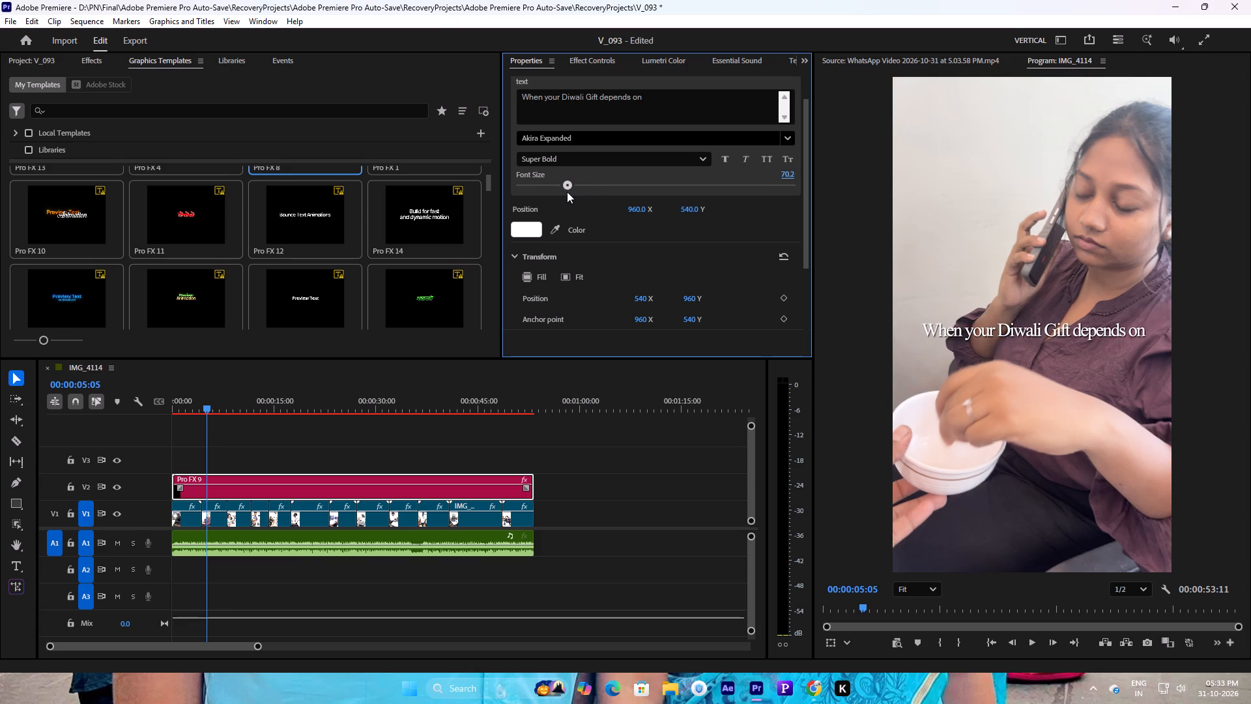
drag(567, 192, 568, 192)
Move the Pro FX 9 caption down into the lower part of the frame using its Transform vertical position.
drag(809, 136, 802, 167)
drag(802, 167, 798, 250)
drag(807, 219, 789, 339)
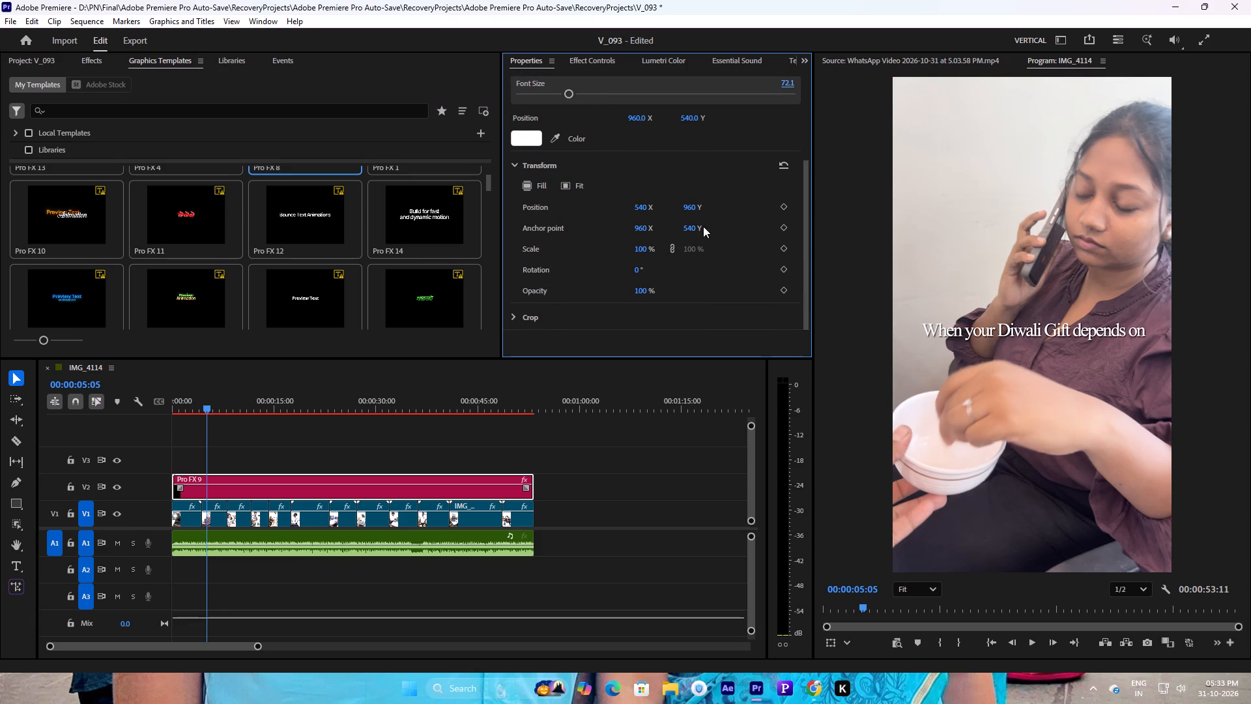
drag(686, 204, 1030, 204)
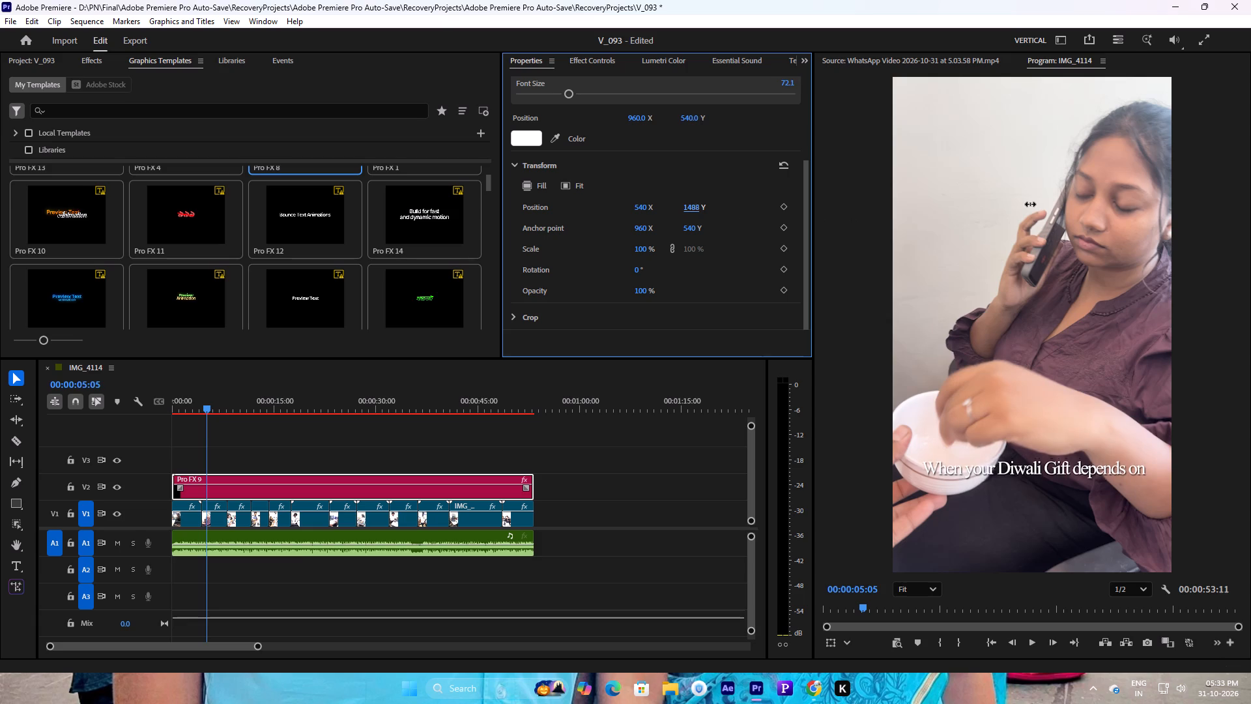
drag(1030, 204, 979, 216)
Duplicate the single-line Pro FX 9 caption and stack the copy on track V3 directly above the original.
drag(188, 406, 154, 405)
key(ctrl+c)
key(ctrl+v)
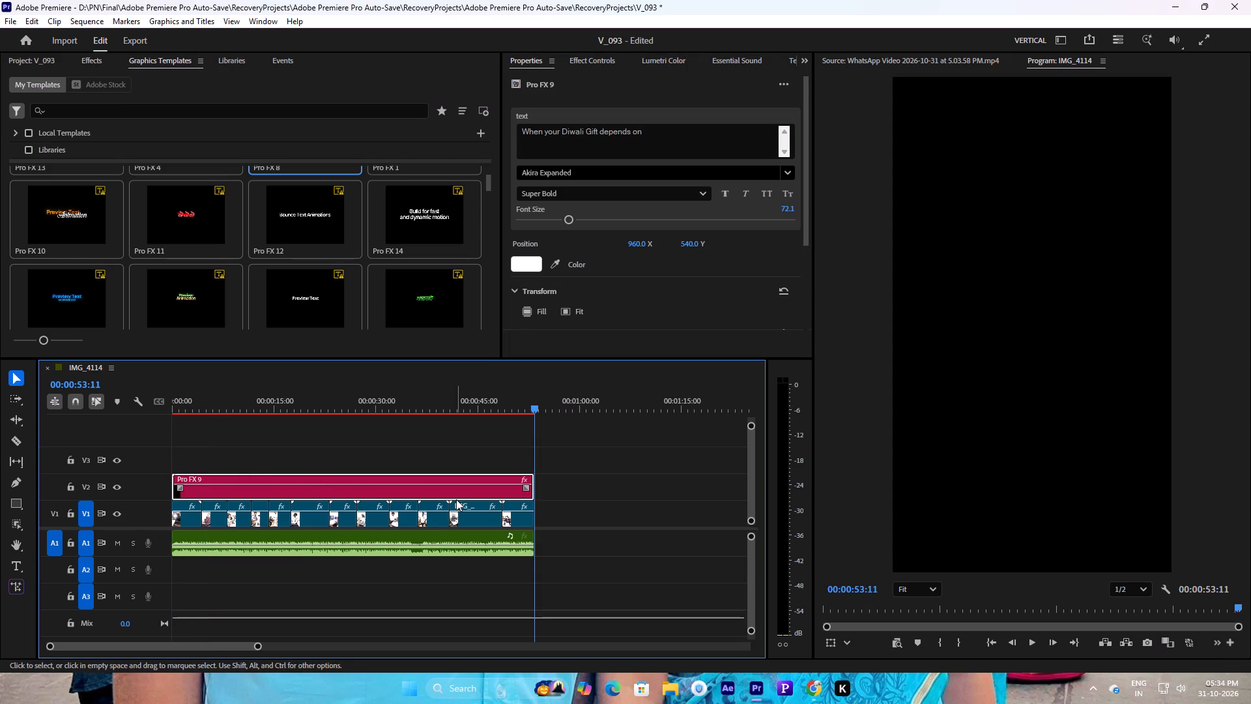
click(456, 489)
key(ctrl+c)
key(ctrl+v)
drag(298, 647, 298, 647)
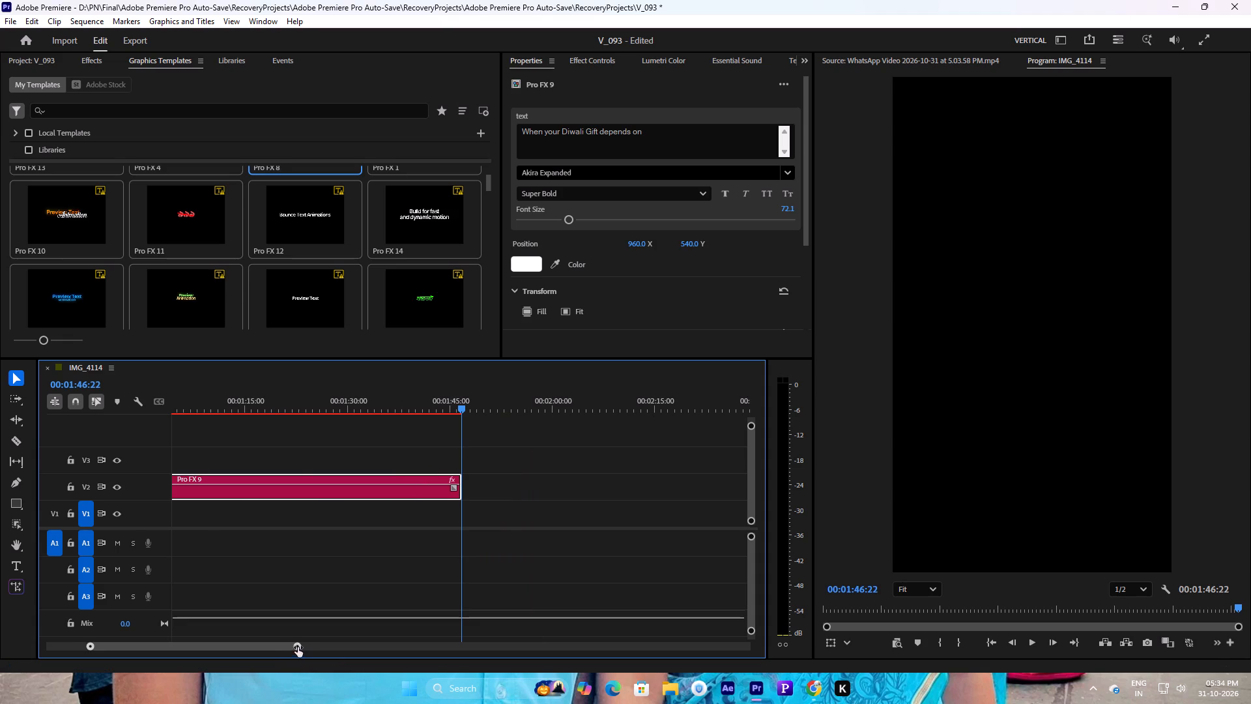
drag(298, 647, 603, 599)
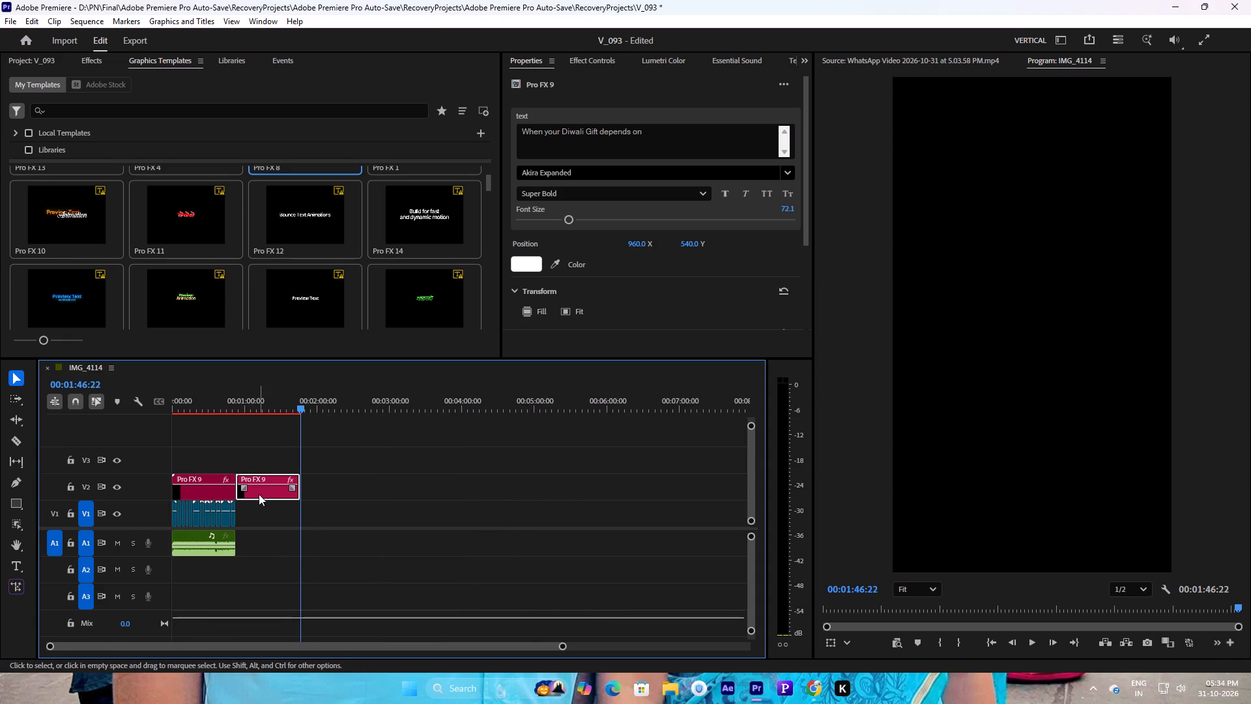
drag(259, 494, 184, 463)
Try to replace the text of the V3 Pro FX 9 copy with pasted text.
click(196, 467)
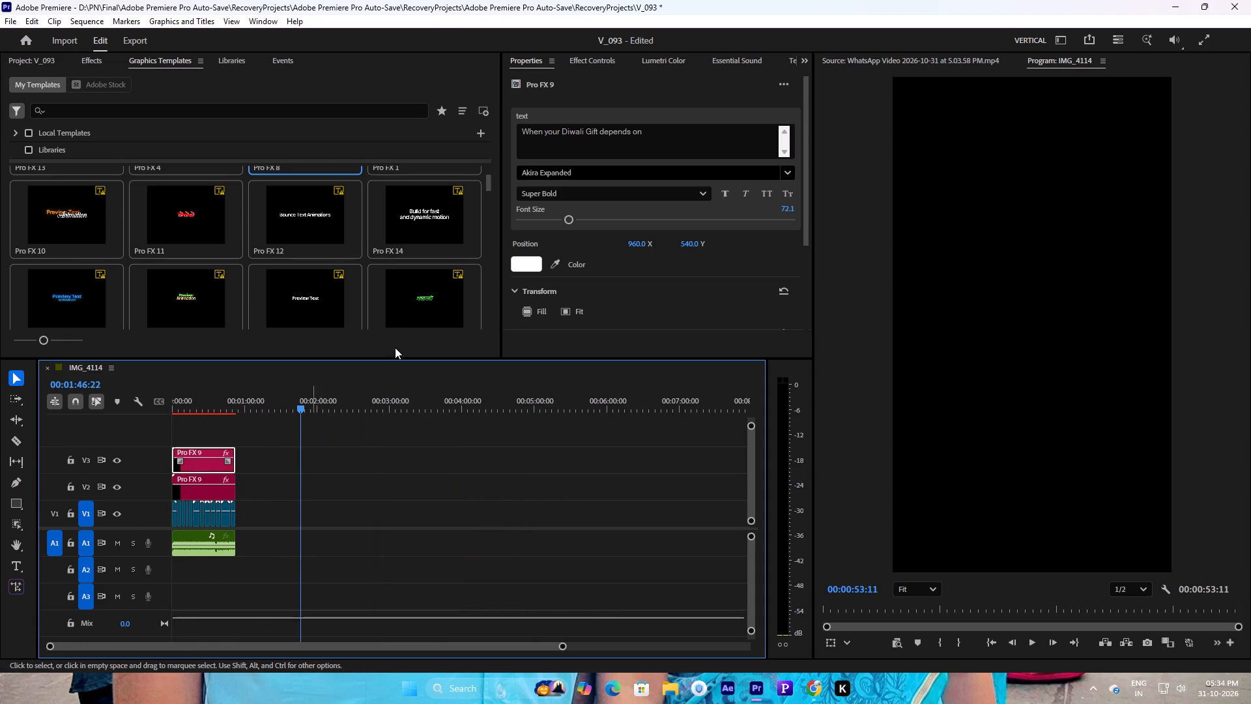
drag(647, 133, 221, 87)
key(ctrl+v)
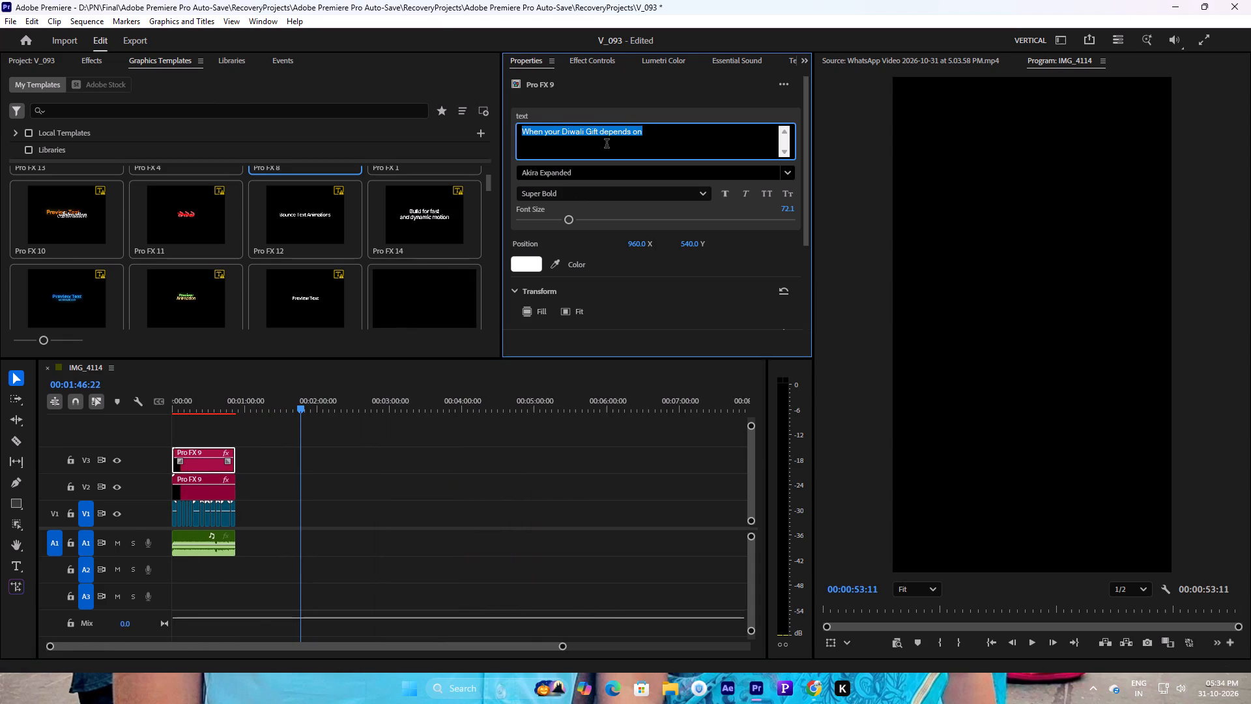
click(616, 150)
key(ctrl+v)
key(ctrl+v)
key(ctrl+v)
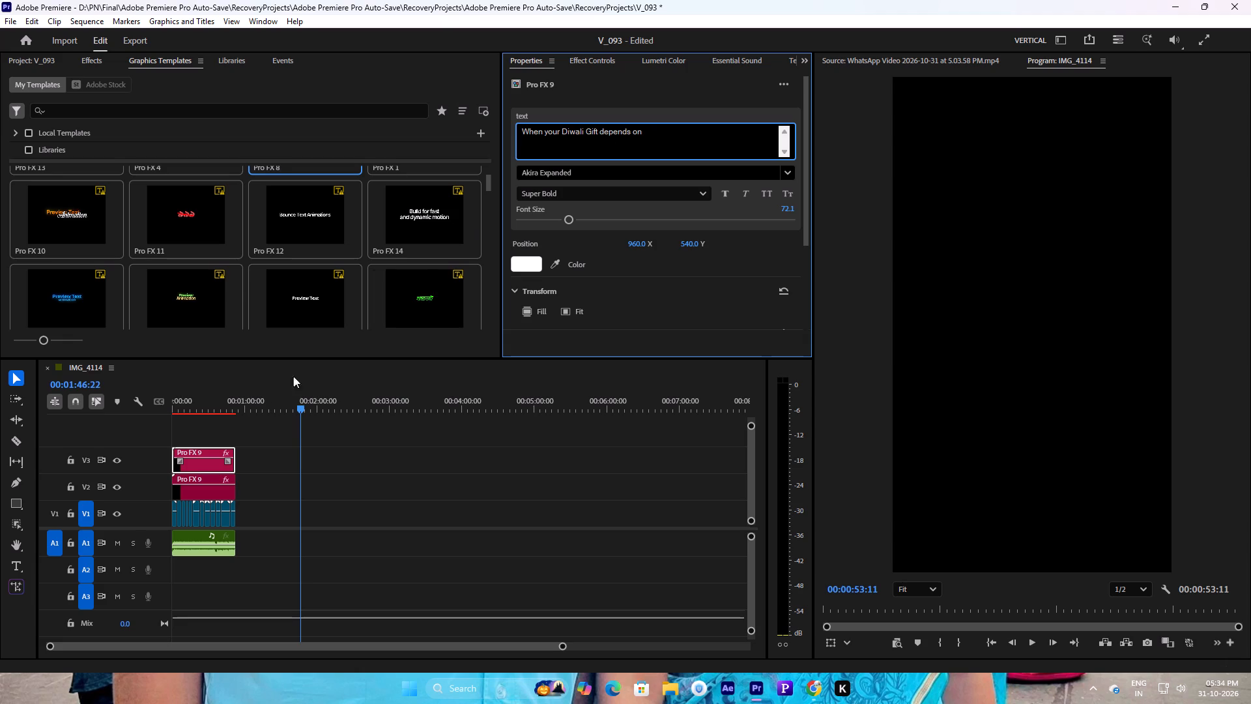
Undo the clip duplication and the earlier caption edits, back to the two-line text ending in "your luck".
click(192, 492)
key(ctrl+z)
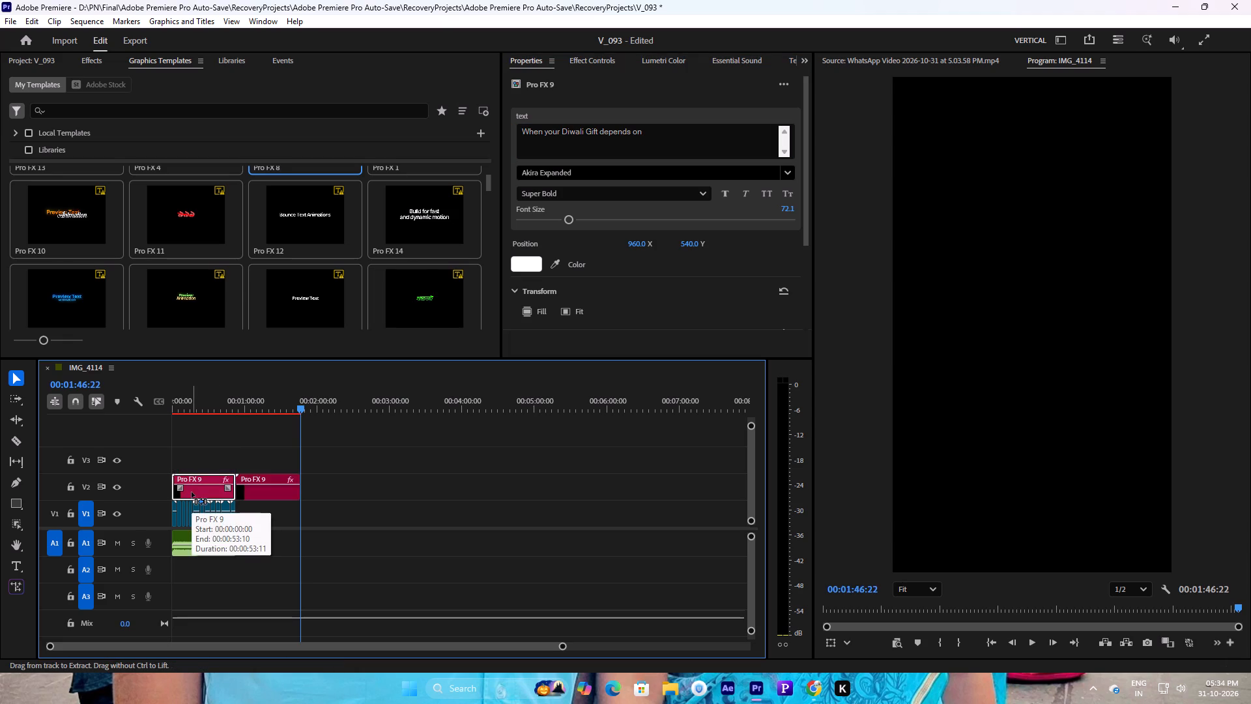
key(ctrl+z)
key(ctrl+z)
ctrl+click(192, 492)
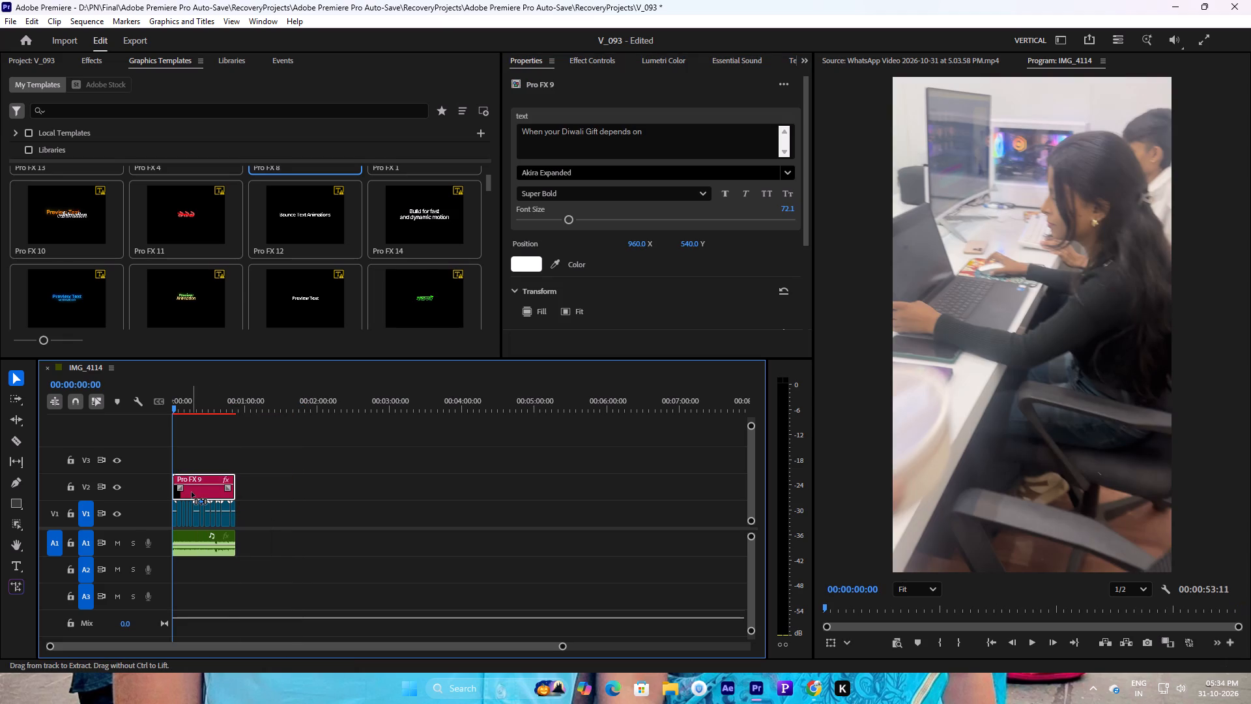
key(ctrl+z)
key(ctrl+z)
key(ctrl+z)
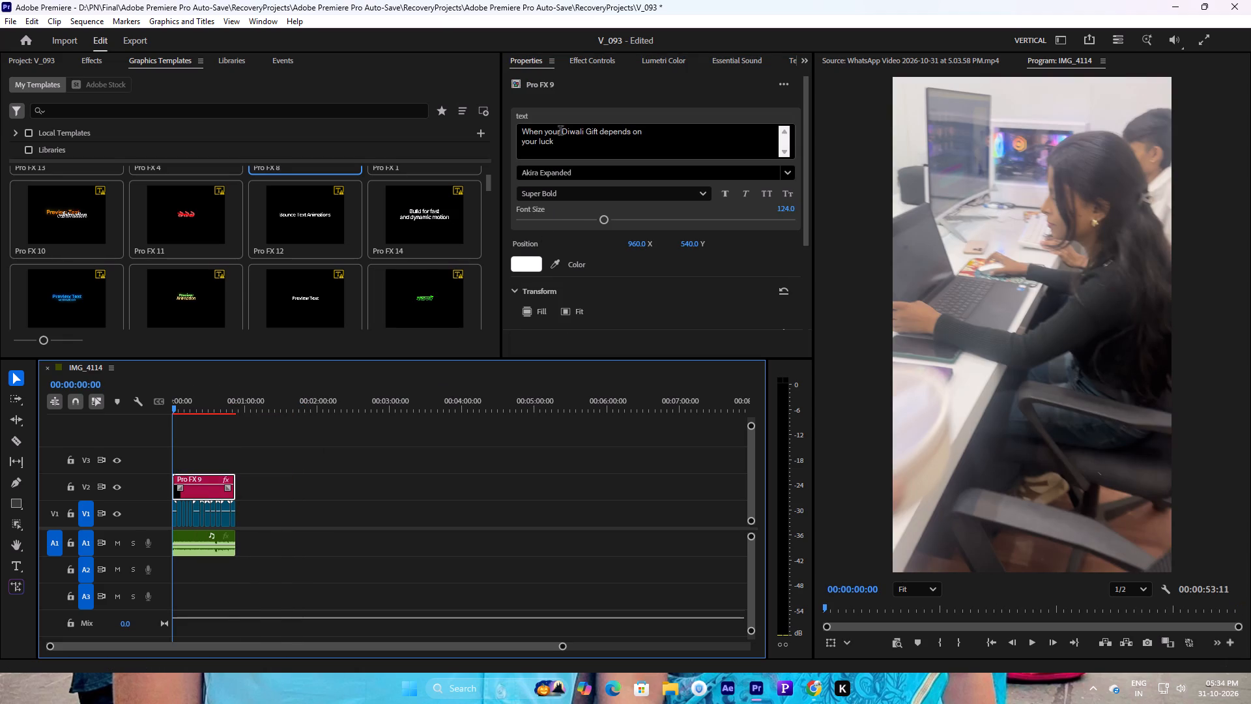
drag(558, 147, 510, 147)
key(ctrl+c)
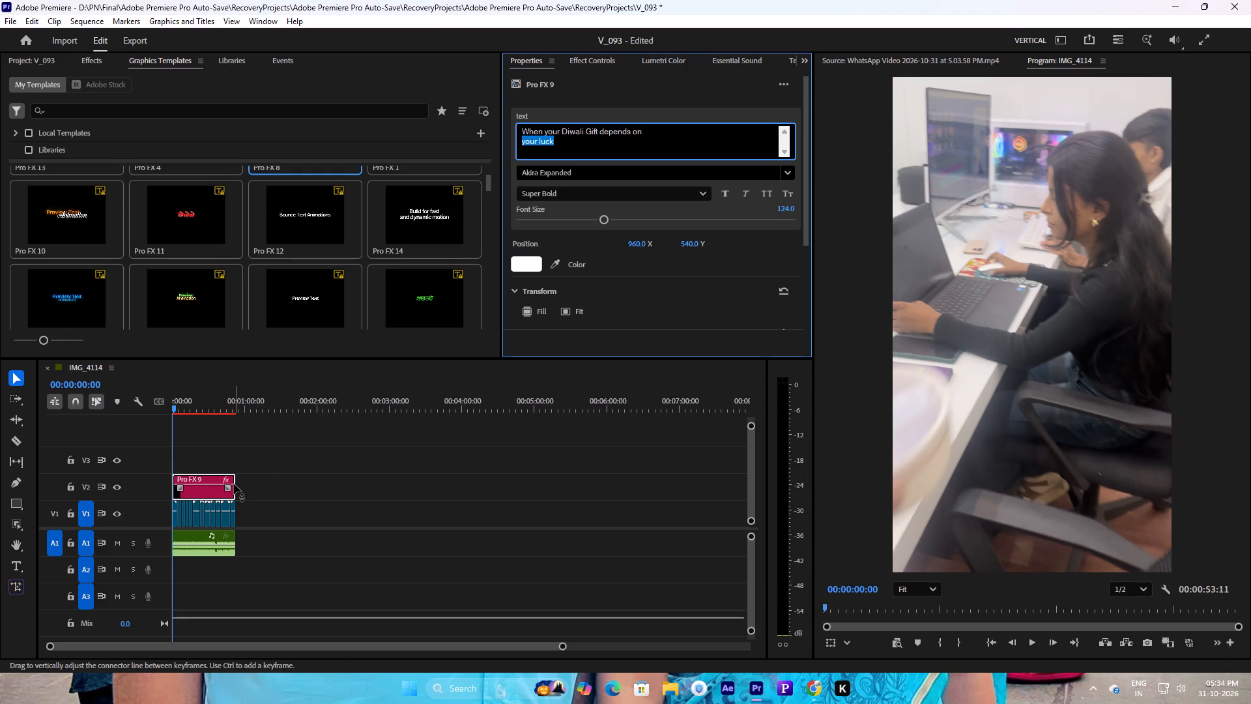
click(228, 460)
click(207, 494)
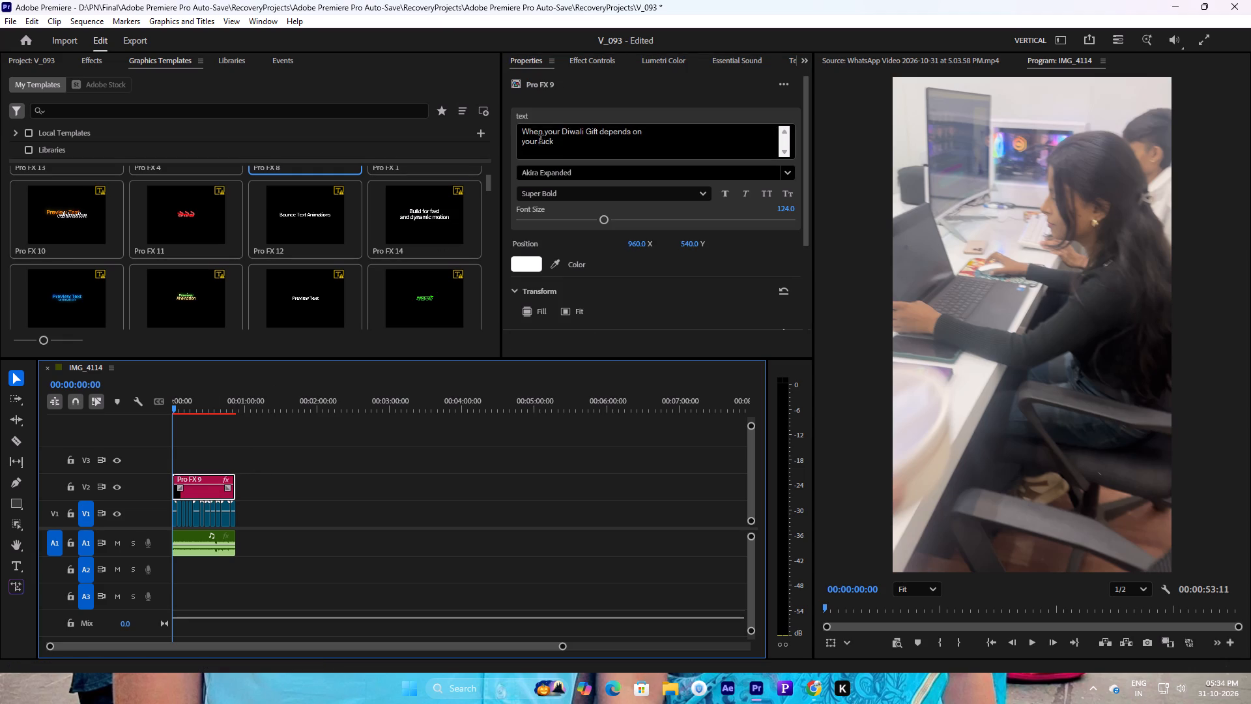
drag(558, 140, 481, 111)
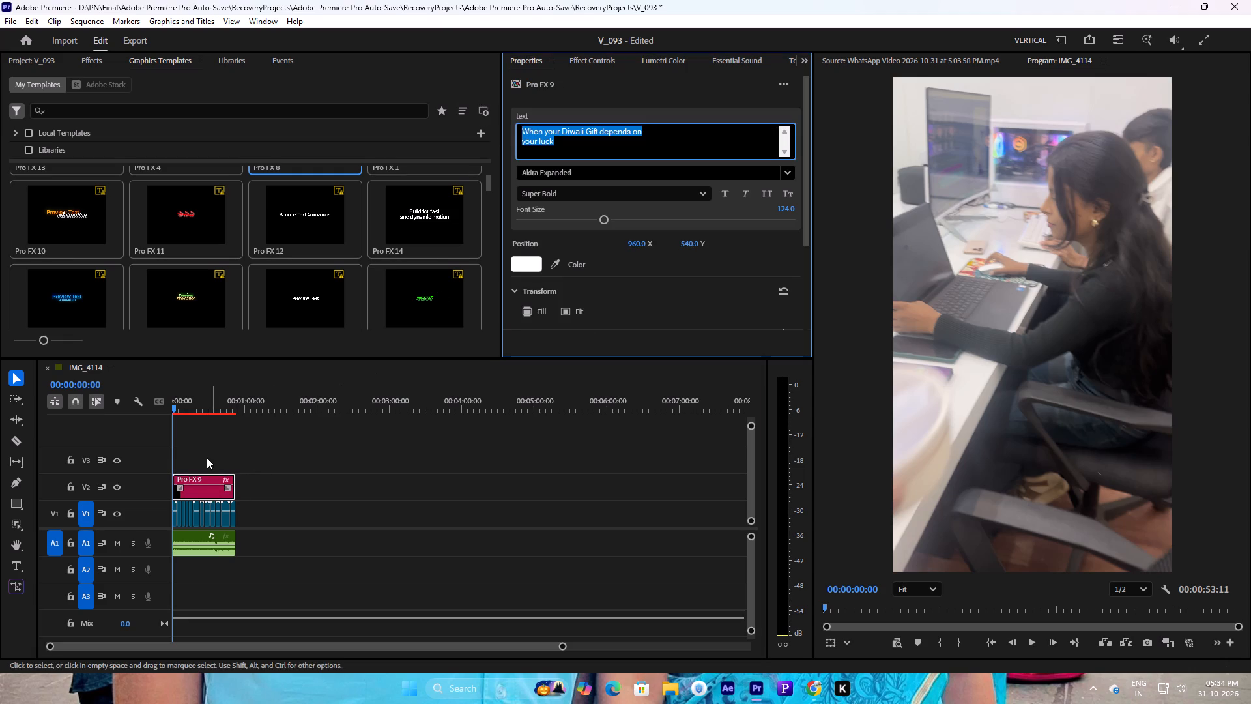
Duplicate the two-line Pro FX 9 caption and place the copy on track V3 directly above the original.
click(212, 492)
key(ctrl+c)
key(ctrl+v)
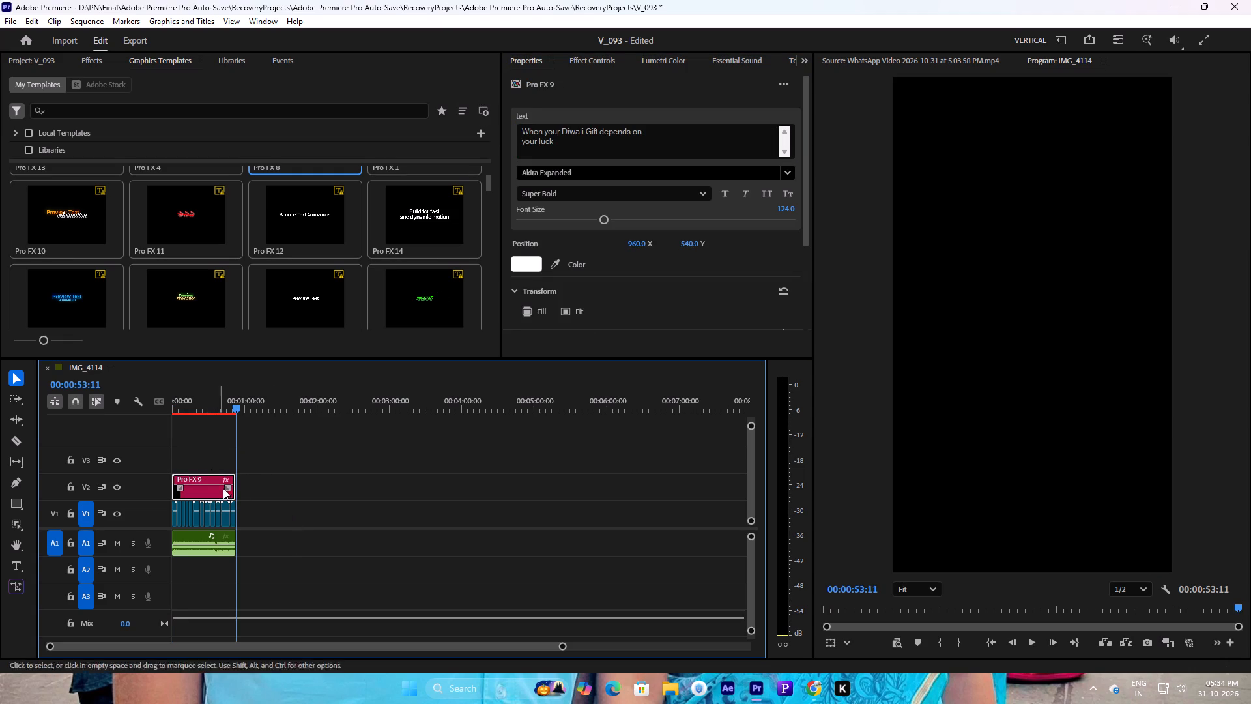
key(ctrl+c)
key(ctrl+v)
drag(254, 495, 226, 470)
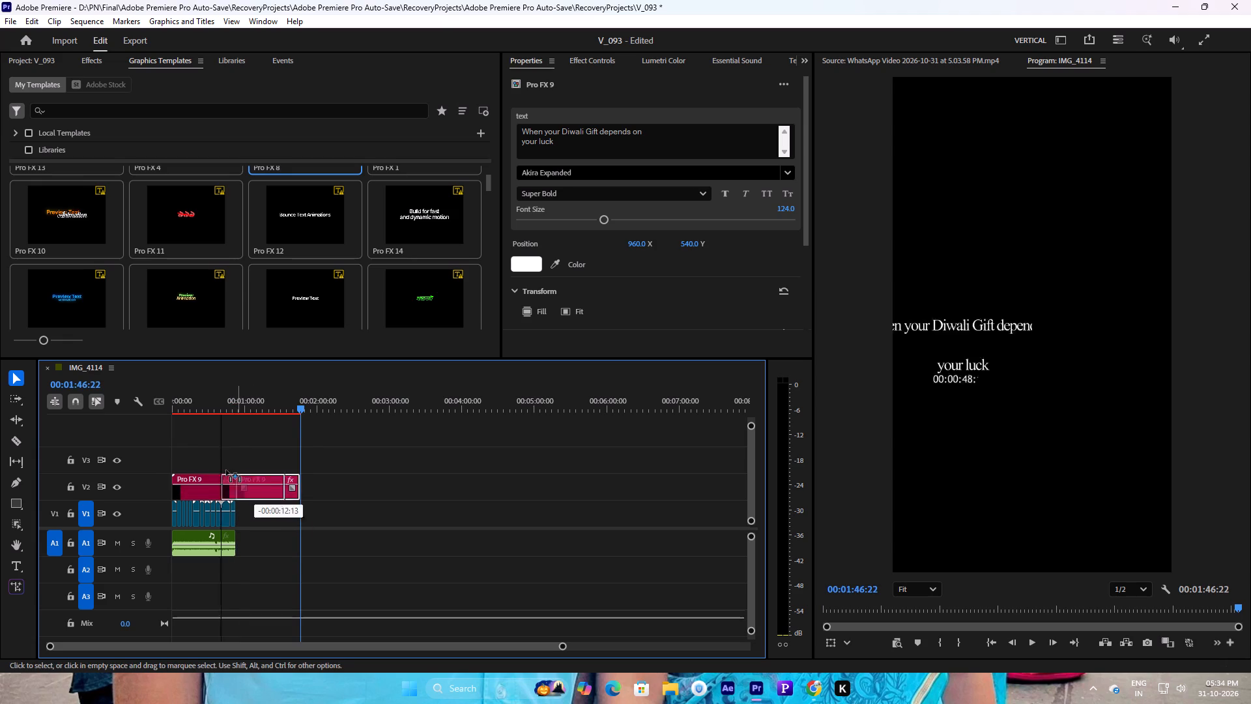
drag(226, 470, 171, 464)
Remove "your luck" from the V2 Pro FX 9 caption, leaving "When your Diwali Gift depends on".
click(214, 487)
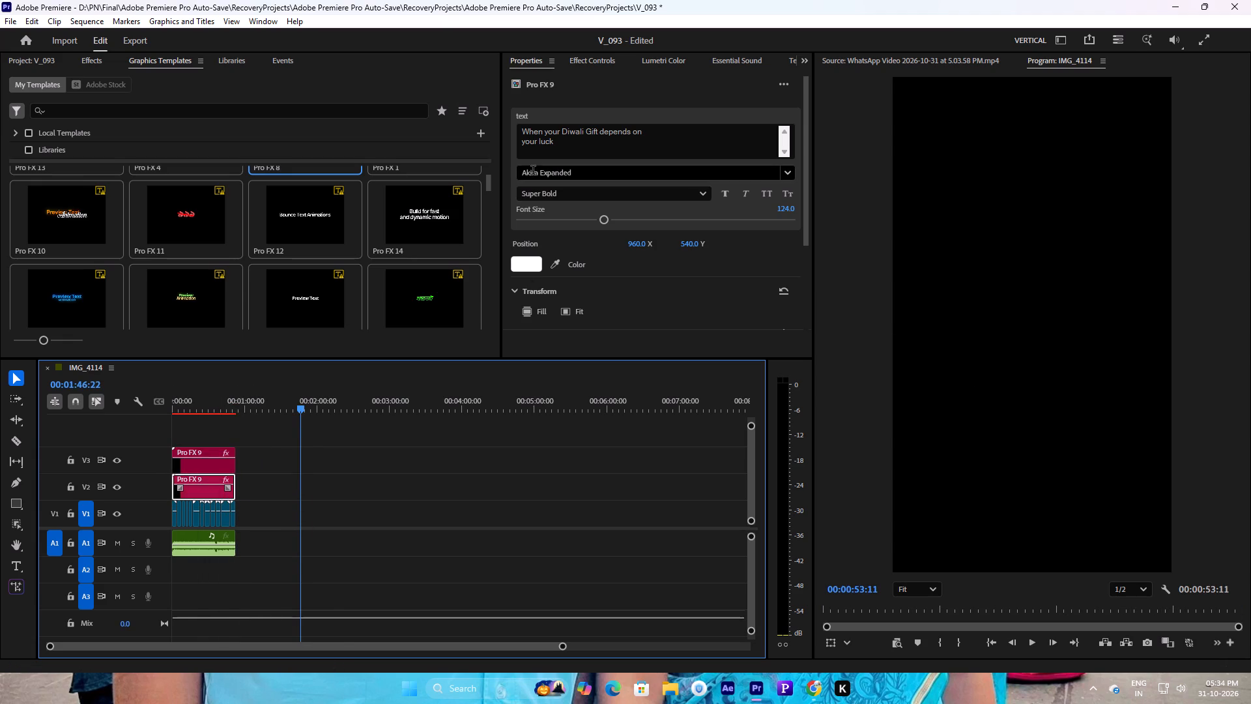
drag(564, 147, 463, 140)
key(ctrl+c)
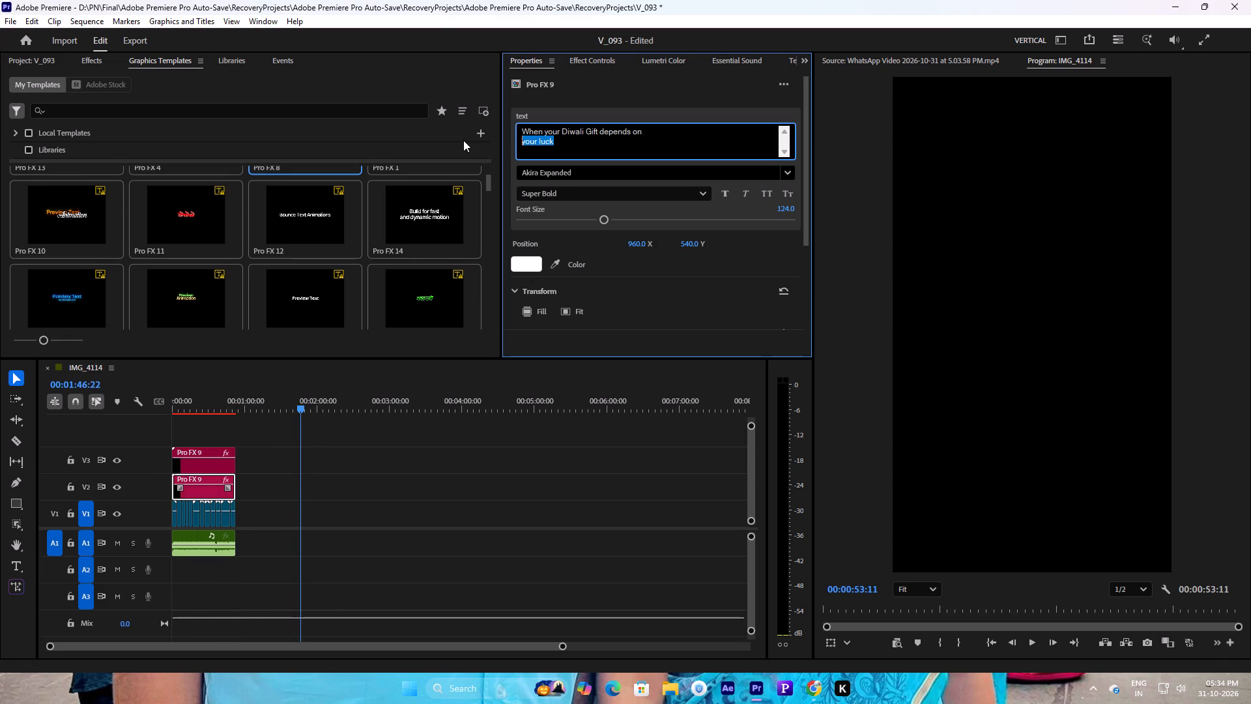
key(BackSpace)
Remove the first line and the blank line from the V3 Pro FX 9 caption, leaving only "your luck".
click(213, 463)
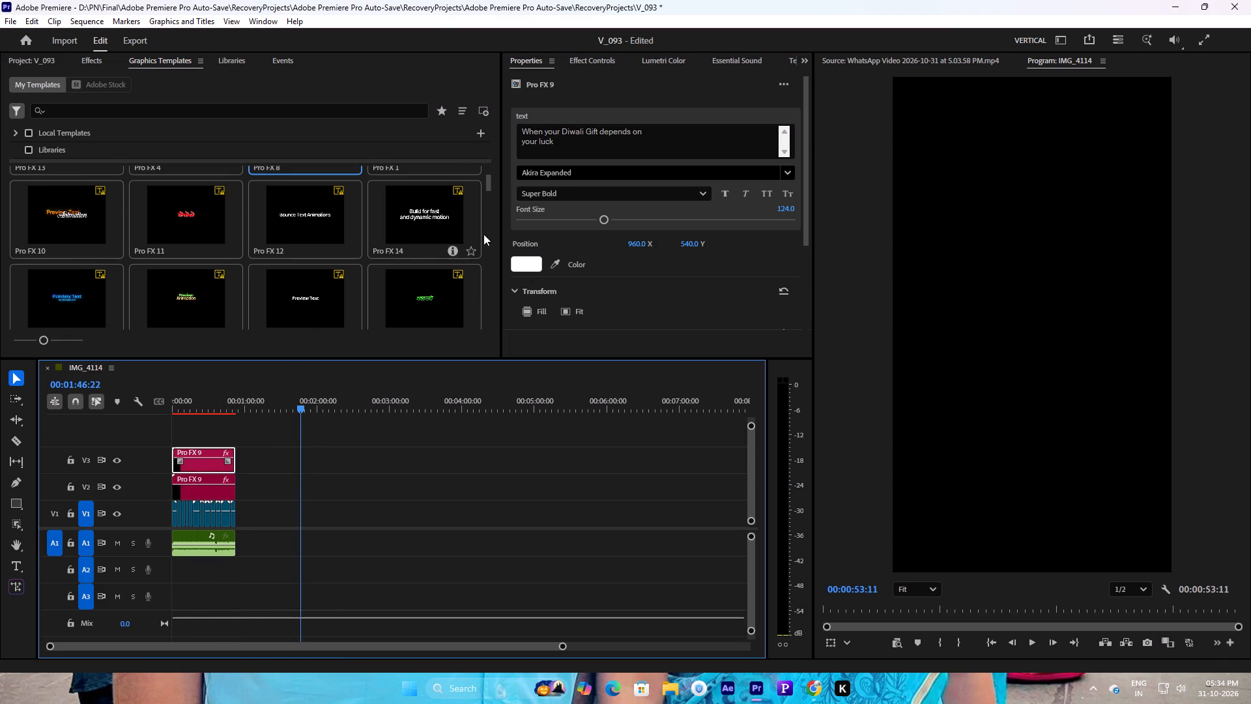
drag(644, 130, 260, 72)
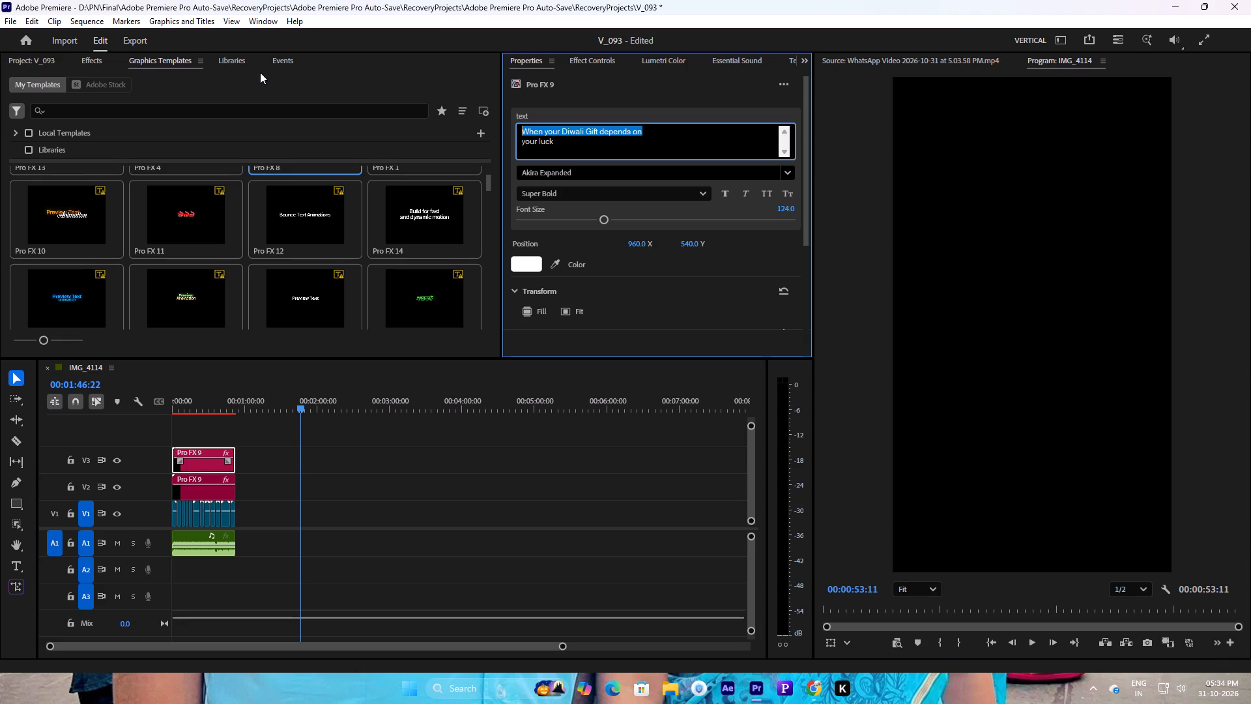
key(BackSpace)
key(Down)
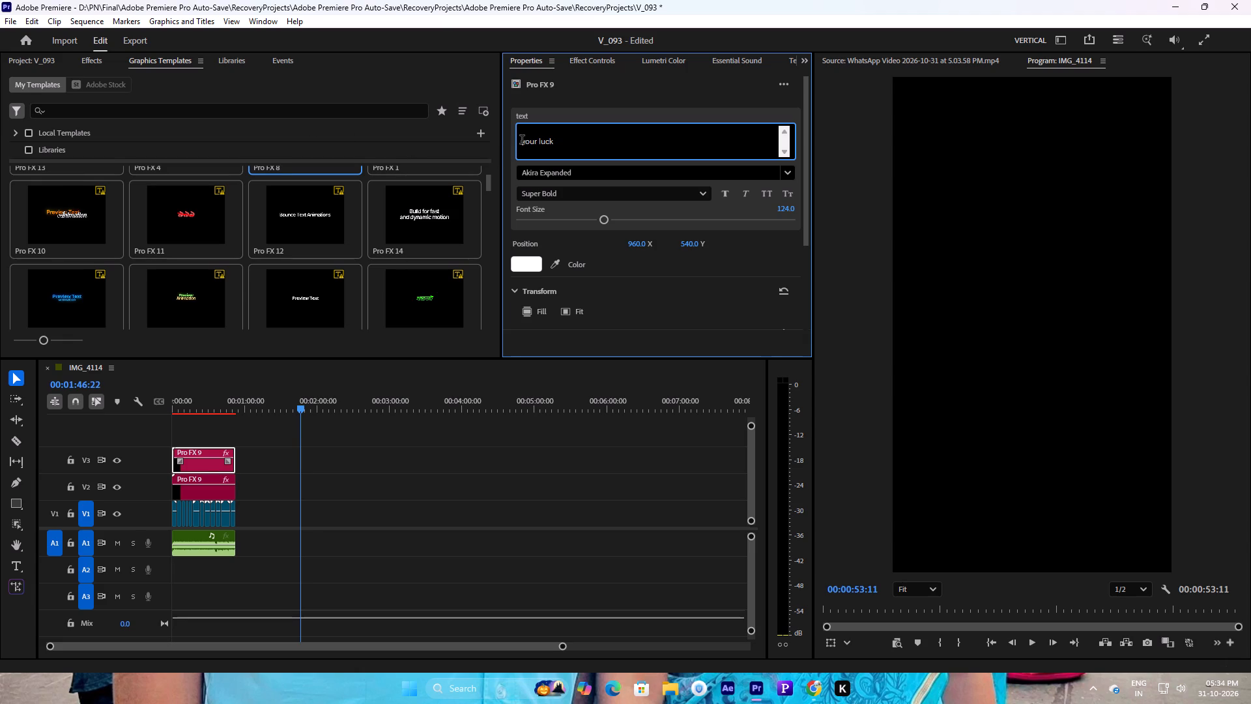
key(BackSpace)
key(BackSpace)
Preview the captions near the sequence start and move both Pro FX 9 clips down together to Transform position 1387 Y.
click(235, 422)
drag(203, 405, 184, 407)
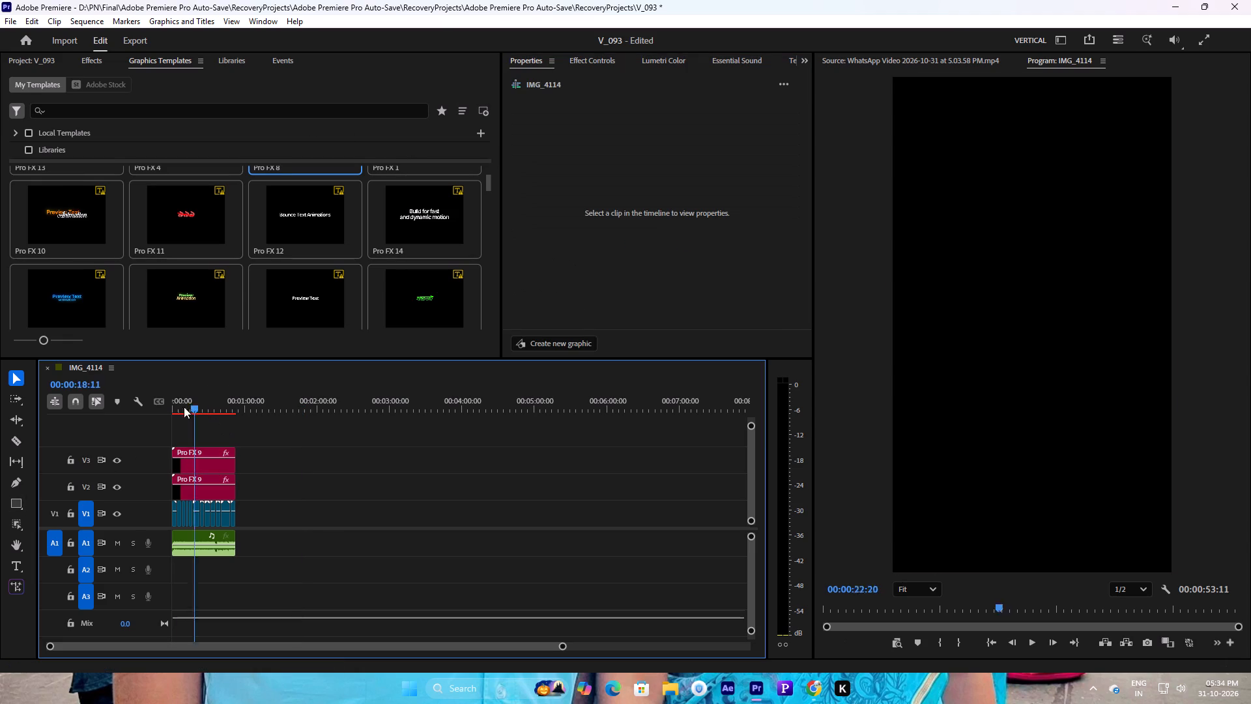
drag(184, 407, 139, 396)
key(space)
key(space)
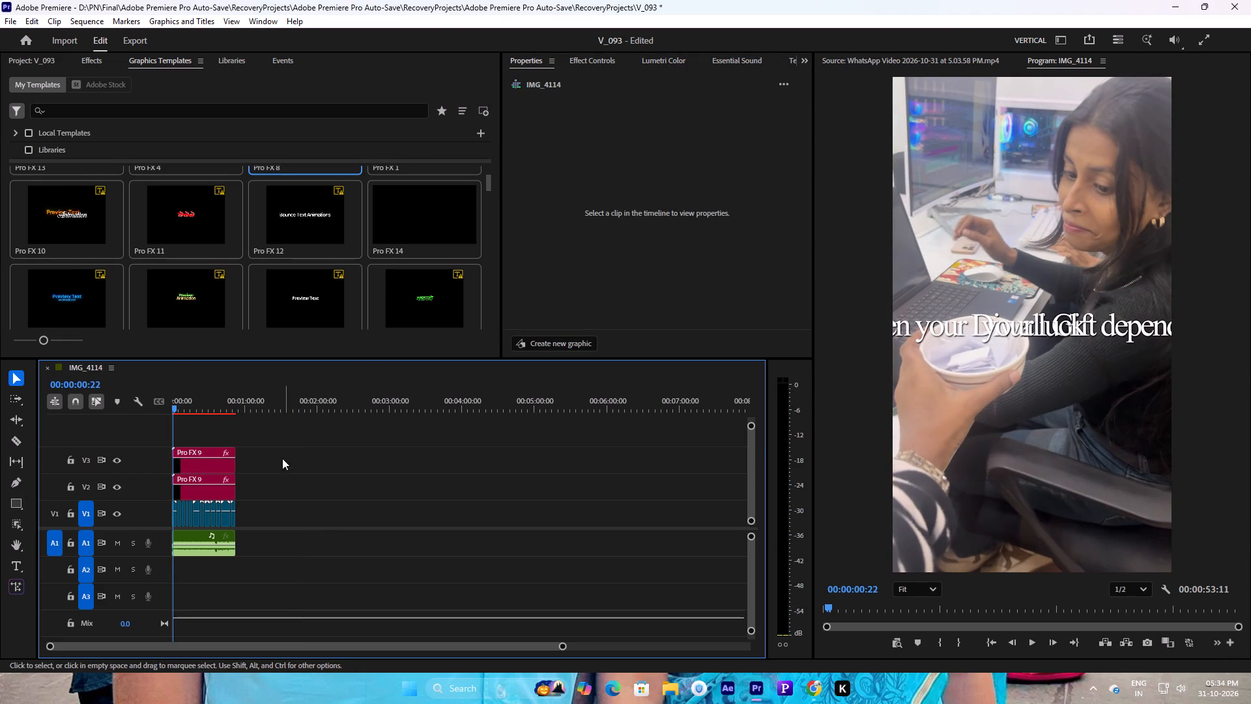
drag(276, 459, 192, 482)
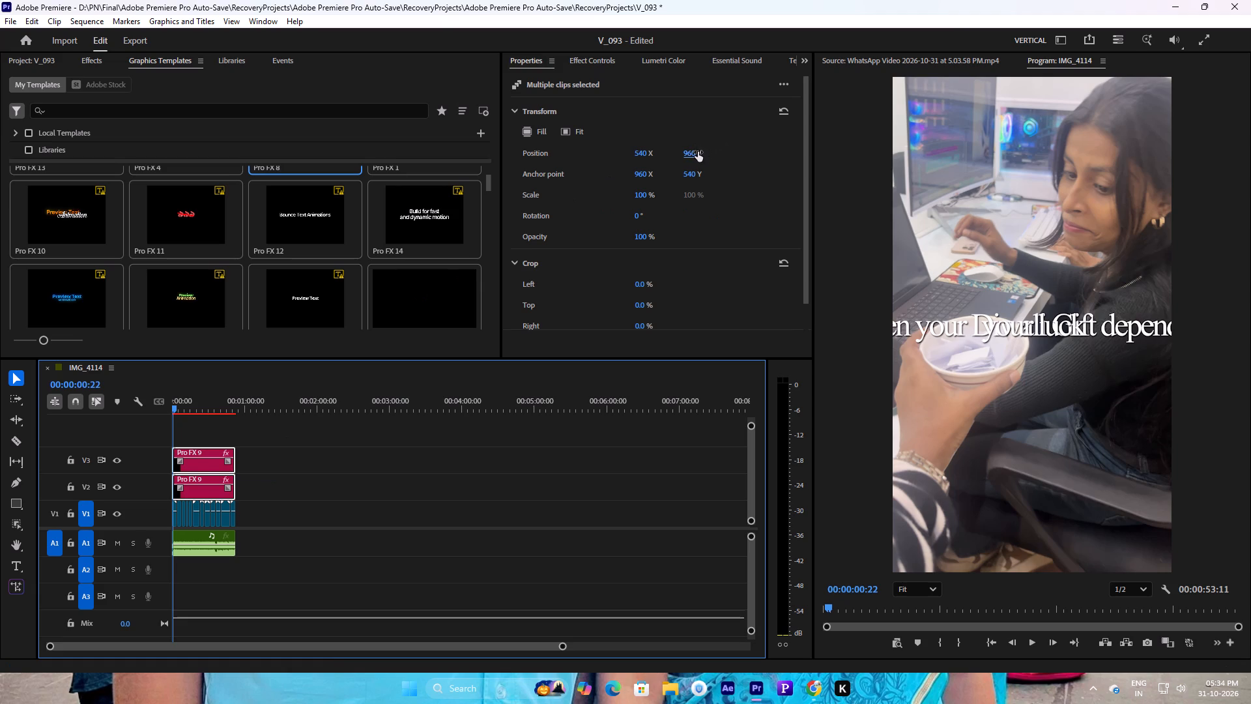
drag(694, 152, 992, 169)
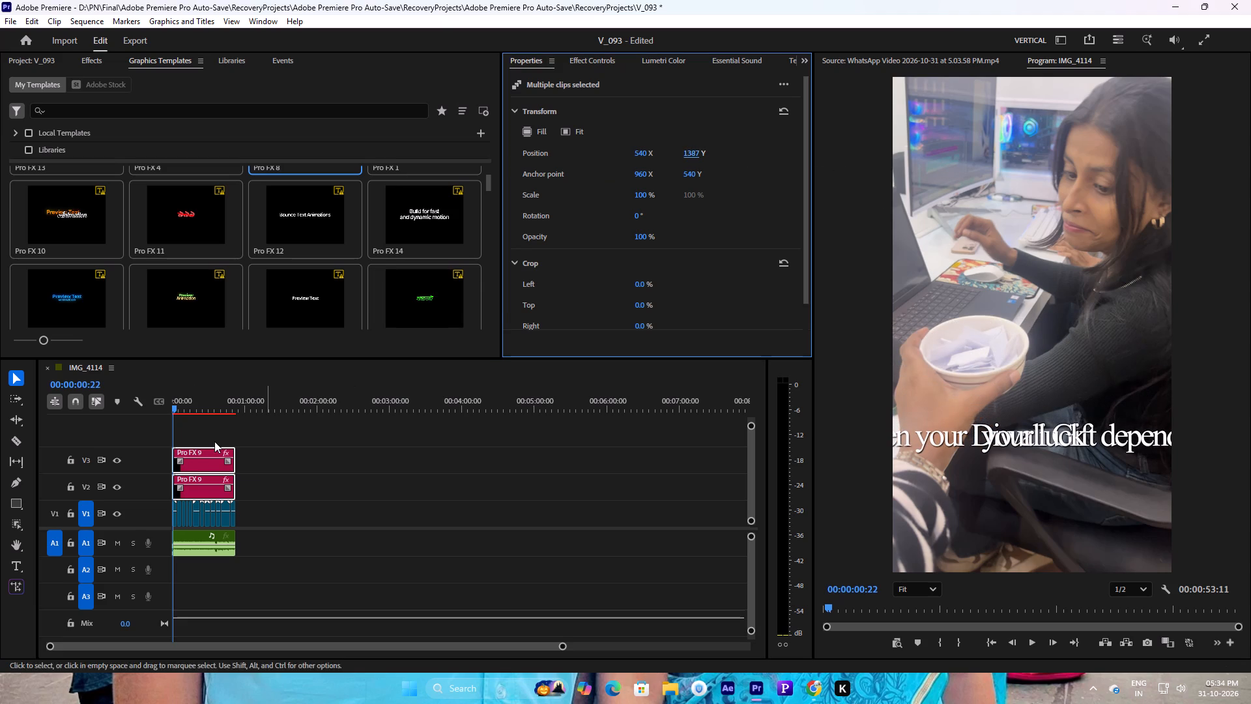
Raise the V2 caption's text position to 435 Y and reduce its font size to 75 so the line fits the frame.
click(282, 485)
click(212, 486)
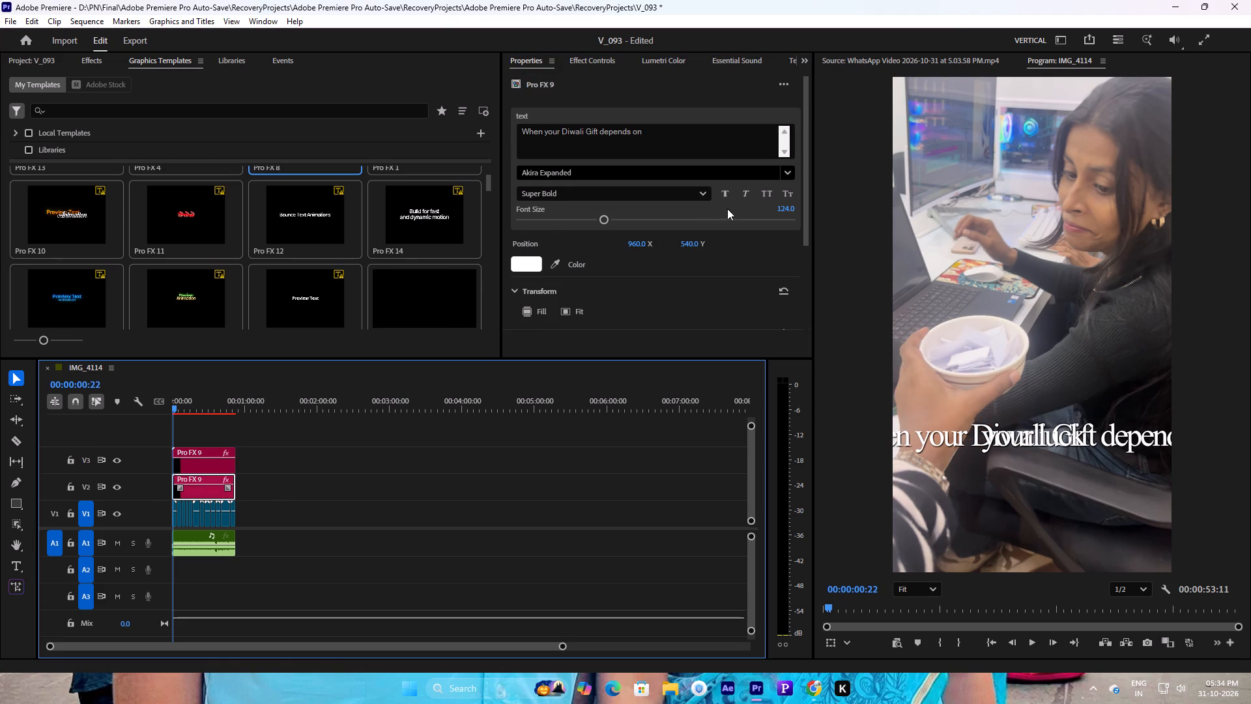
drag(601, 220, 586, 223)
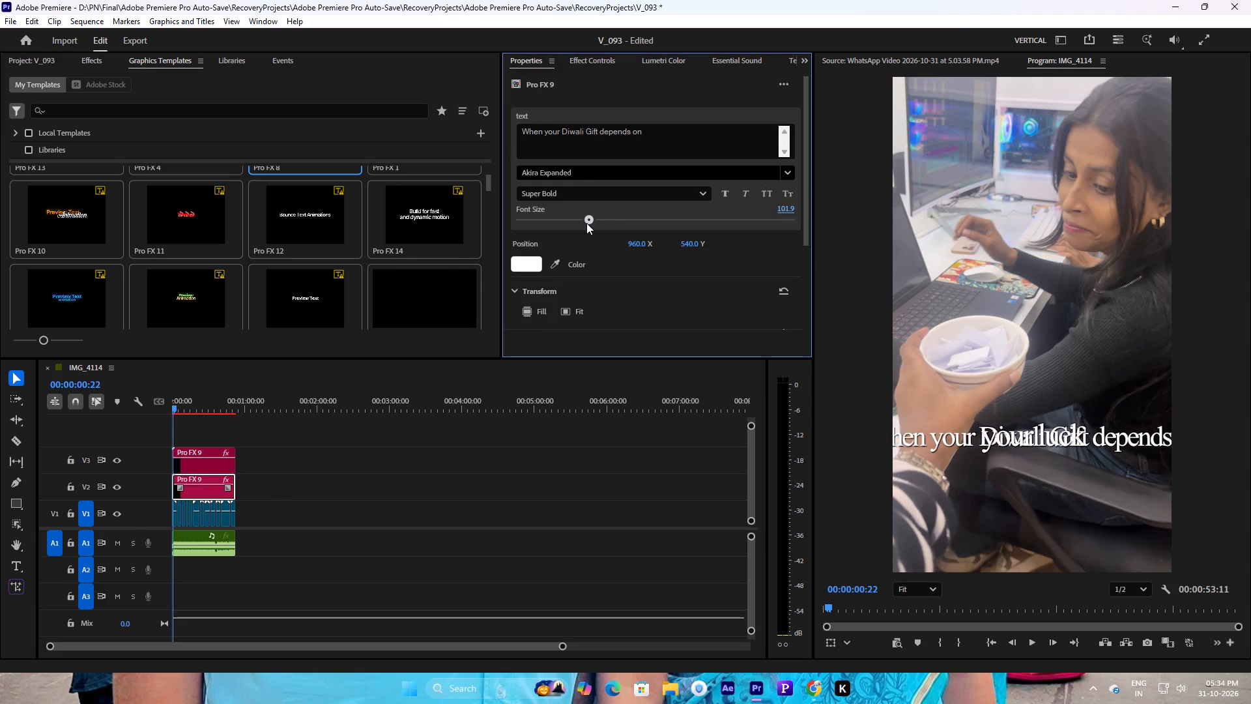
drag(586, 223, 573, 227)
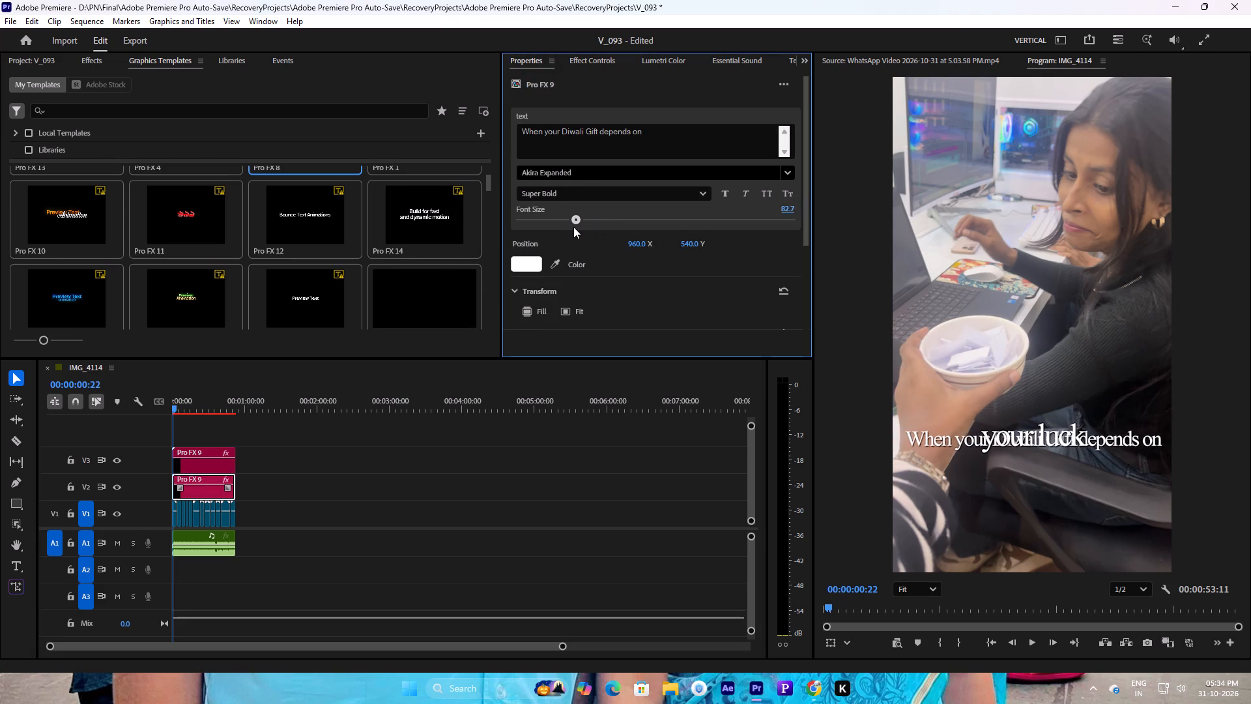
drag(573, 227, 573, 227)
drag(696, 245, 693, 244)
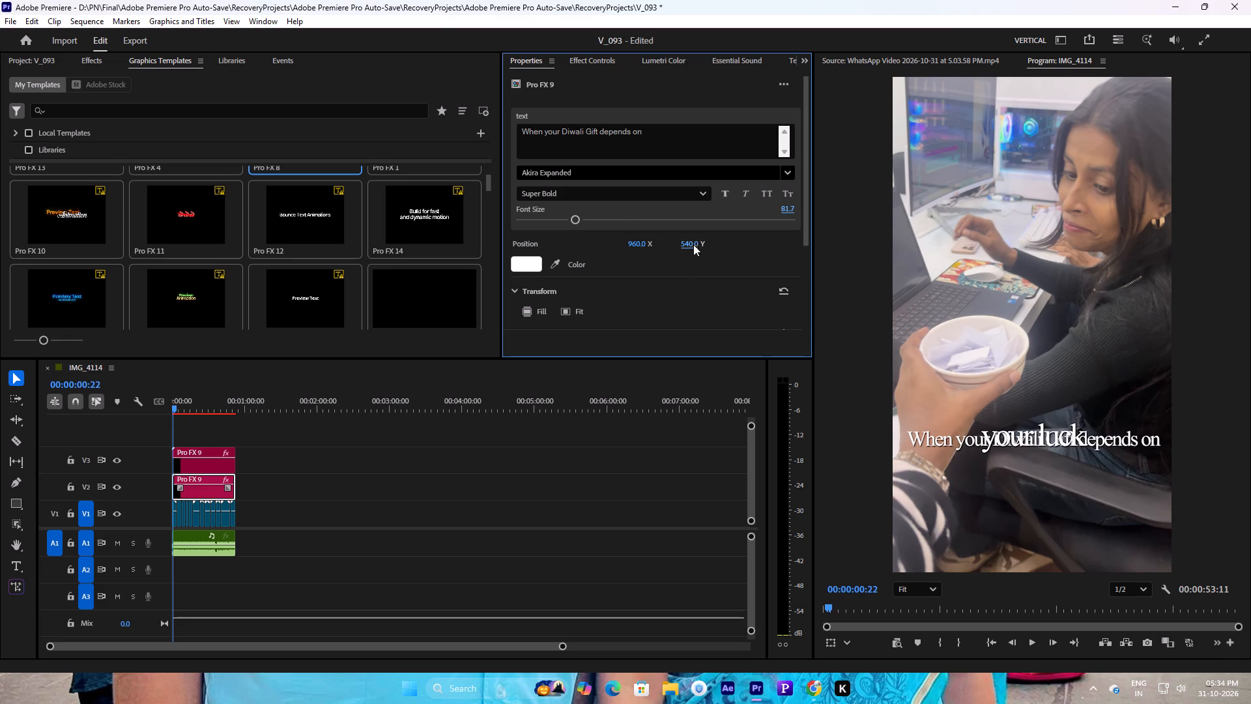
drag(693, 244, 649, 260)
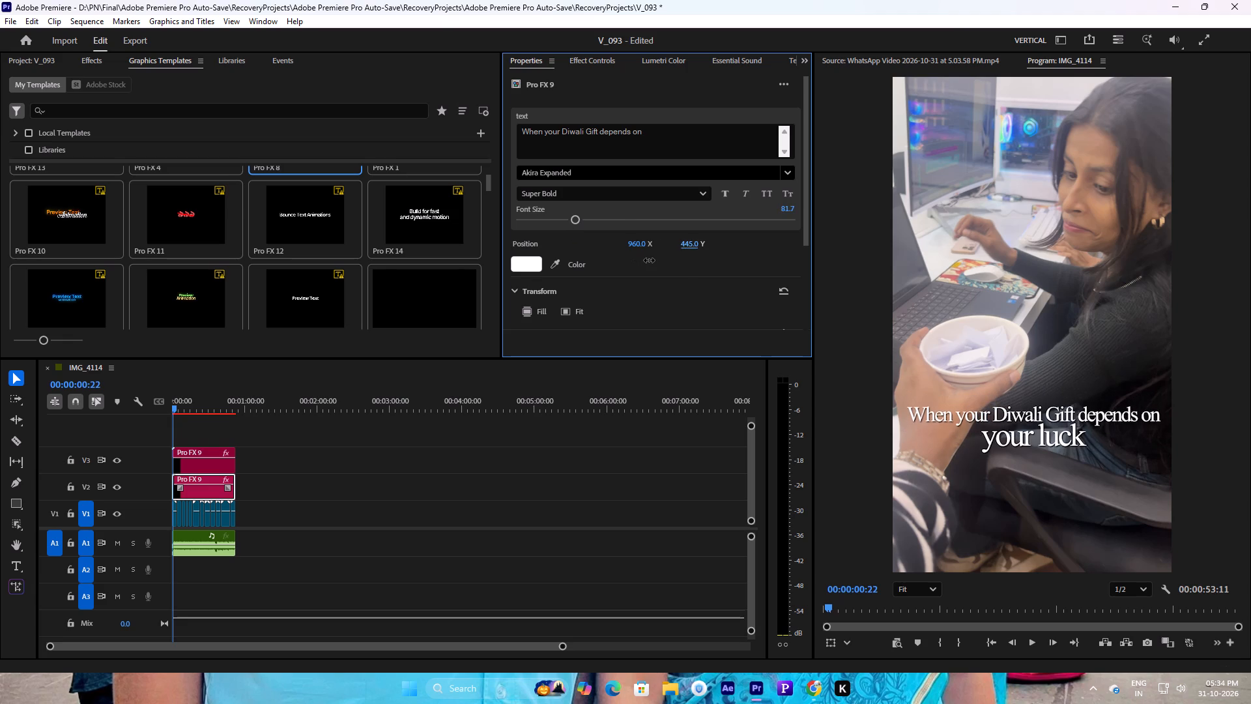
drag(649, 260, 643, 261)
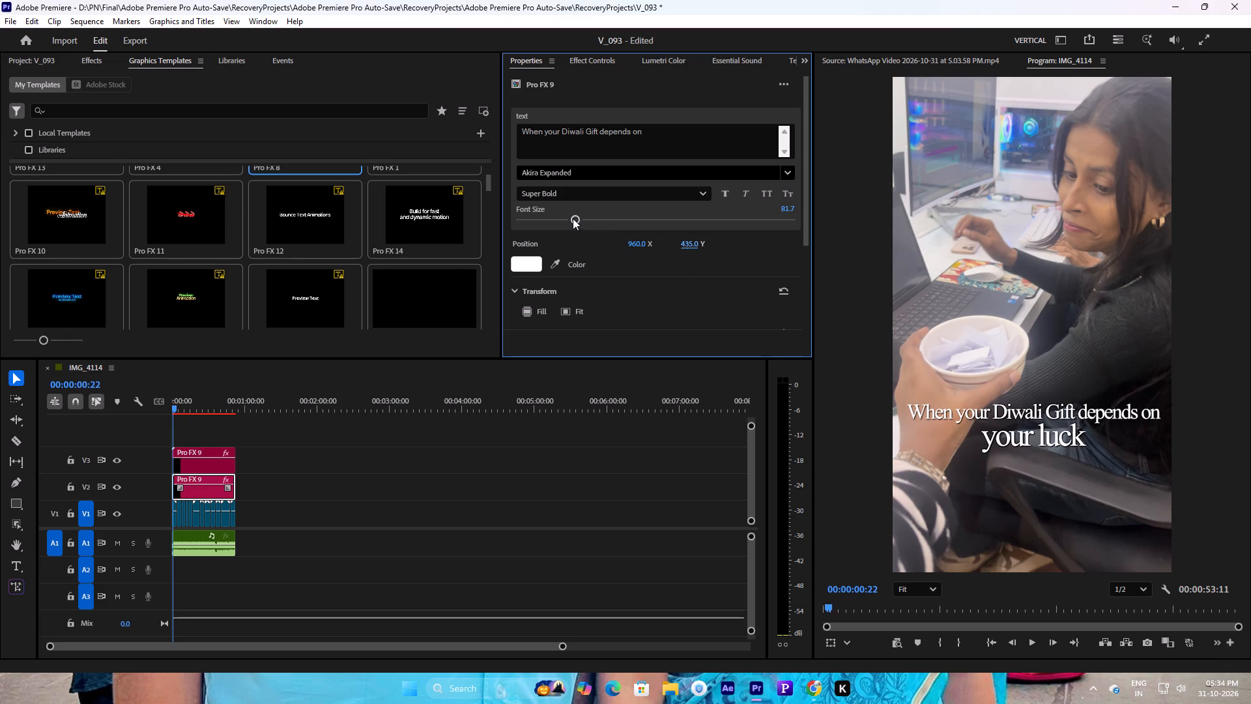
click(573, 218)
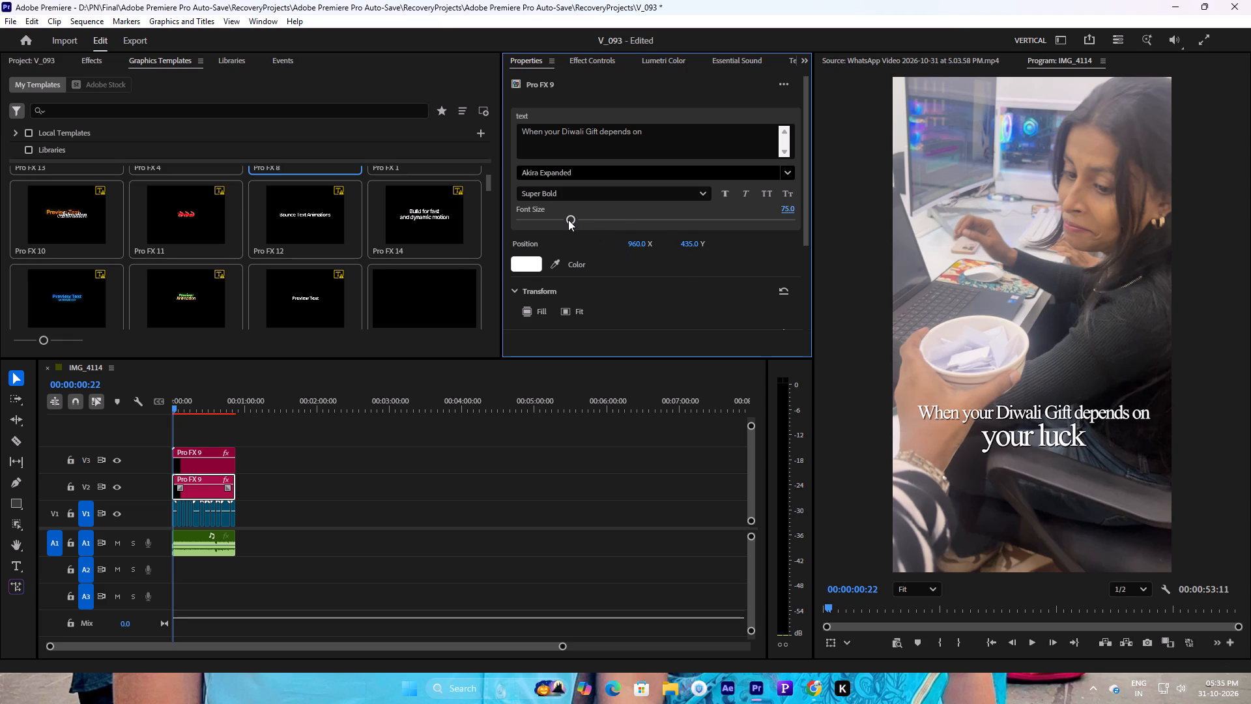
scroll(577, 303, down, 3)
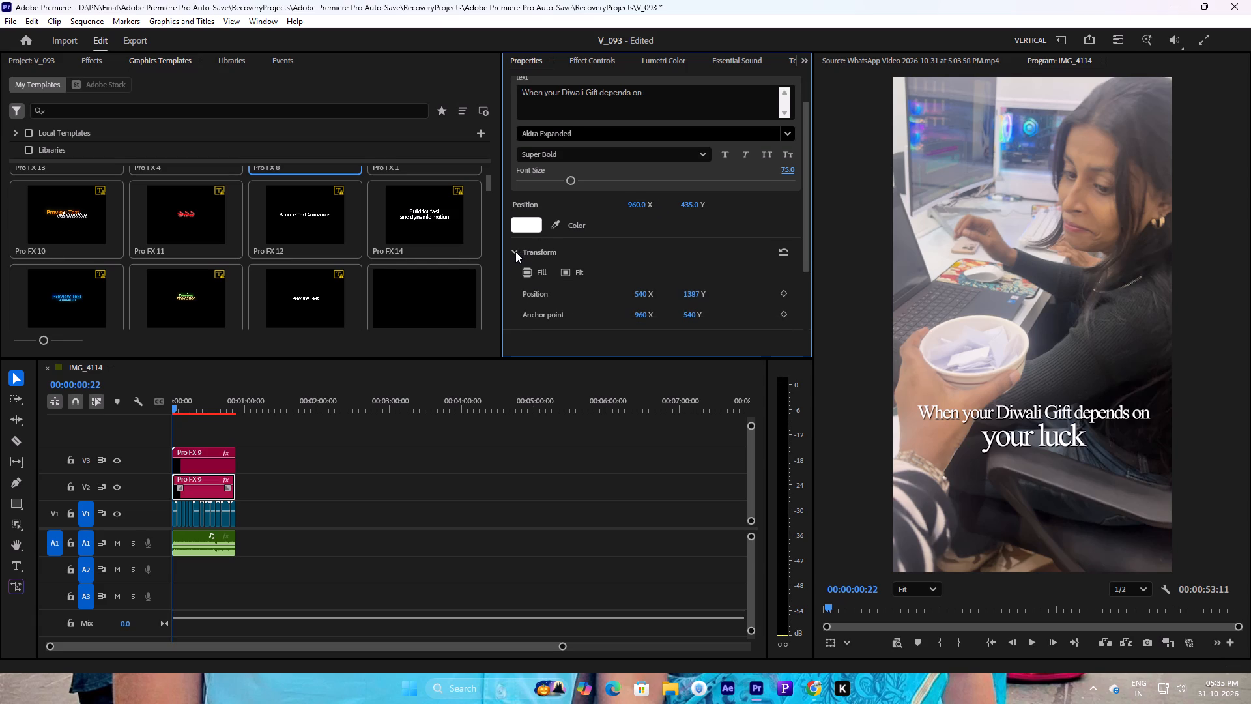
scroll(601, 246, down, 7)
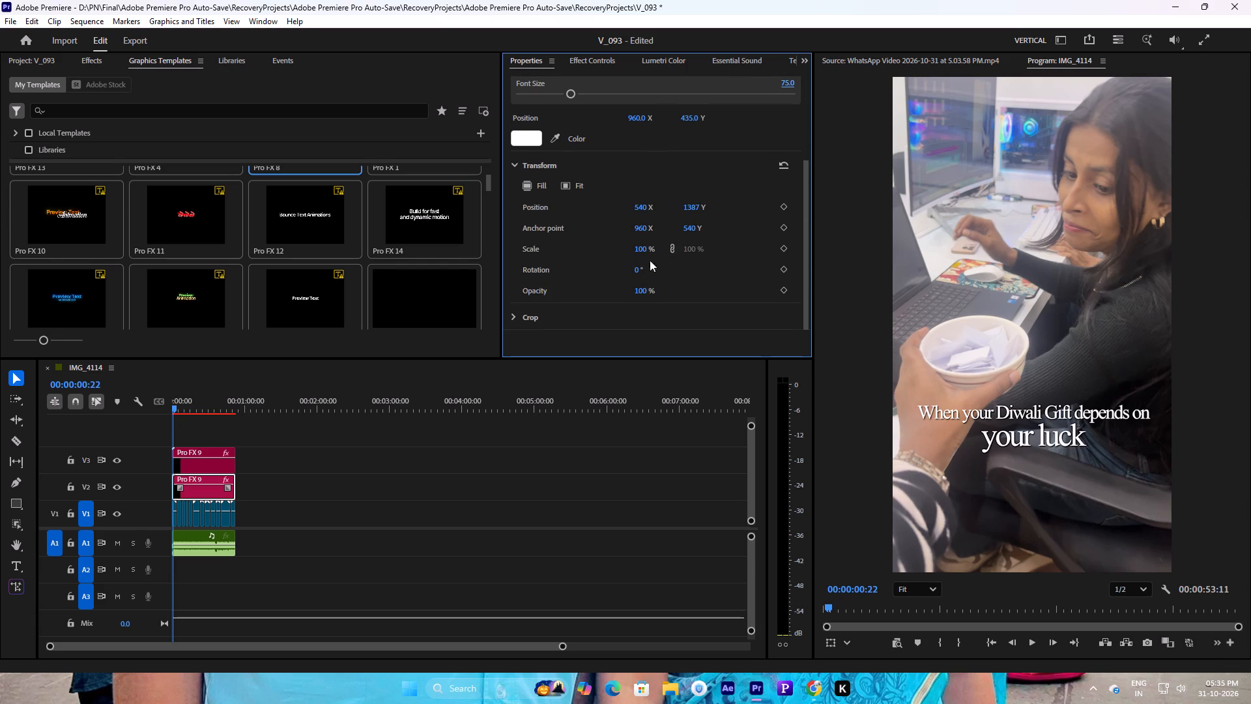
Set the V3 "your luck" caption's font size to 75 and raise its text position to about 505 Y.
click(200, 467)
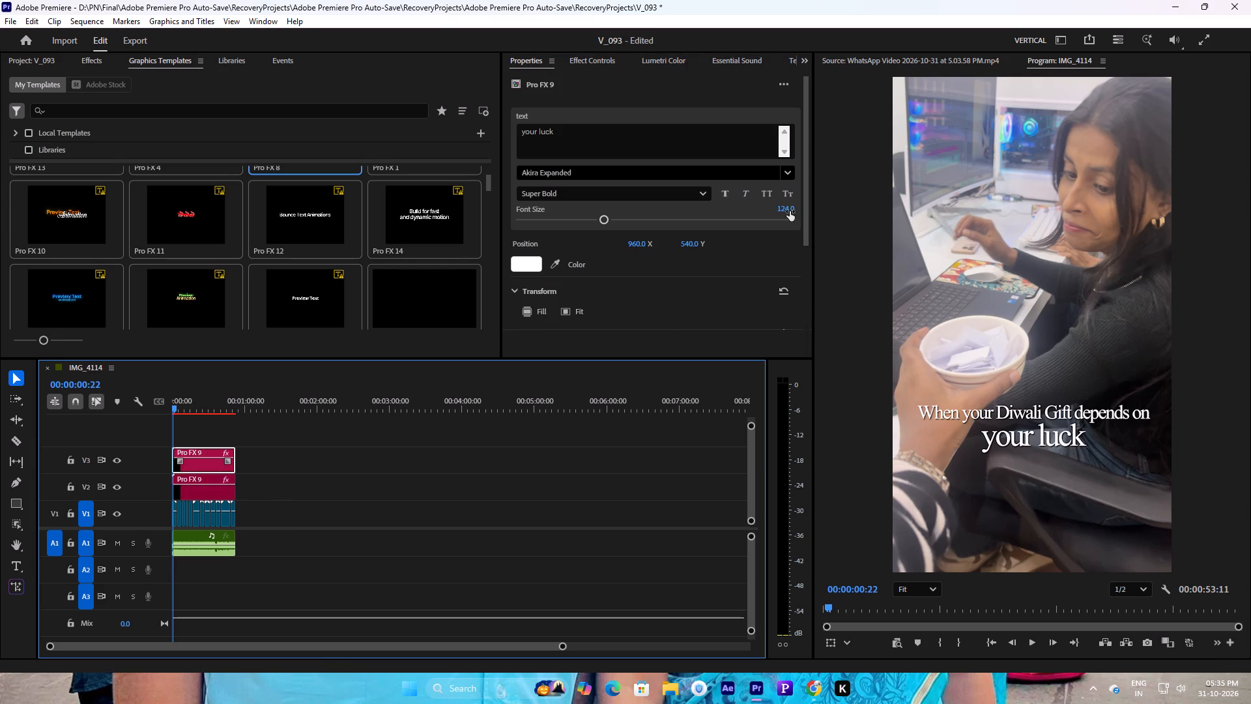
click(784, 208)
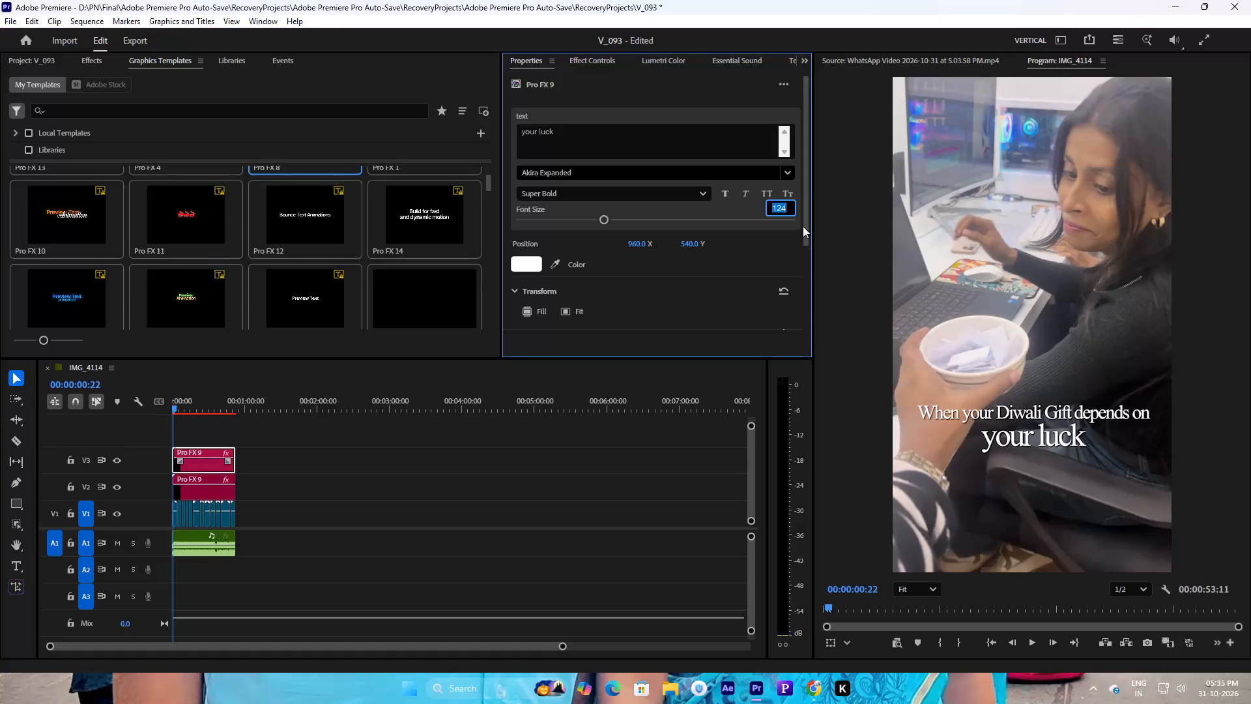
text(75)
key(Return)
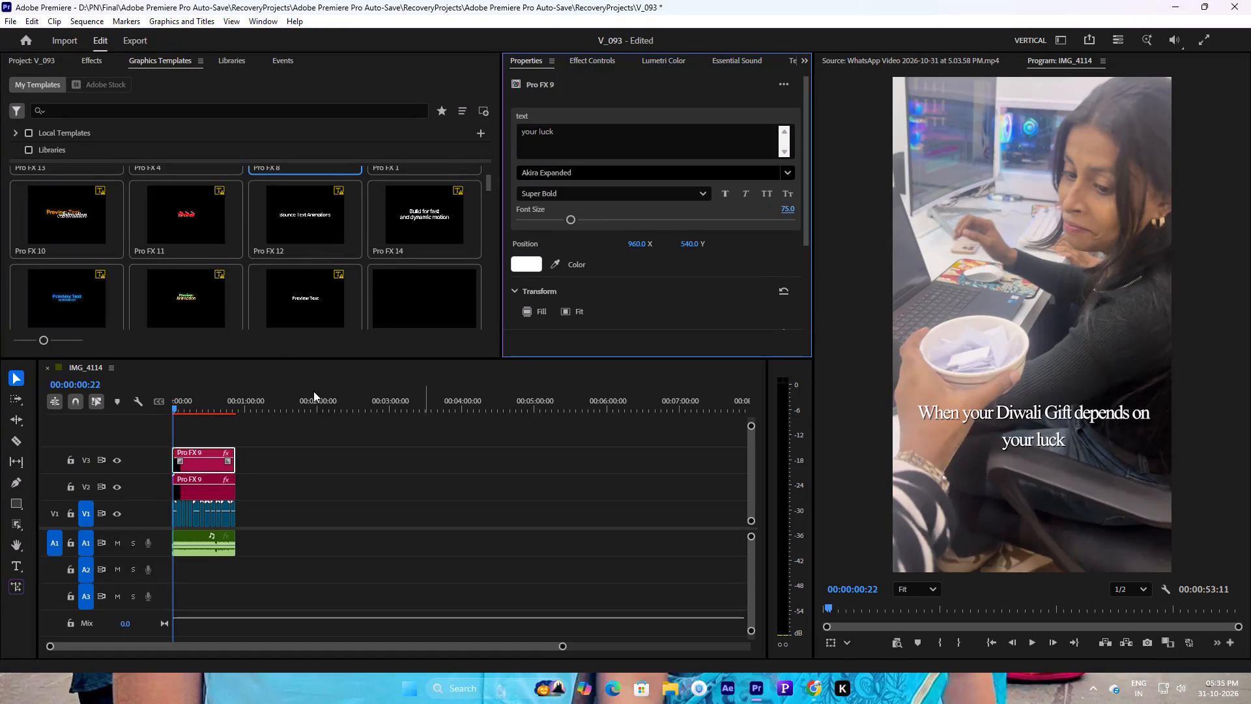
drag(695, 243, 676, 247)
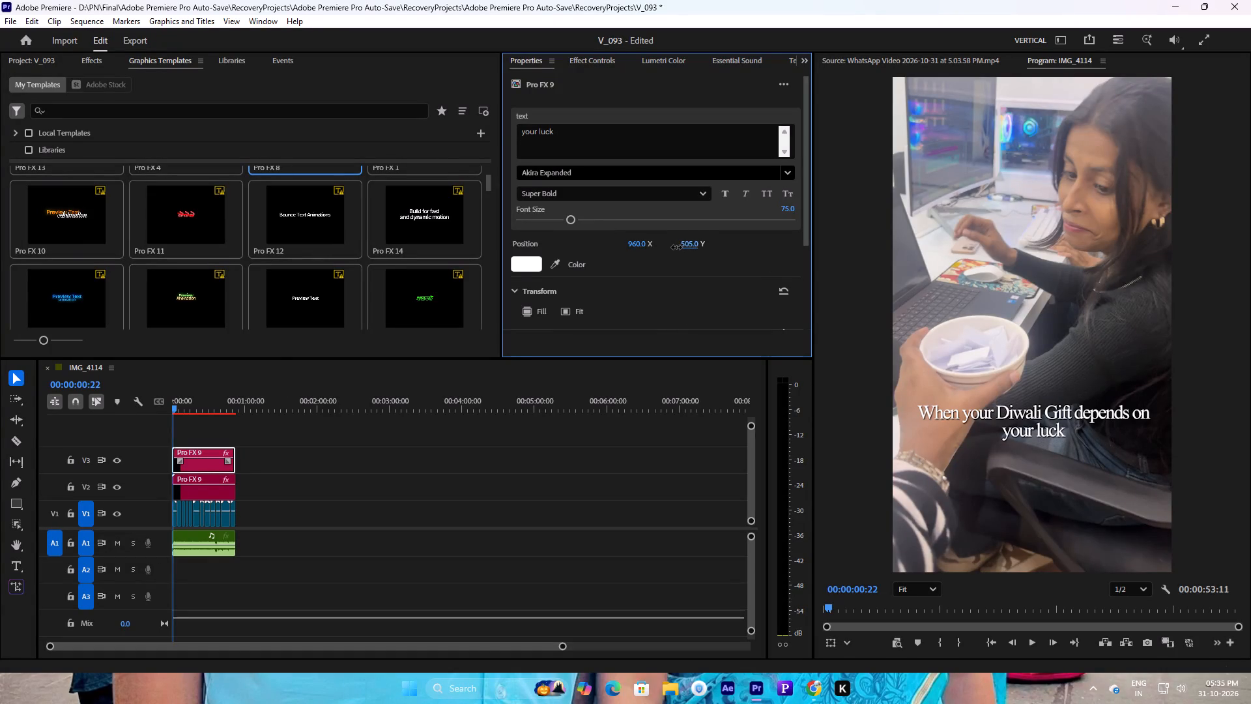
drag(676, 247, 677, 247)
Move both Pro FX 9 captions down together to Transform position 1414 Y.
shift+click(203, 489)
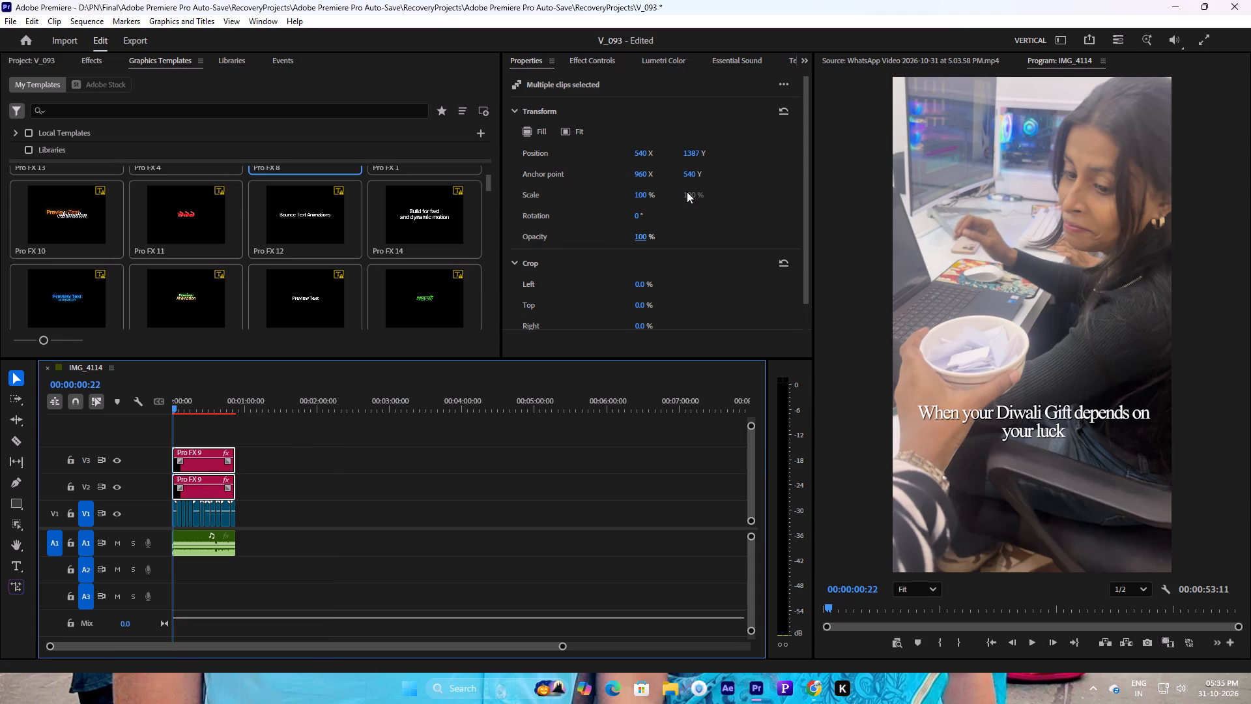
drag(689, 152, 734, 179)
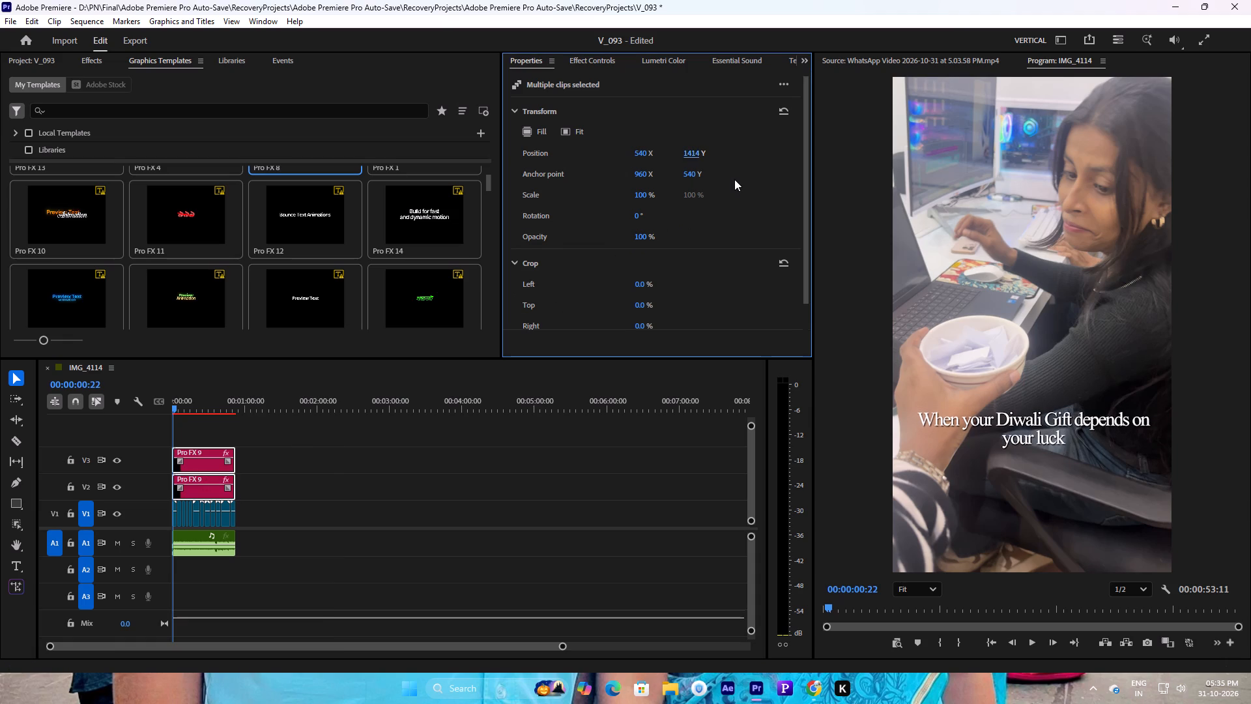
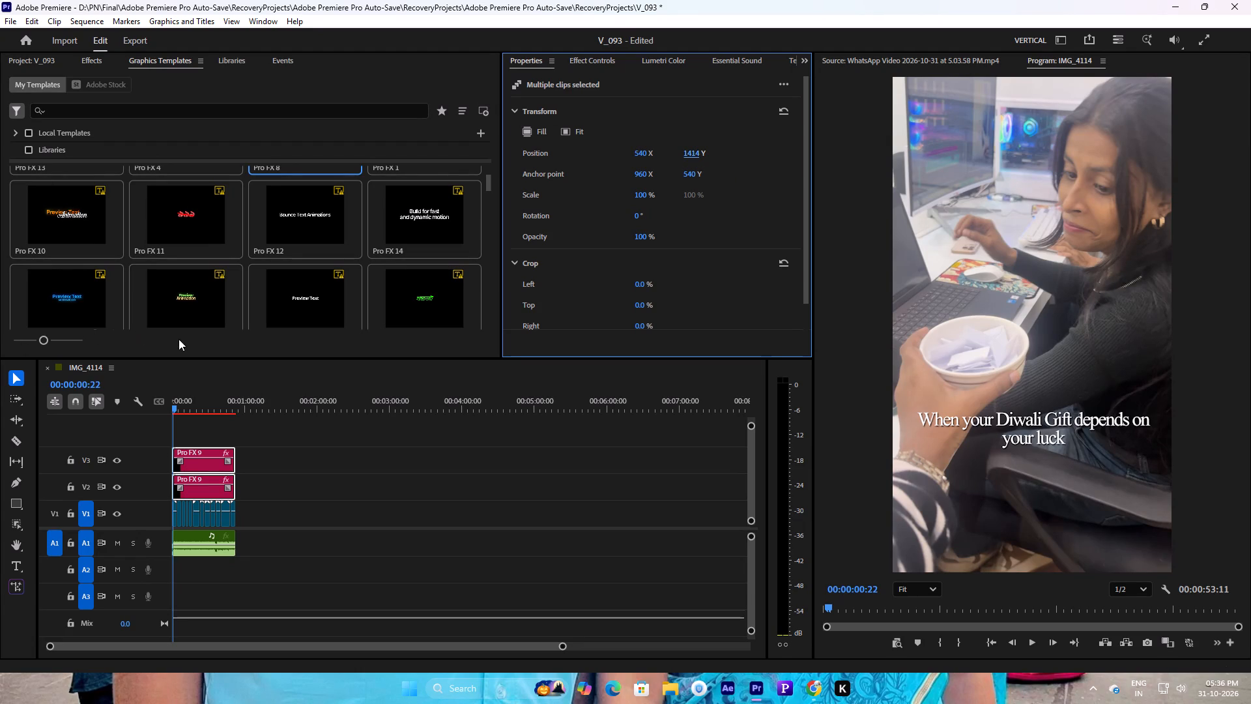
Play back the repositioned captions from near the sequence start and save the project.
key(space)
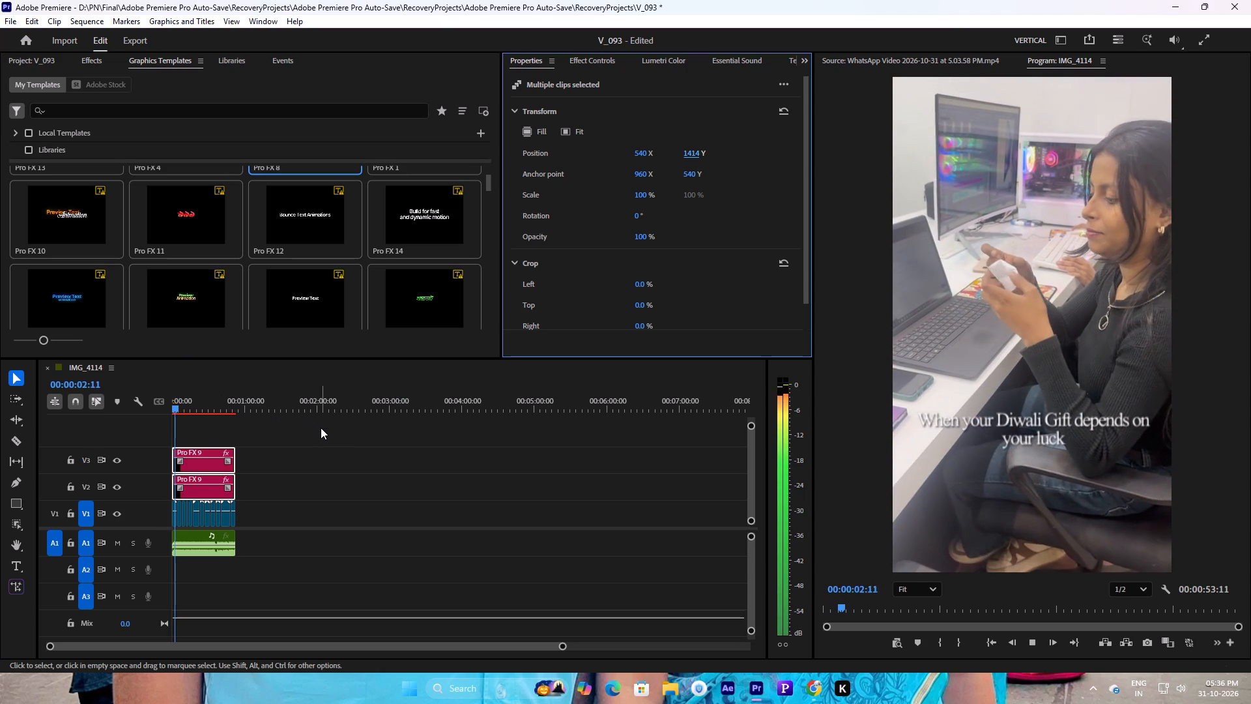
key(space)
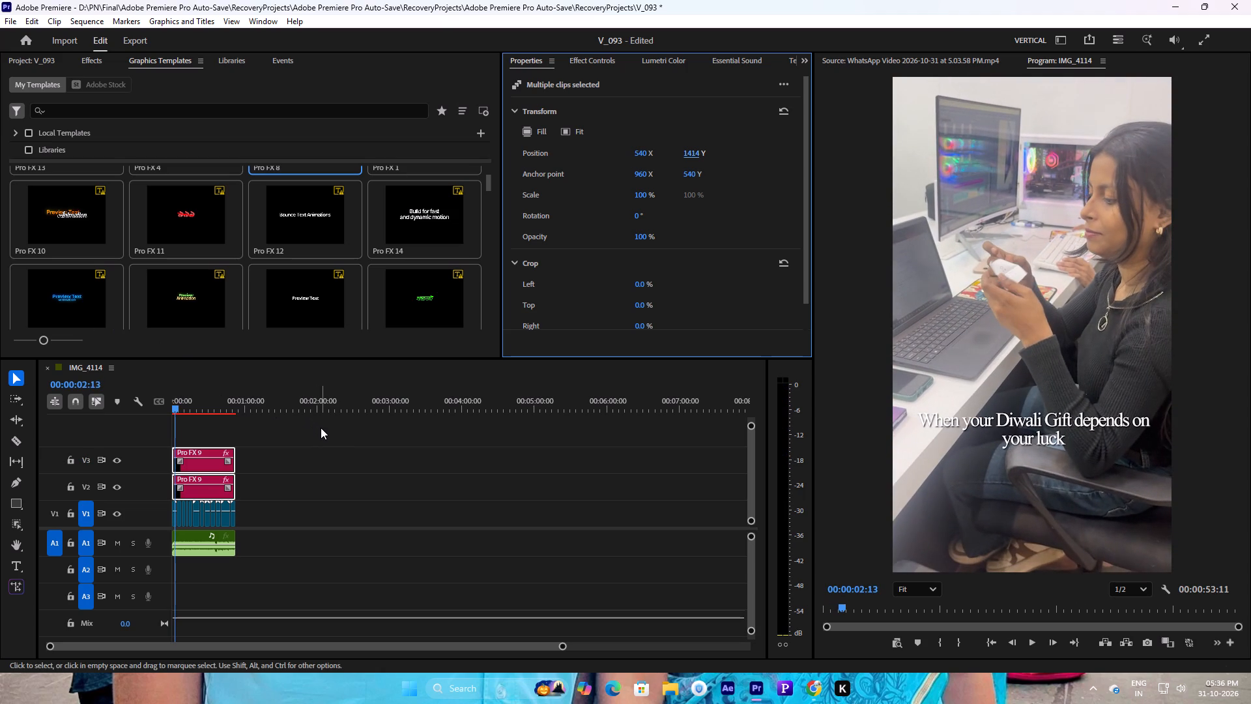
key(space)
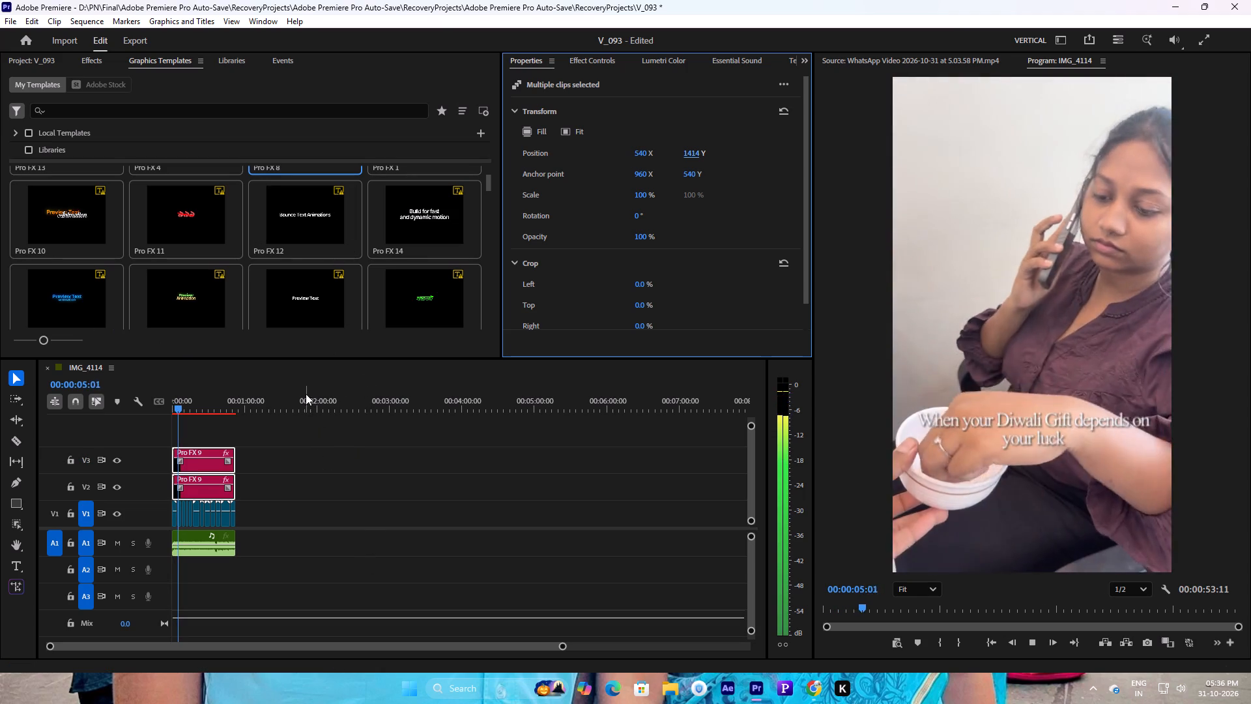
key(ctrl+s)
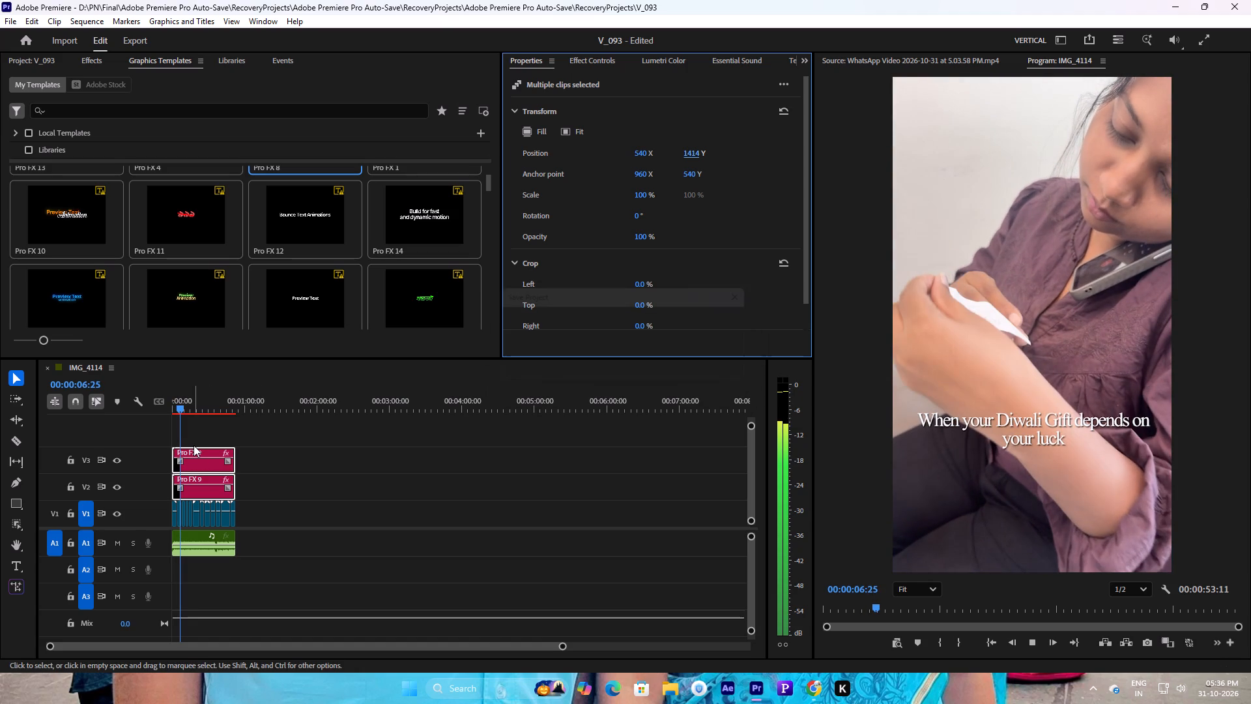
key(space)
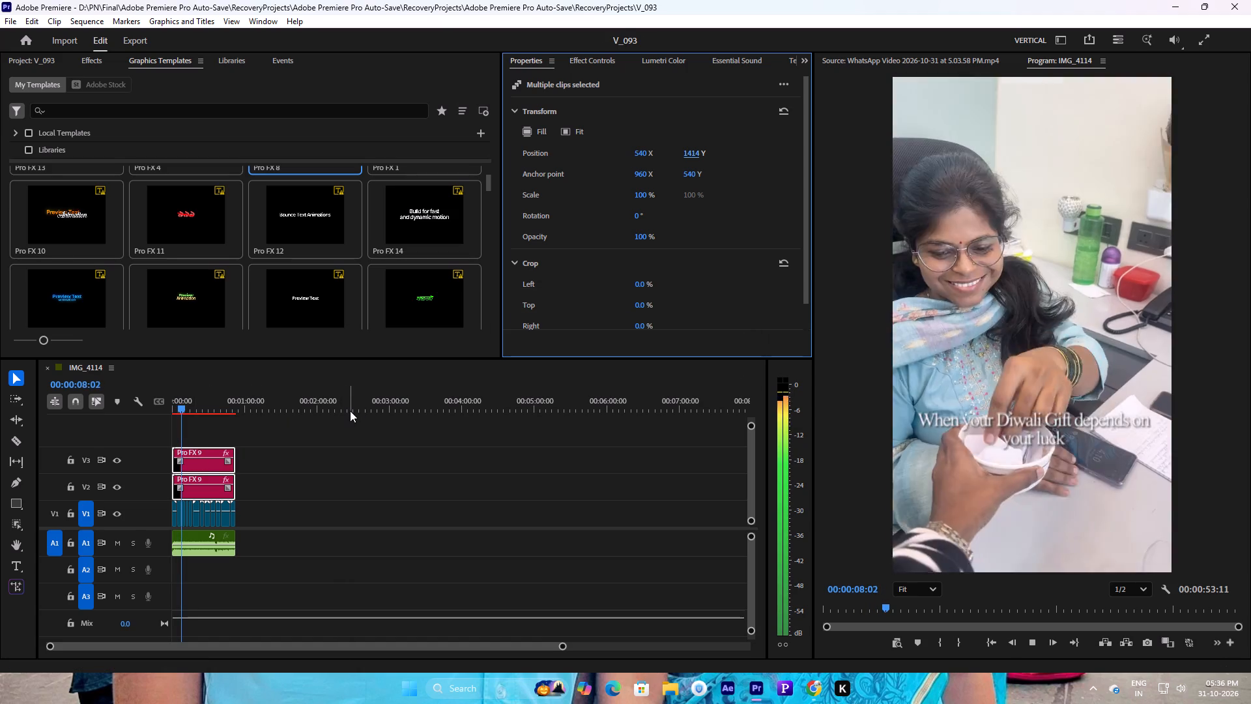
key(space)
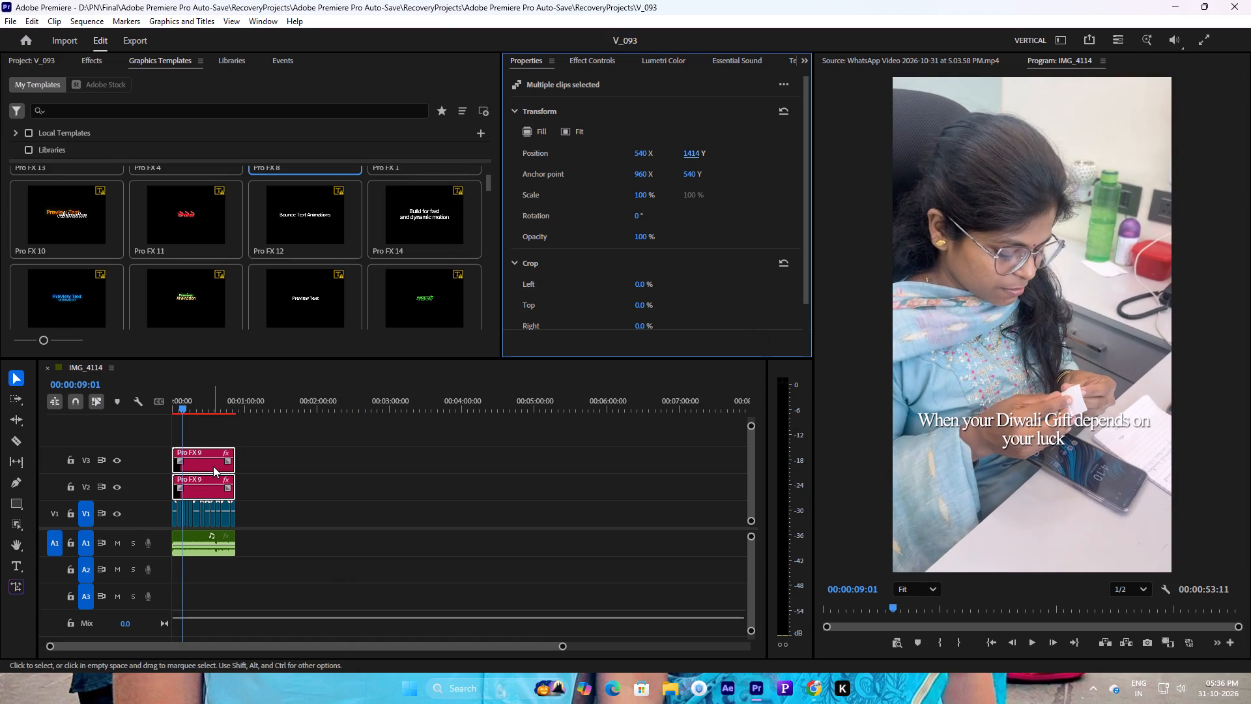
Shift the V2 "When your Diwali Gift depends on" caption's text position to 945 X and save the project.
click(215, 480)
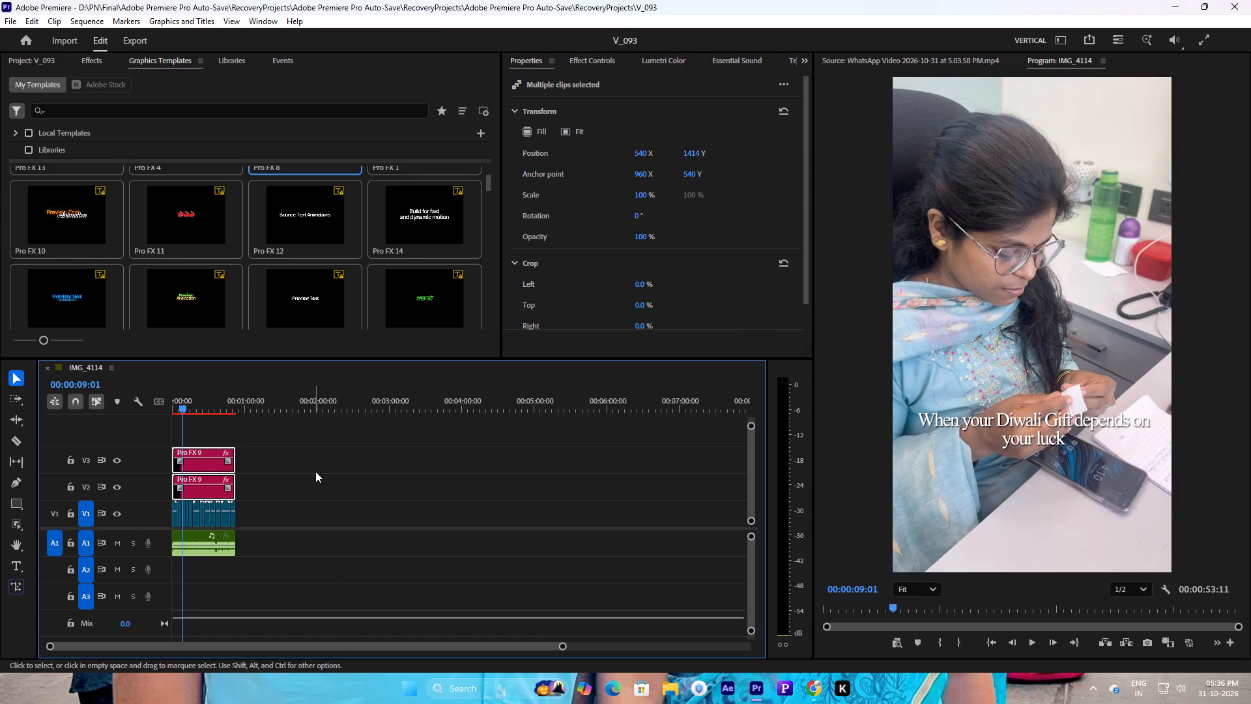
click(316, 471)
click(214, 488)
drag(641, 242, 631, 244)
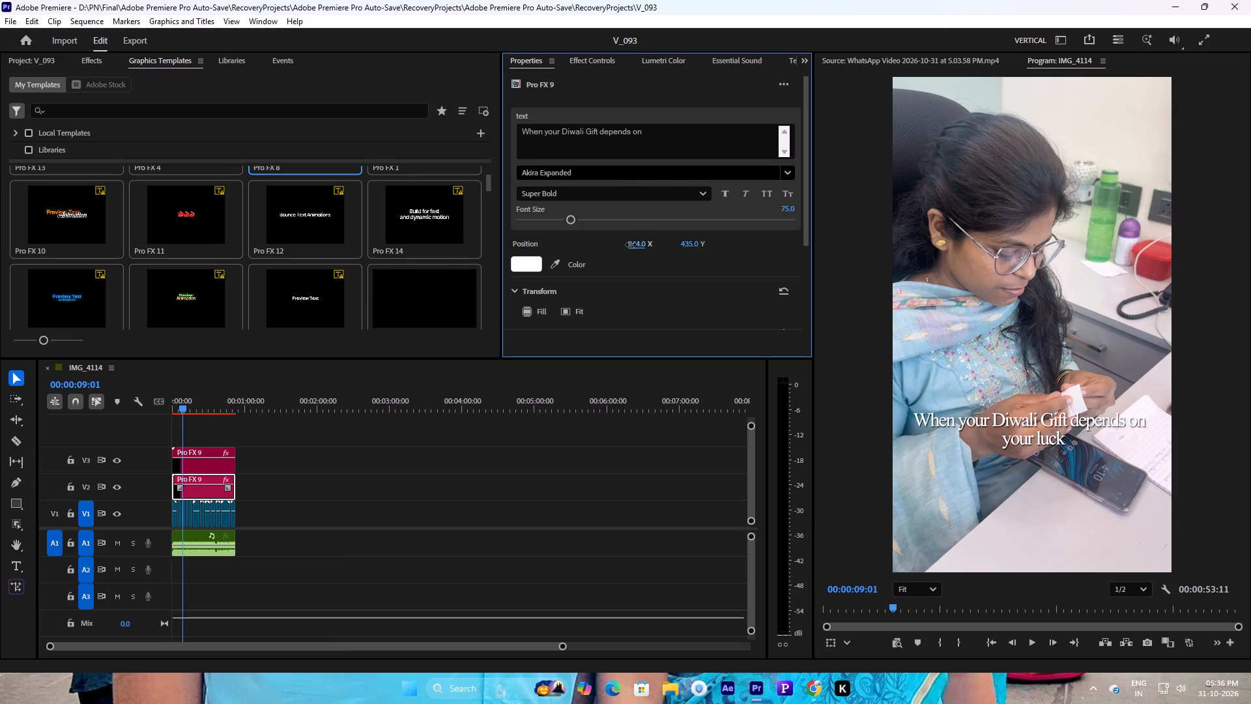
drag(631, 244, 631, 244)
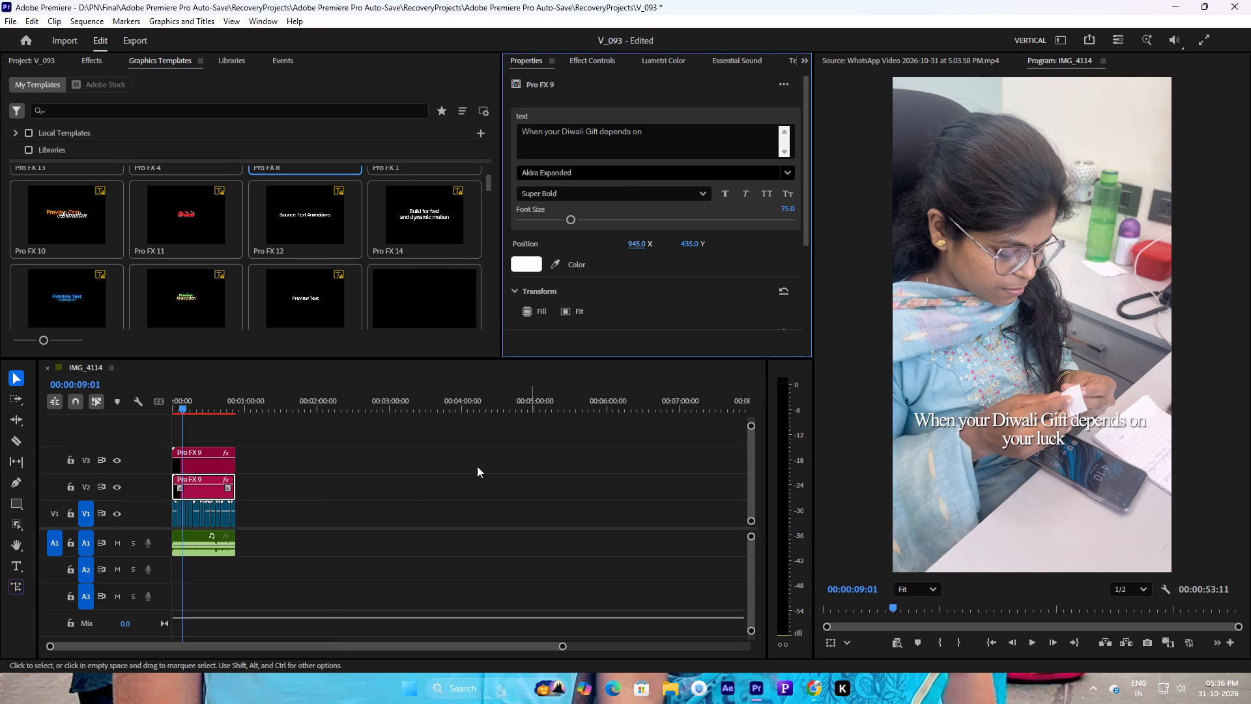
click(344, 523)
key(ctrl+s)
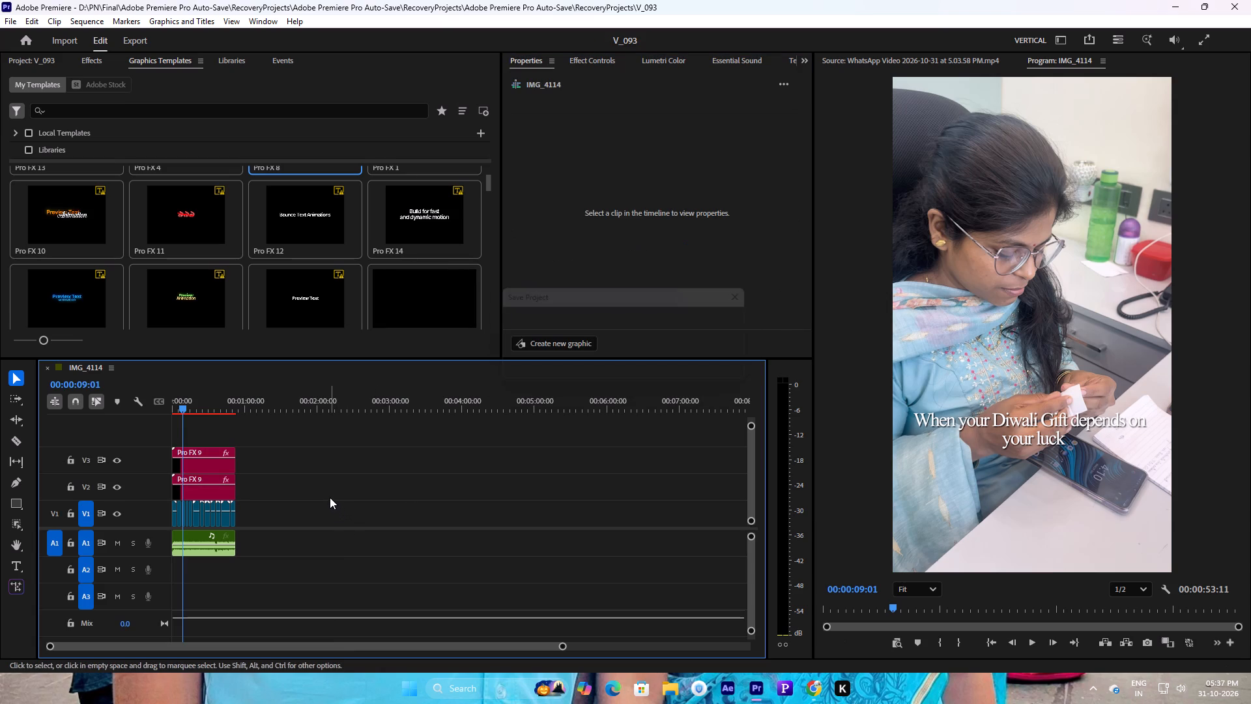
Preview more of the sequence, scale both Pro FX 9 captions to 94% and set their Transform position to 544 X.
key(space)
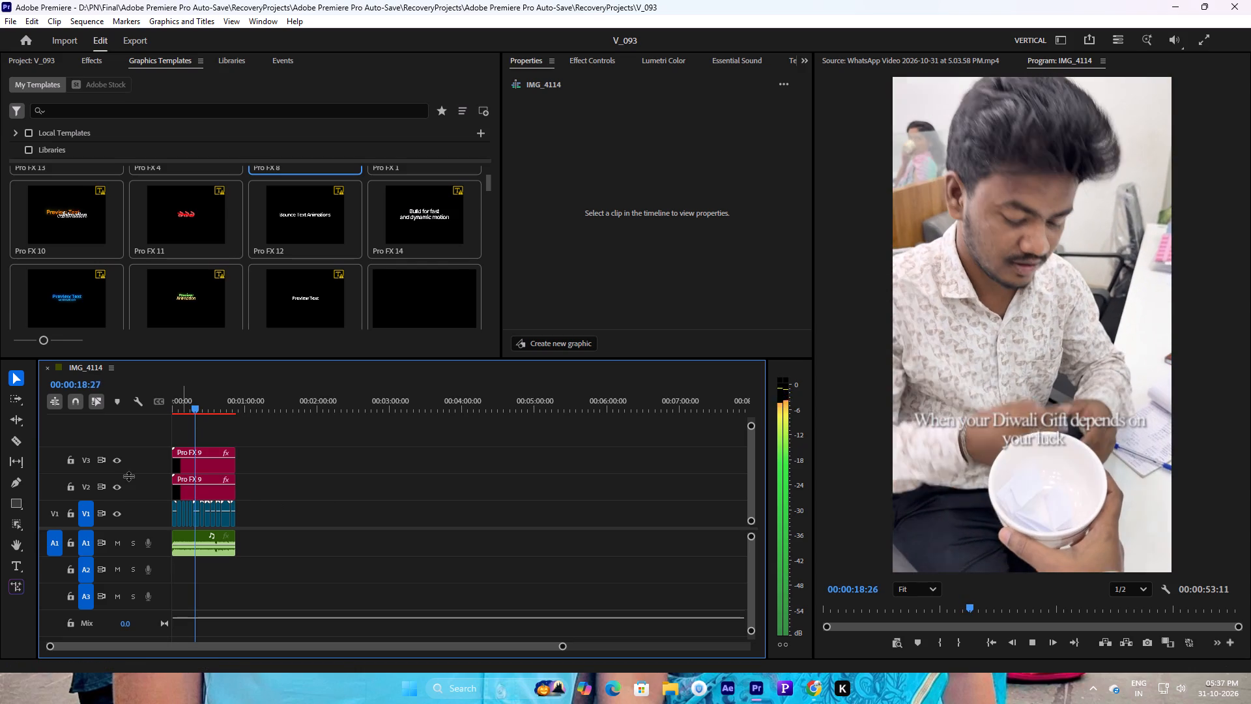
key(space)
click(193, 462)
shift+click(212, 486)
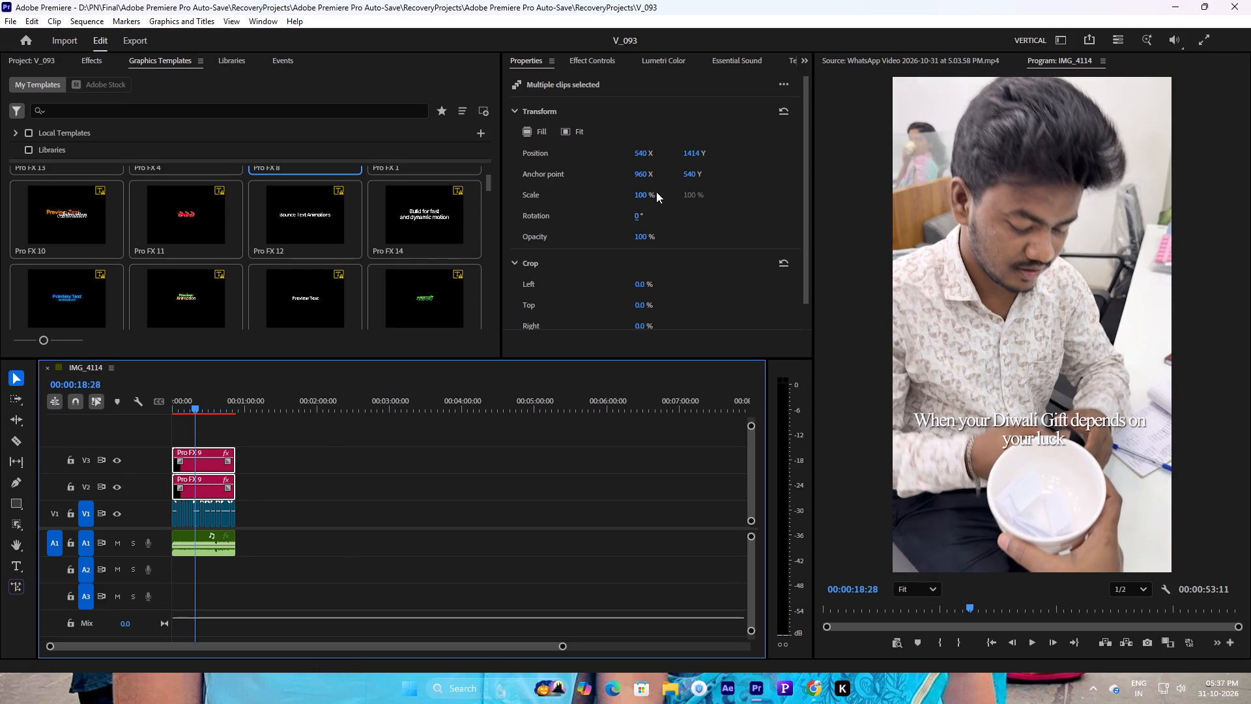
click(650, 197)
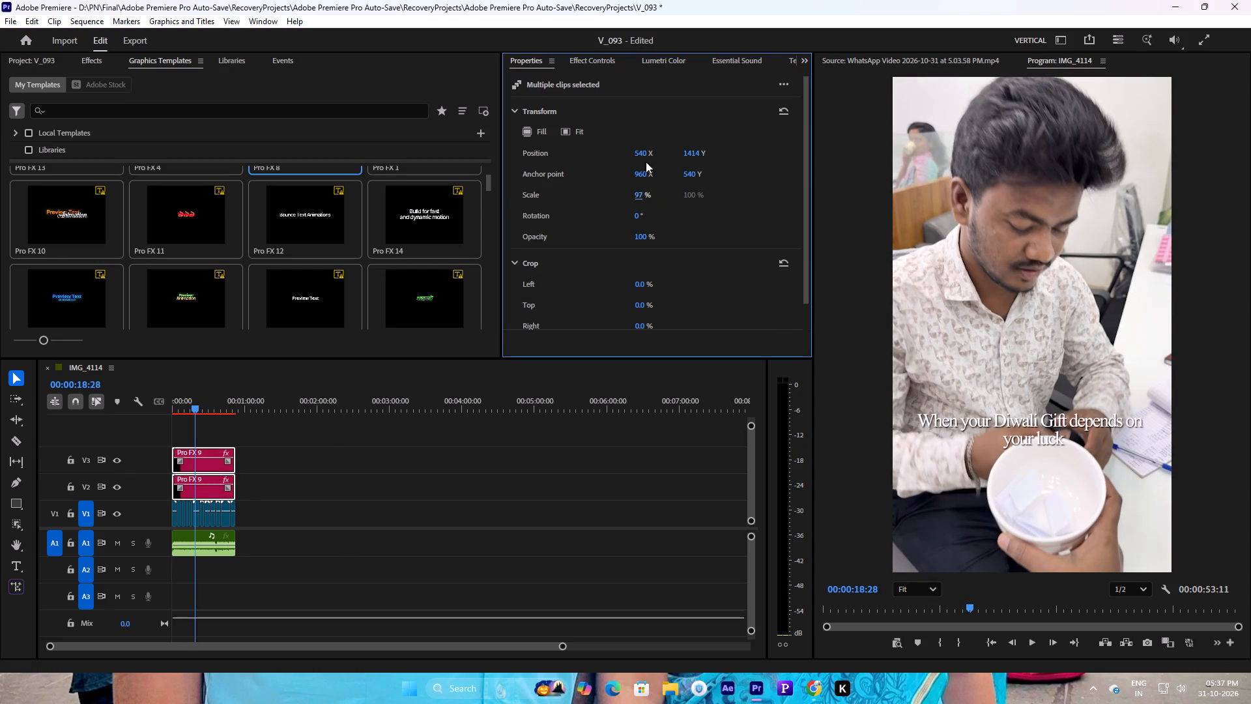
click(645, 157)
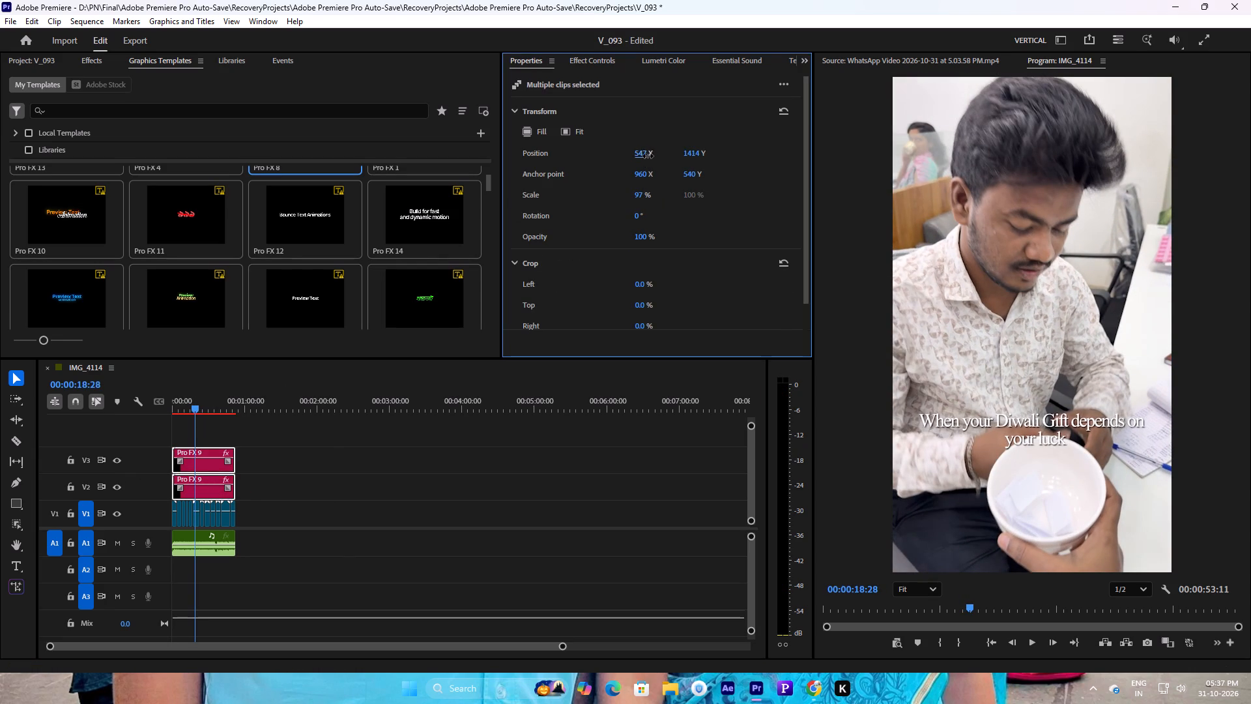
click(642, 197)
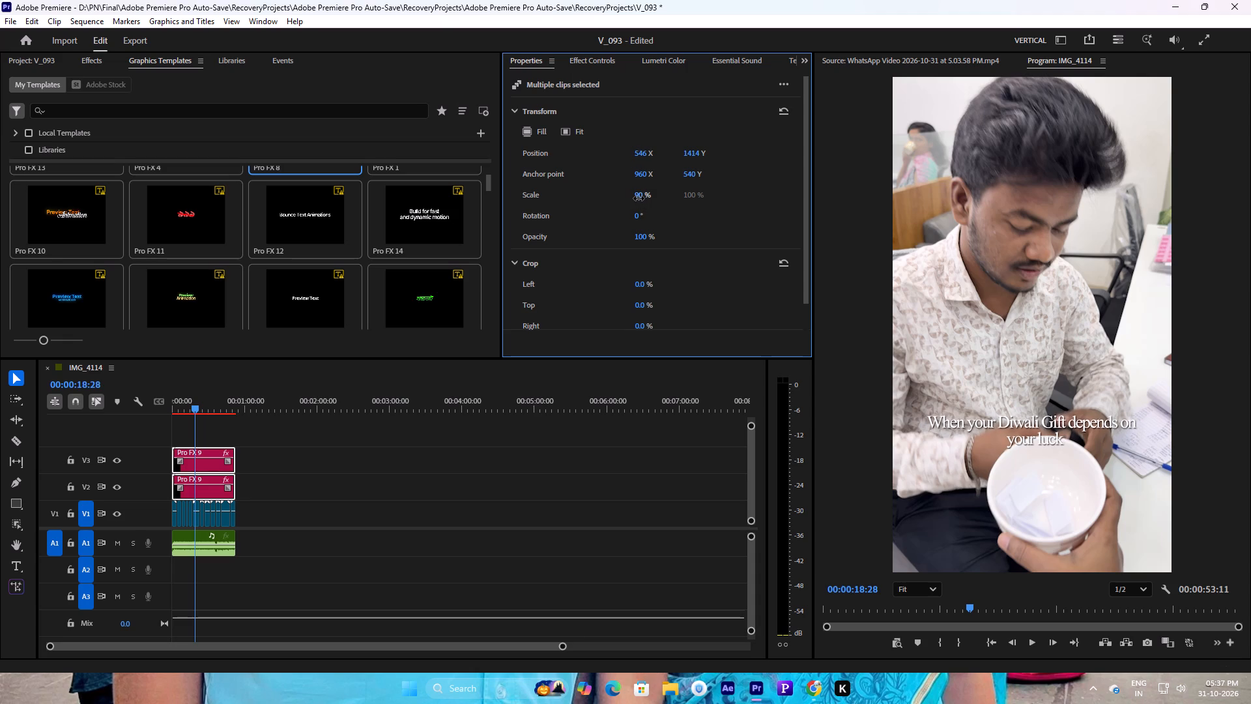
click(640, 151)
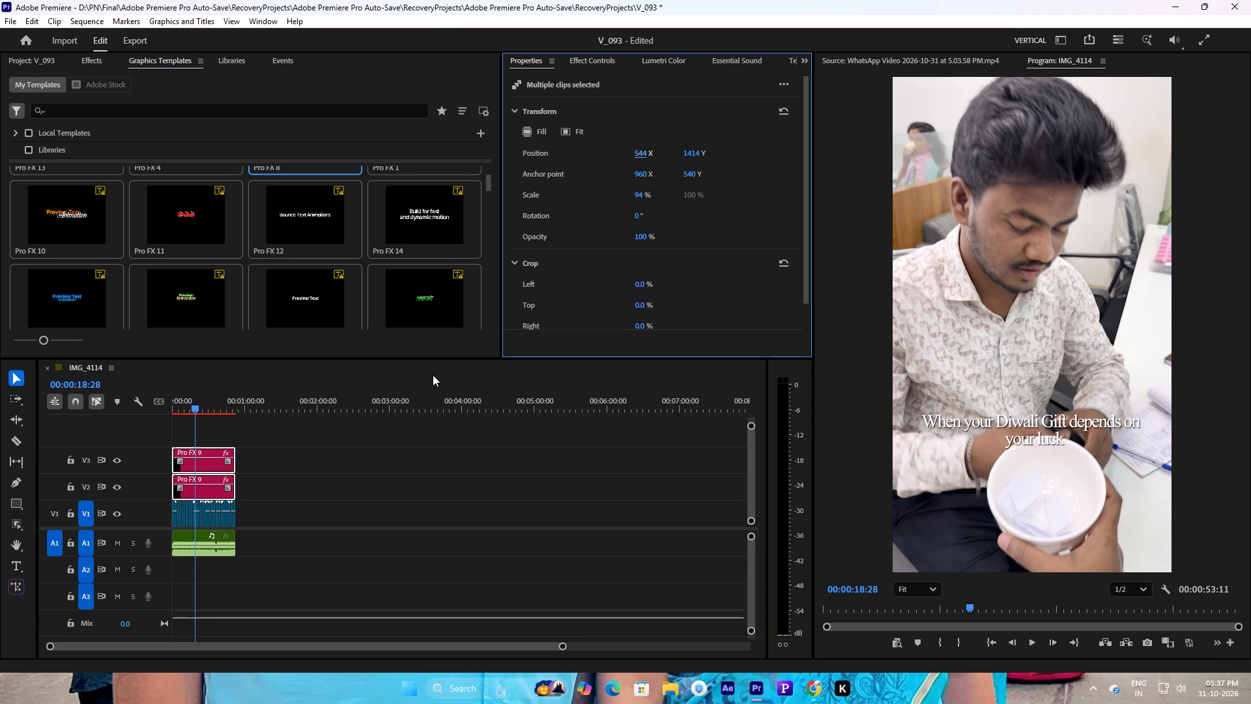
click(266, 435)
Return the playhead to the start of the sequence and save the project.
drag(194, 400, 165, 403)
key(ctrl+s)
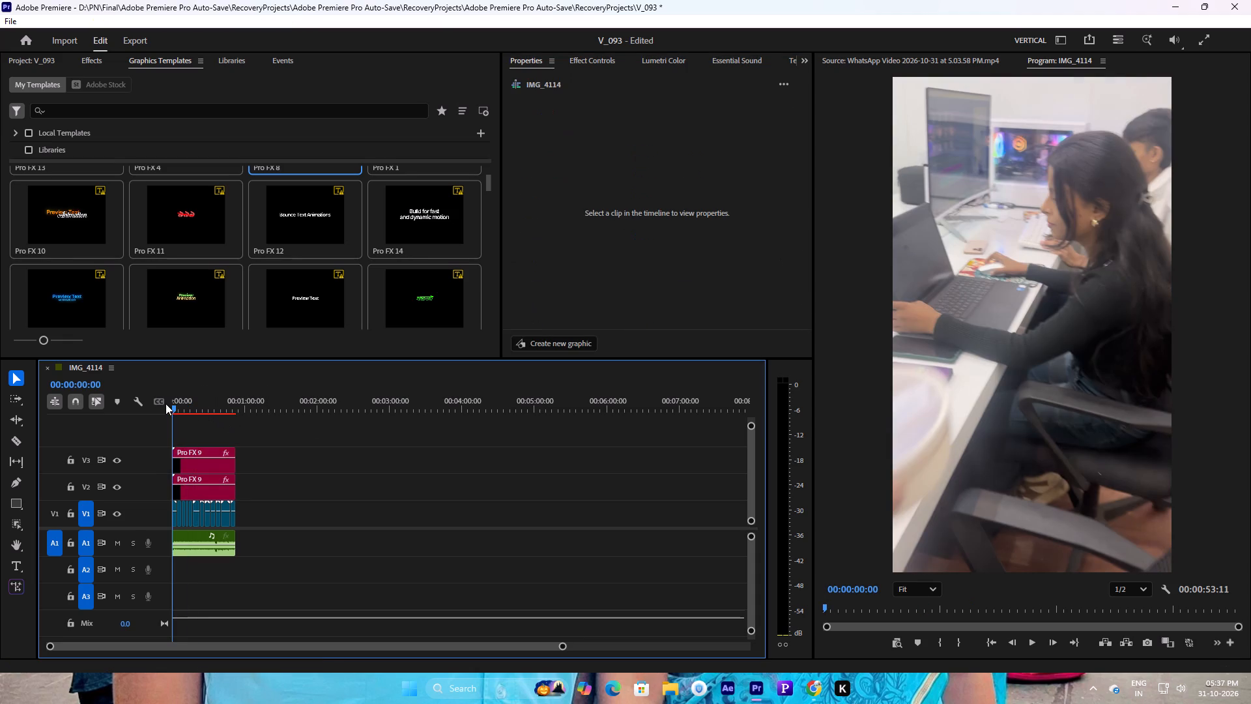
Open the export settings for the IMG_4114 sequence and name the output file V_093.
click(136, 44)
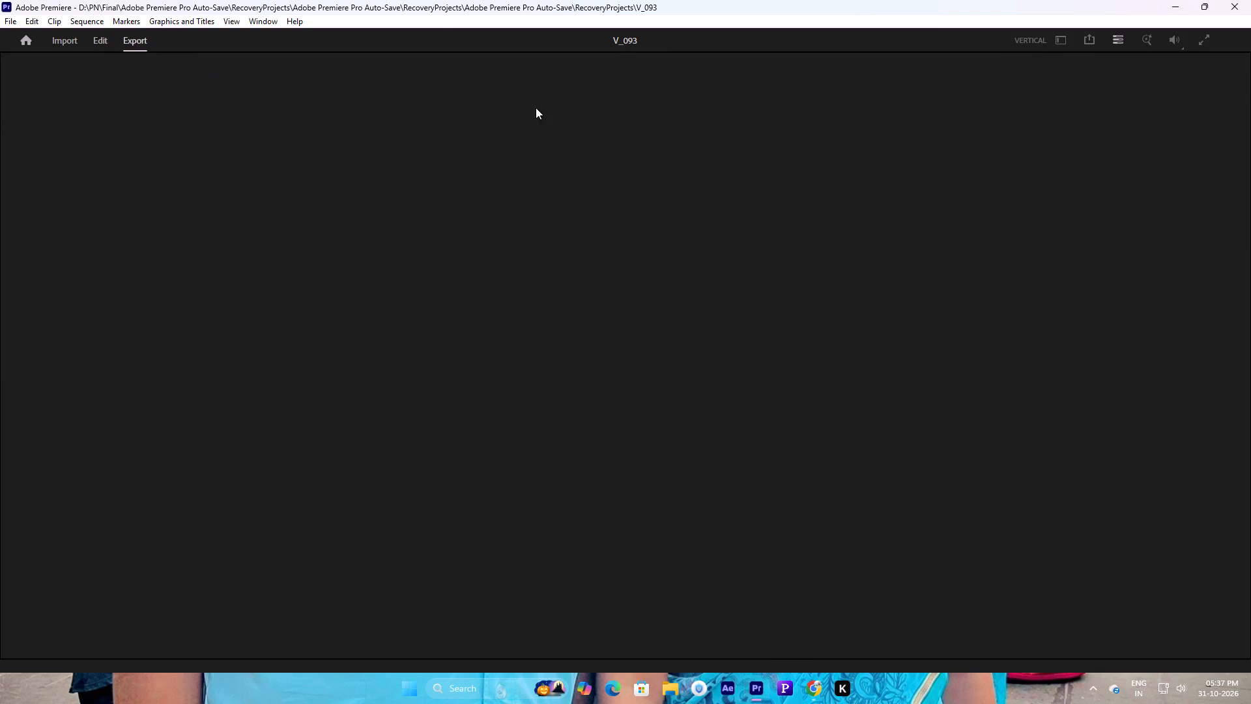
drag(365, 98, 190, 70)
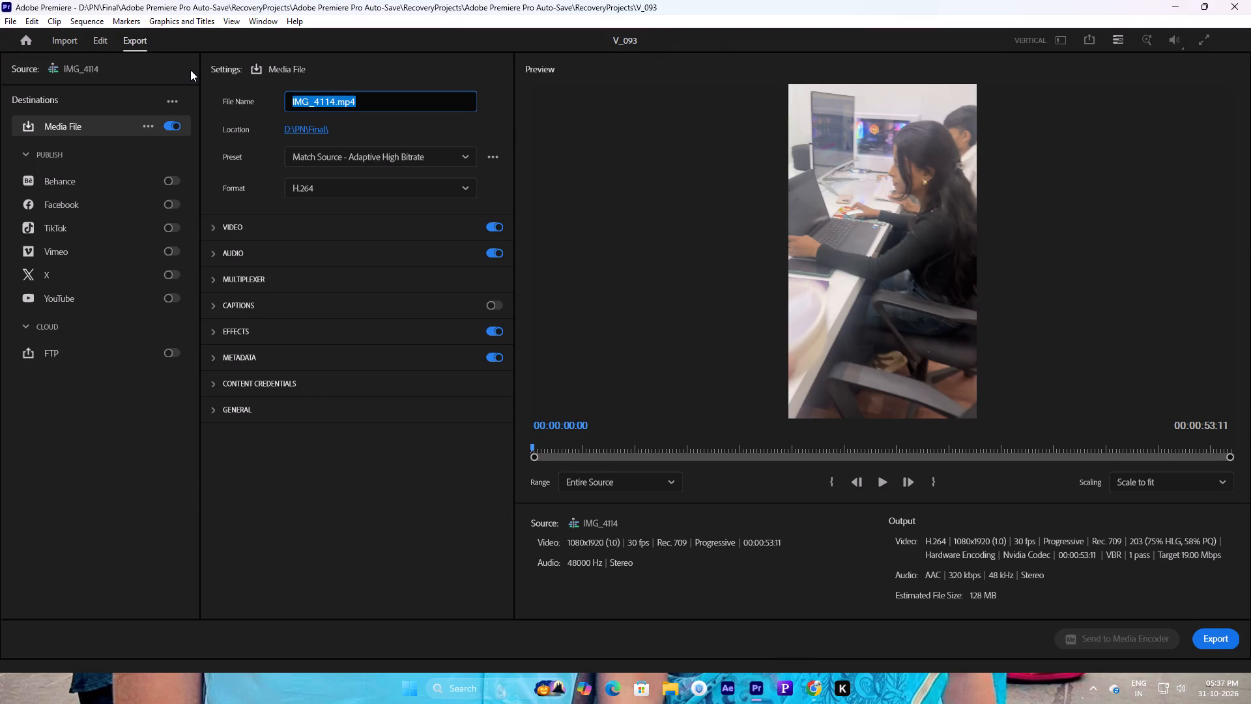
text(_0)
text(92)
key(BackSpace)
key(3)
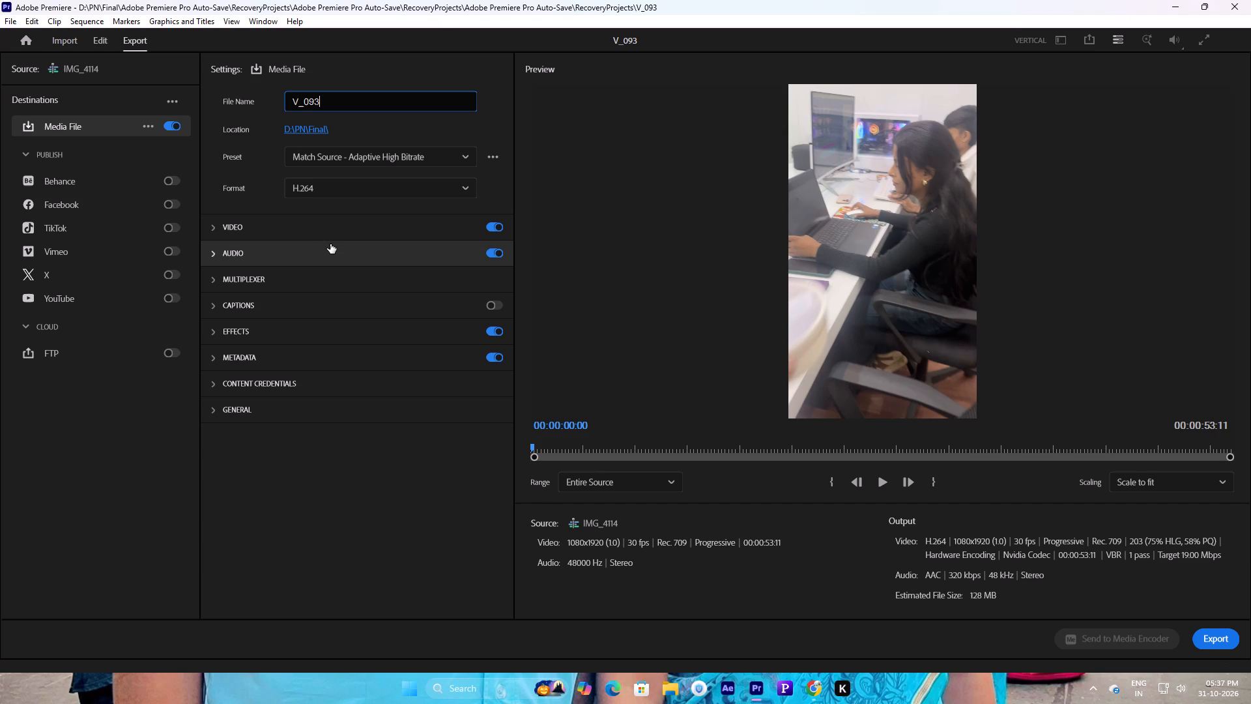
Set the export preset to Match Source - Adaptive Medium Bitrate and export the sequence.
click(354, 154)
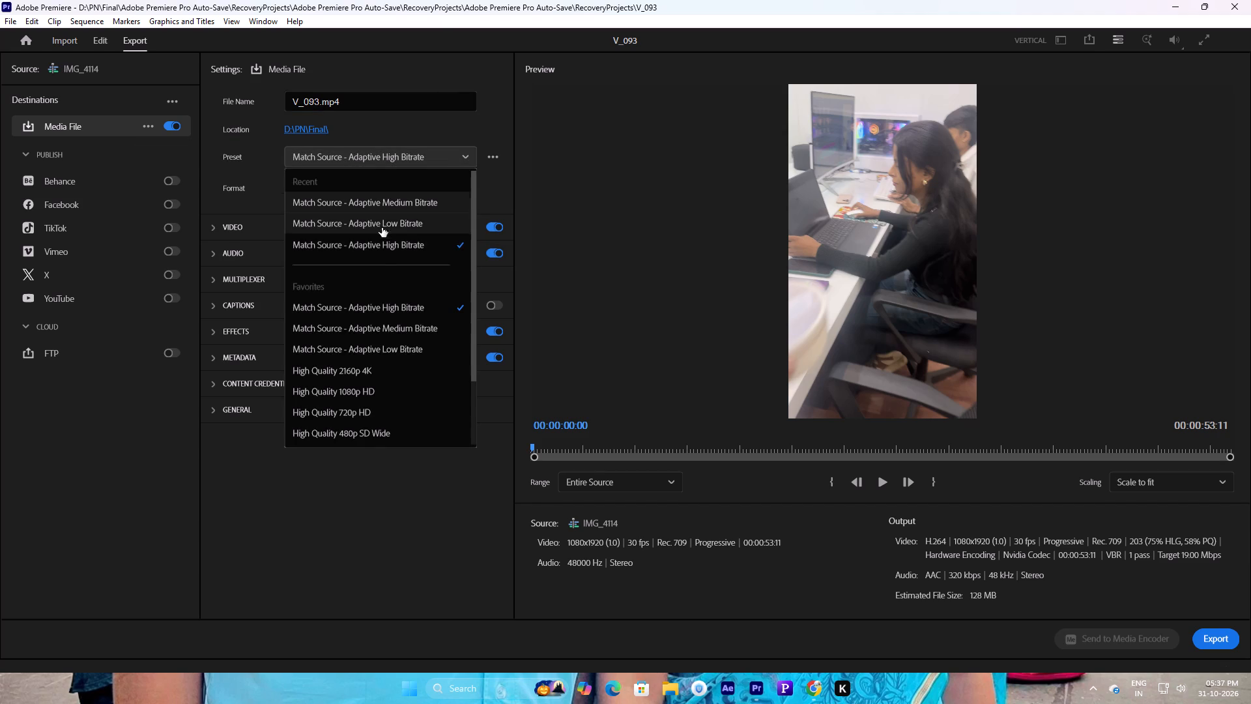
click(385, 203)
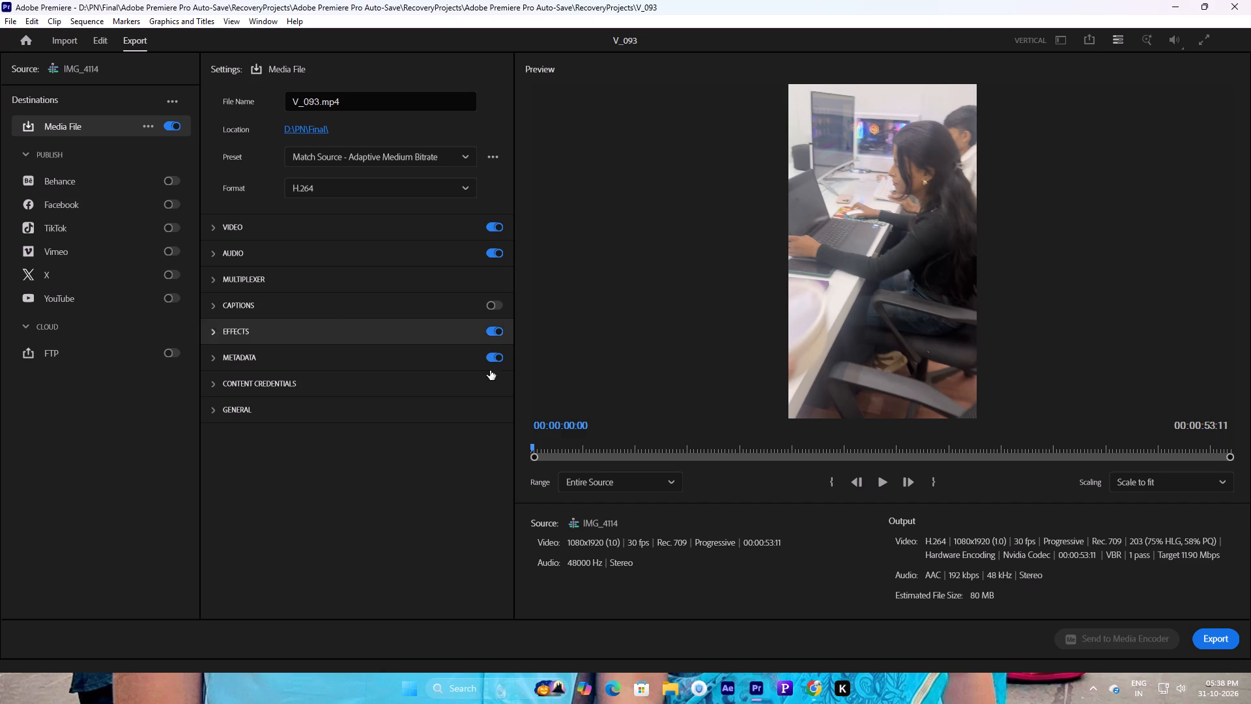
click(373, 468)
click(1219, 637)
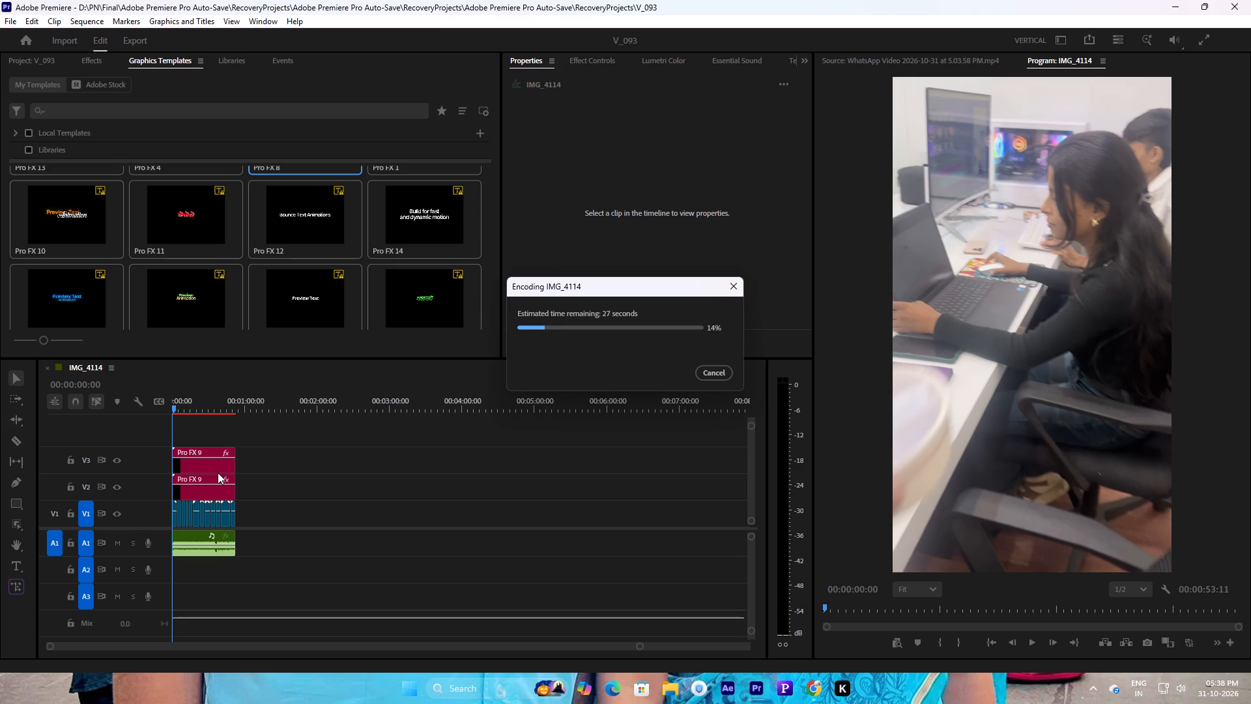
right_click(186, 445)
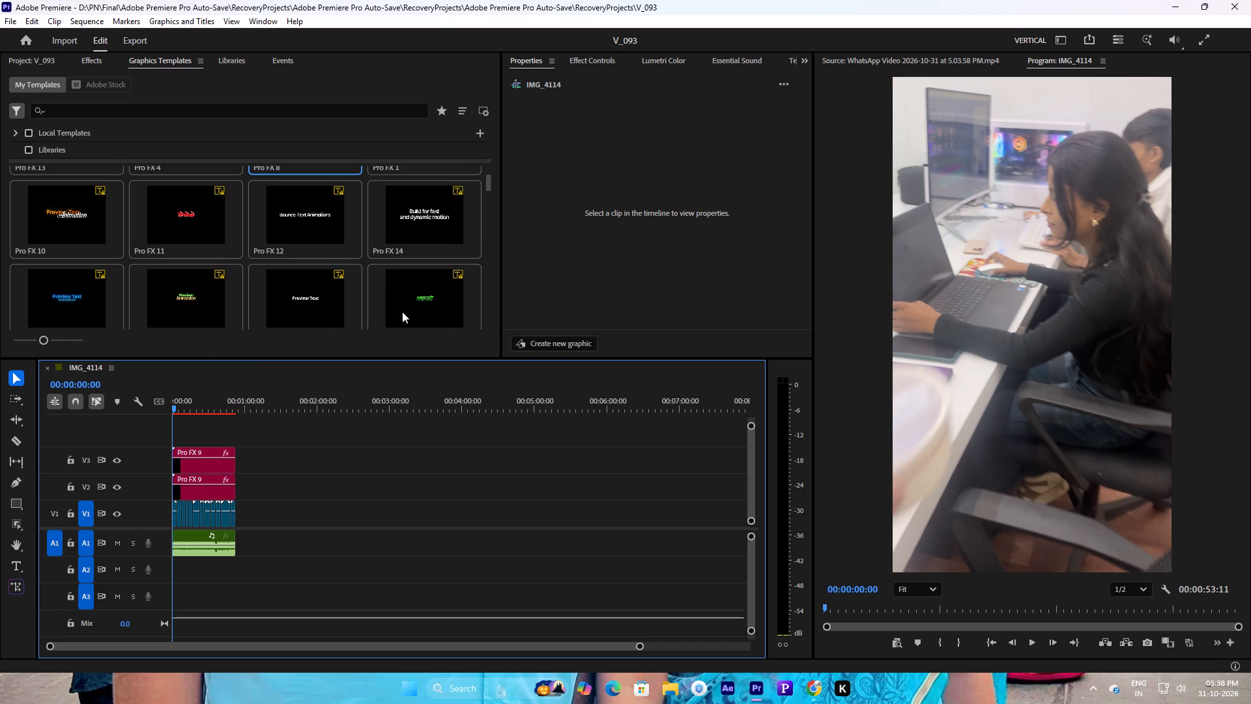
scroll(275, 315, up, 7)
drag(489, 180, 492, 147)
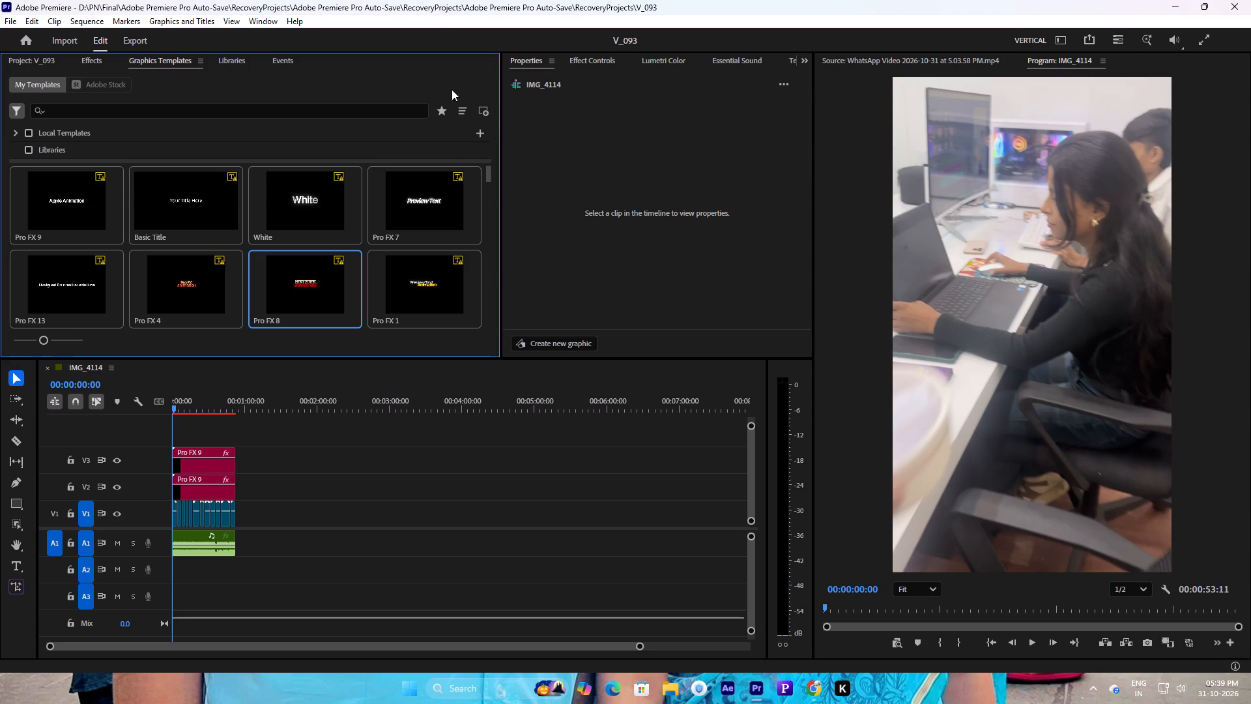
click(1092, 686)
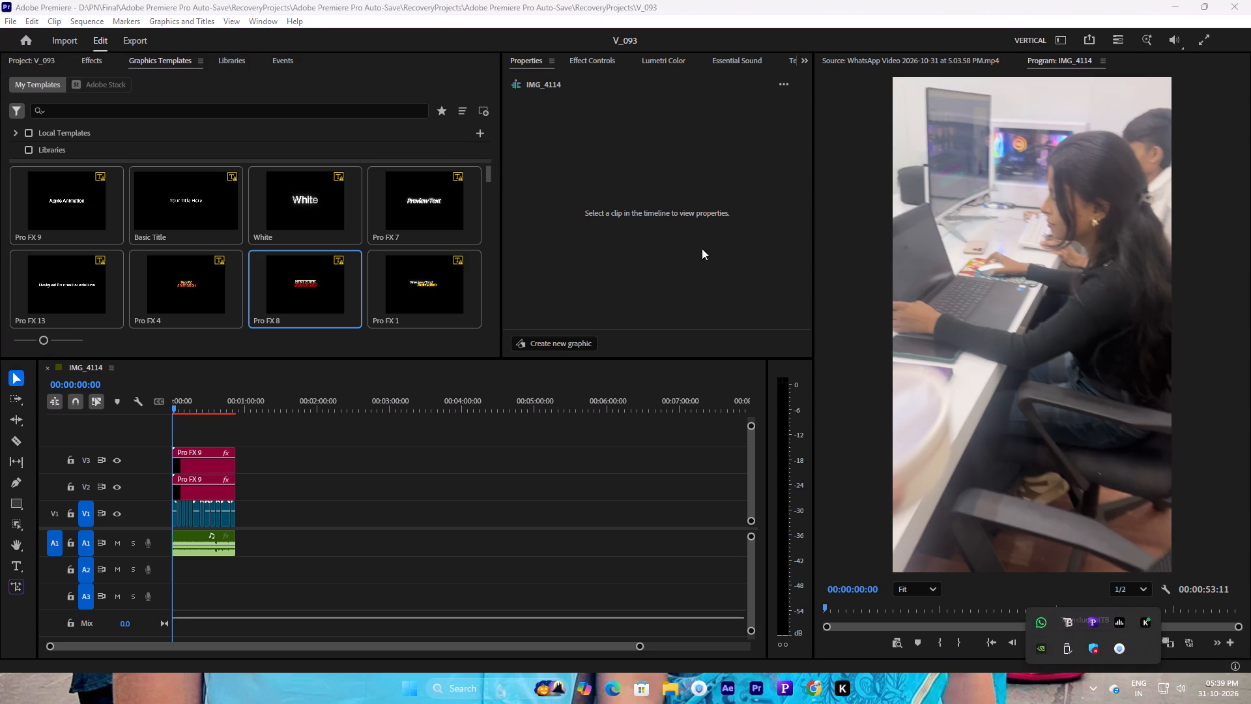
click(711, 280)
Move the playhead to about 00:00:32 in the IMG_4114 sequence to review the captioned footage.
click(227, 387)
drag(213, 397, 209, 398)
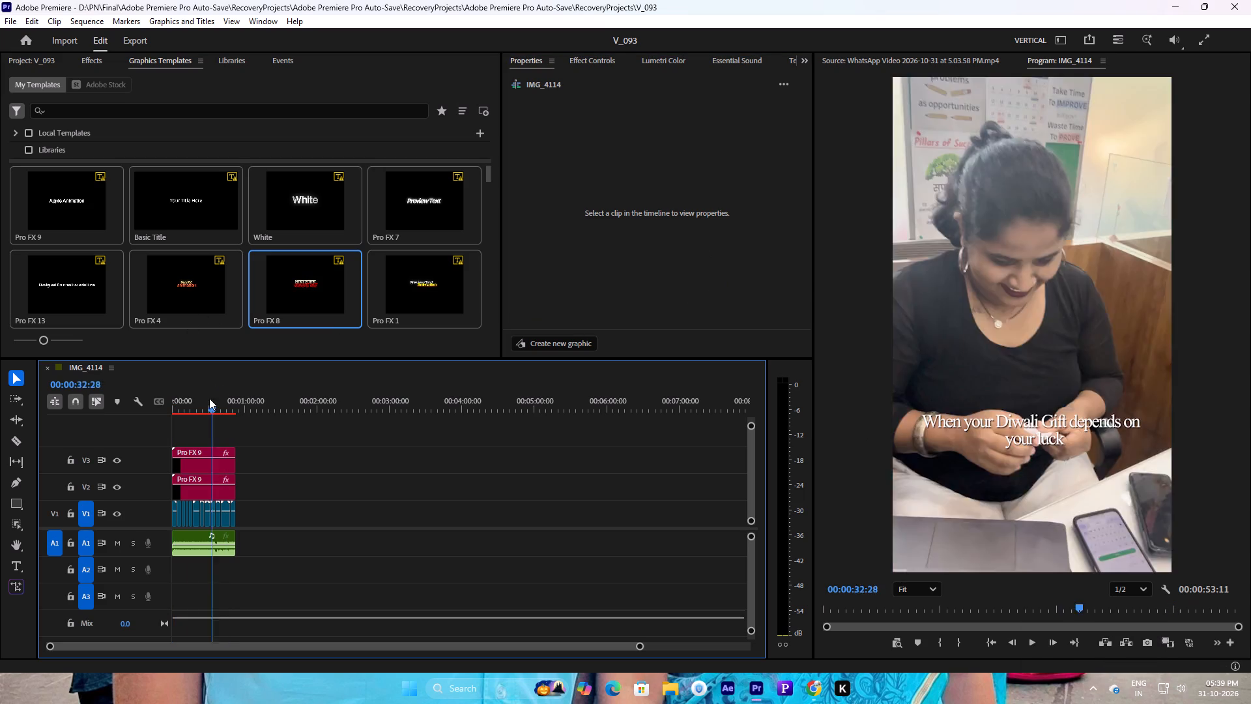